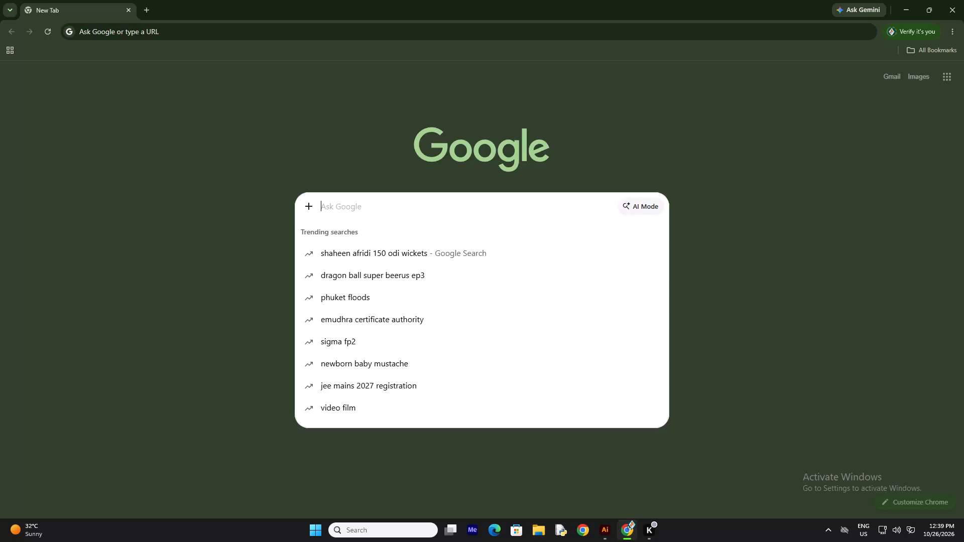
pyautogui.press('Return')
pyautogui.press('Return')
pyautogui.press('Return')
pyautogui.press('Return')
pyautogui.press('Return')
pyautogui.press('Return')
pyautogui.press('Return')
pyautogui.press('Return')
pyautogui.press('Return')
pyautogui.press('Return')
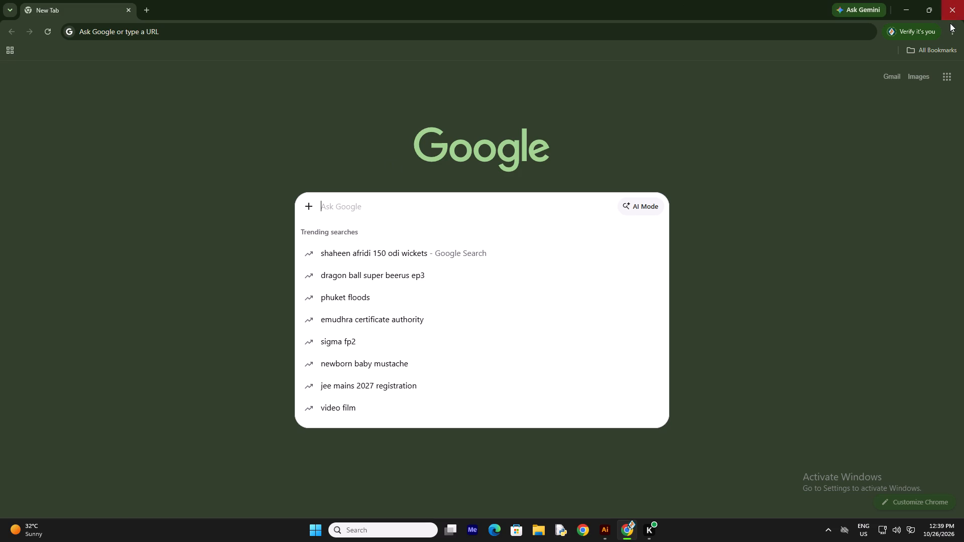
# Reduce the browser to a floating window and move it aside so the Illustrator home screen's recent files are accessible.
pyautogui.click(929, 12)
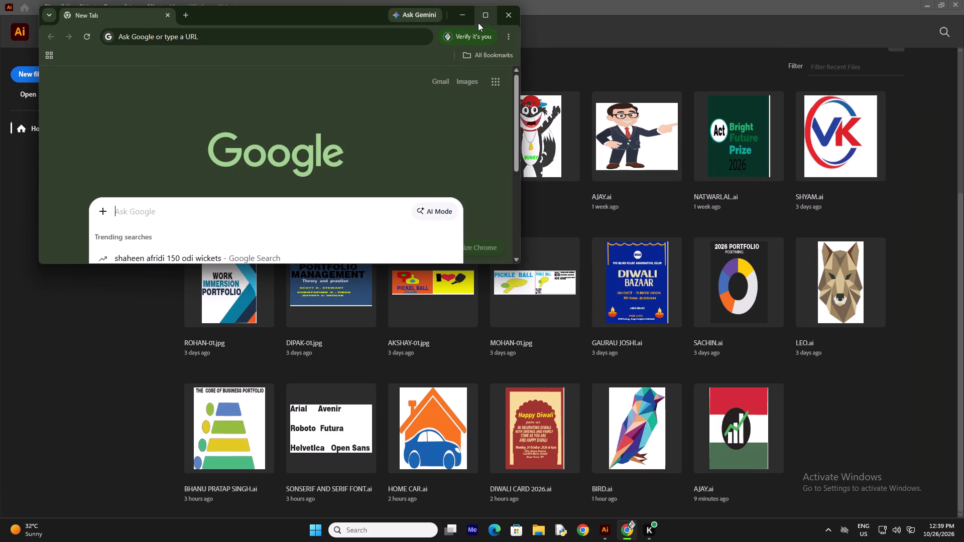
pyautogui.click(478, 23)
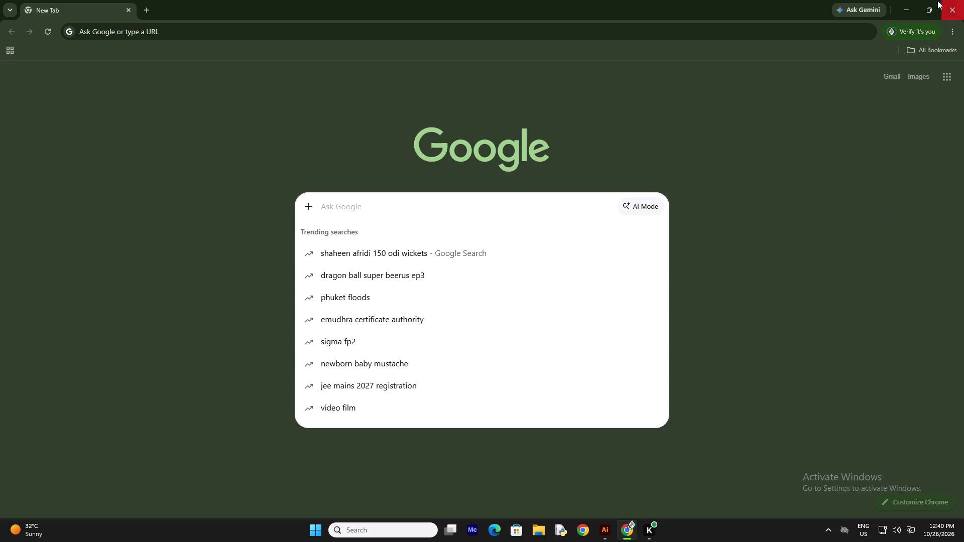
pyautogui.click(921, 4)
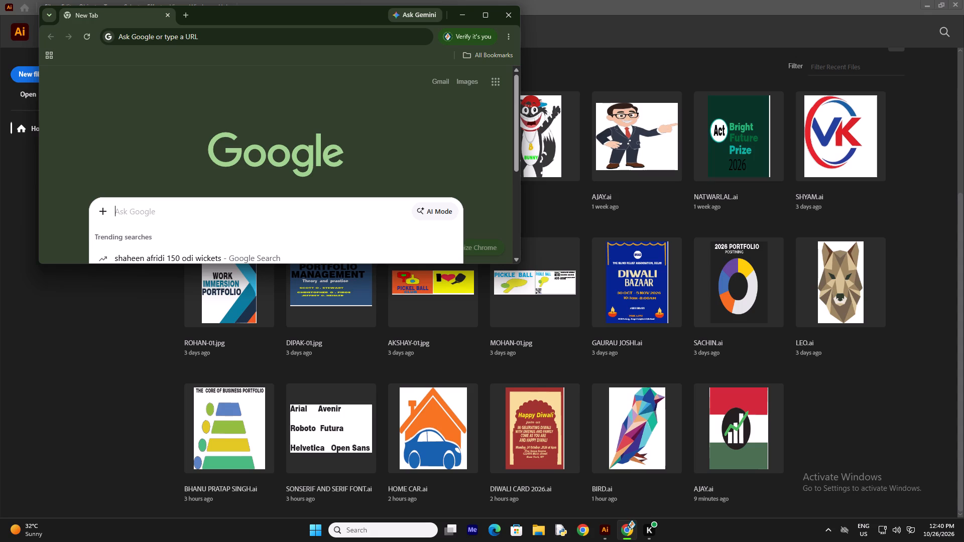
pyautogui.moveTo(178, 110); pyautogui.dragTo(600, 278)
pyautogui.moveTo(344, 116); pyautogui.dragTo(472, 170)
pyautogui.moveTo(479, 13); pyautogui.dragTo(635, 90)
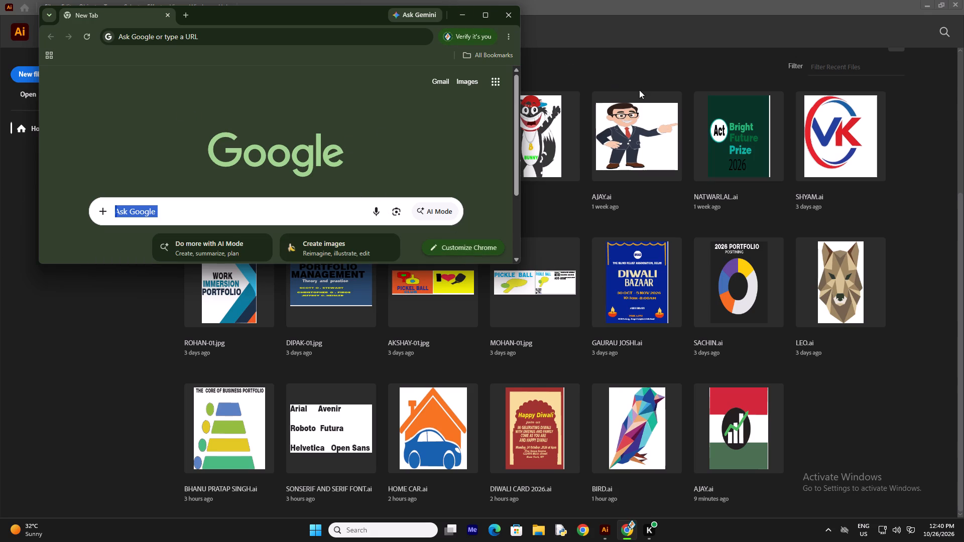
pyautogui.moveTo(216, 18); pyautogui.dragTo(720, 170)
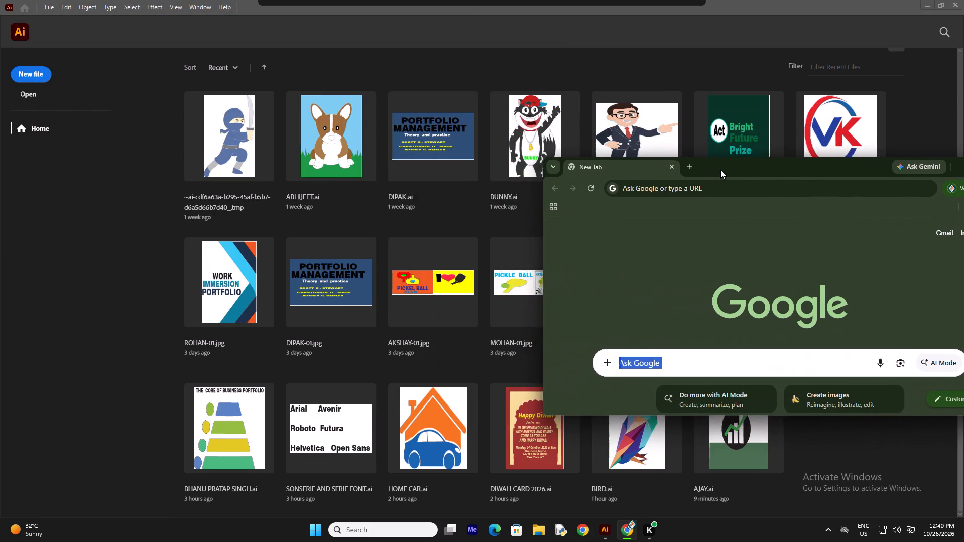
pyautogui.moveTo(720, 170); pyautogui.dragTo(657, 23)
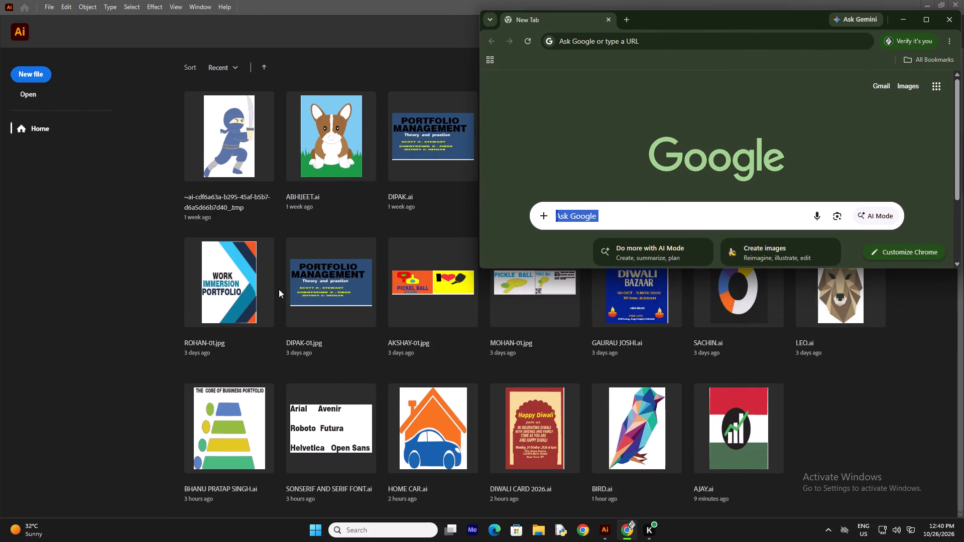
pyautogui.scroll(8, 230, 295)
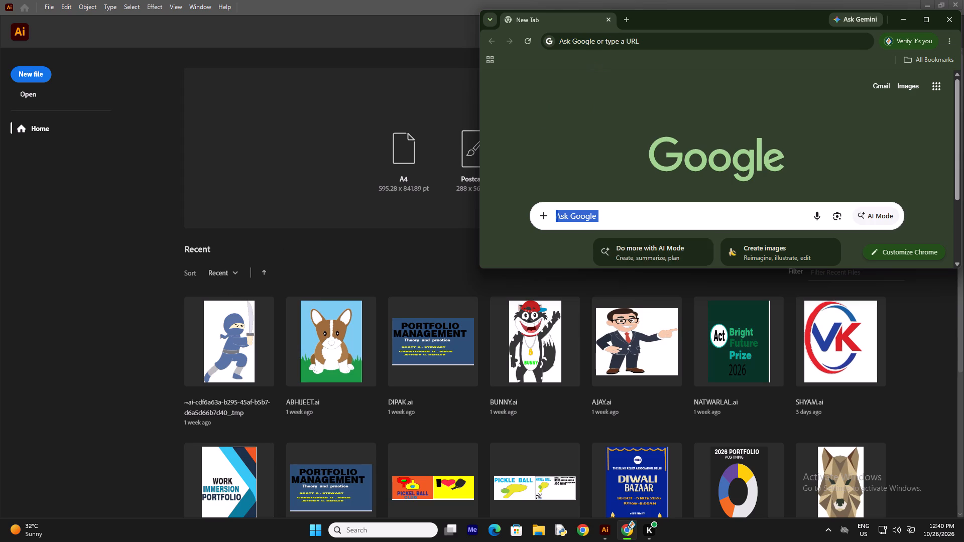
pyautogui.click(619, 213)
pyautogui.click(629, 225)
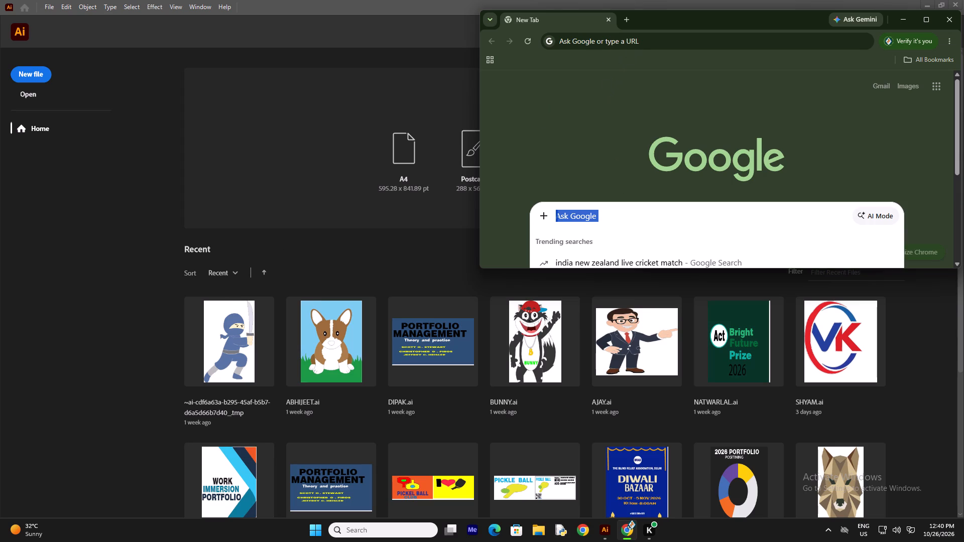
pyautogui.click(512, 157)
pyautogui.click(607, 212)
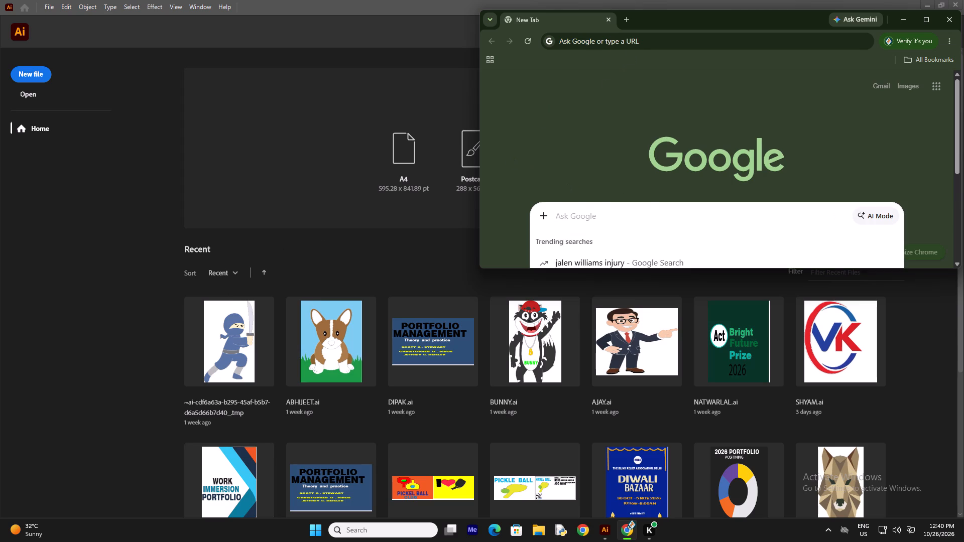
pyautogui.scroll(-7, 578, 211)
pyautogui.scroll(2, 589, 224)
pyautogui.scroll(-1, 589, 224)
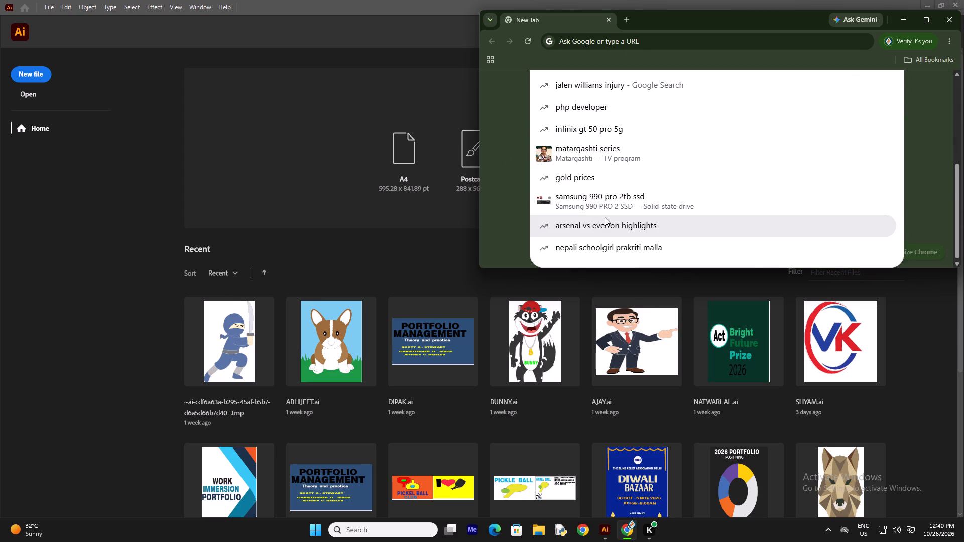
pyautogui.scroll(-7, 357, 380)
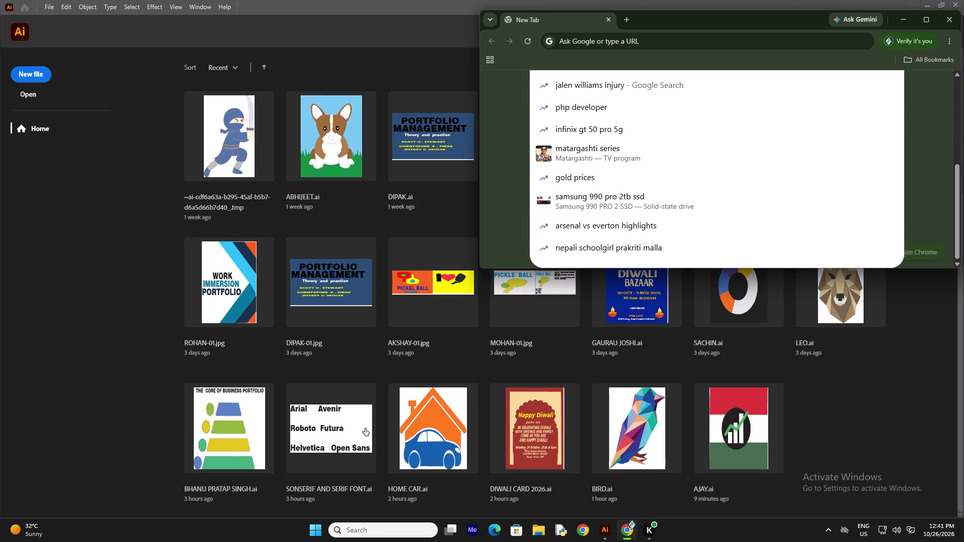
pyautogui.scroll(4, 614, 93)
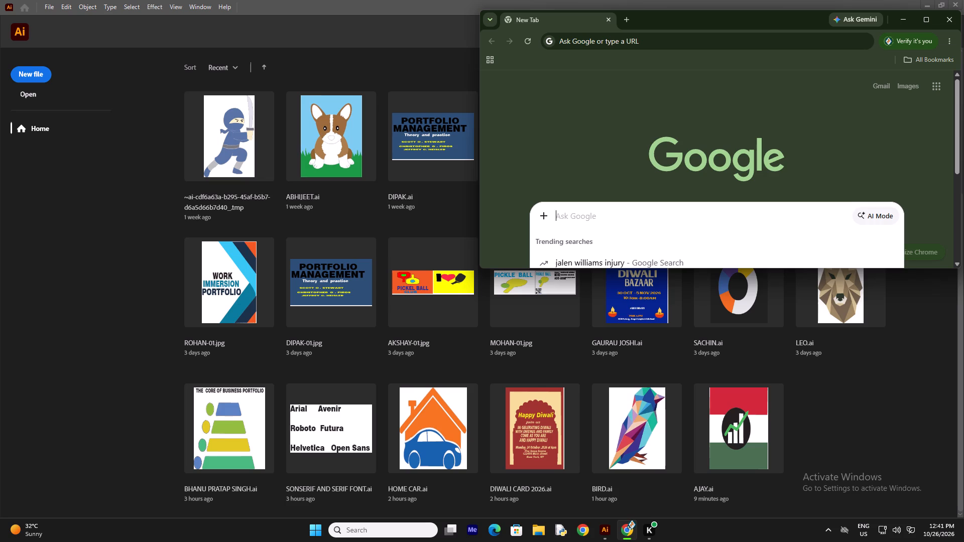
# Search Google for PORTFOLIO and switch to the image results.
pyautogui.hotkey('shift', 'p')
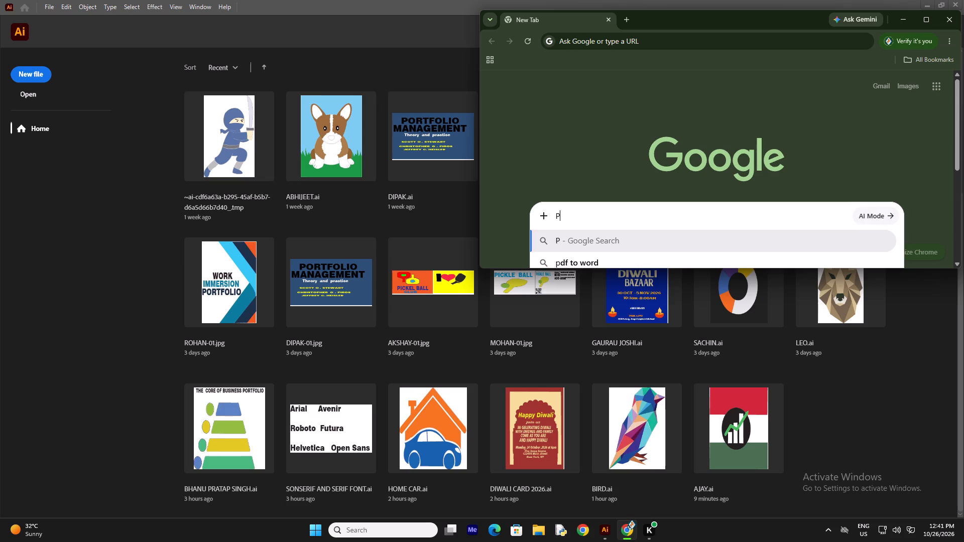
pyautogui.write('ORTFOLIO')
pyautogui.press('space')
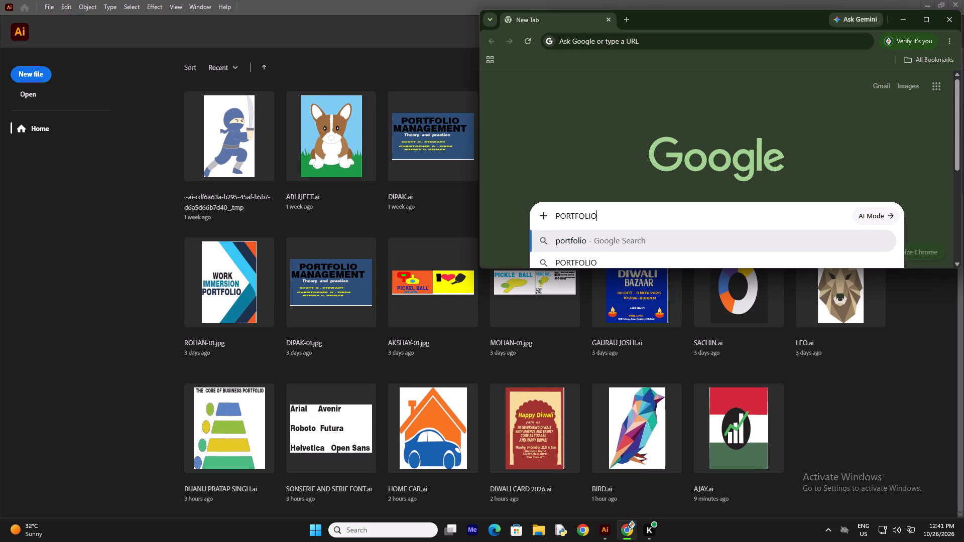
pyautogui.press('Return')
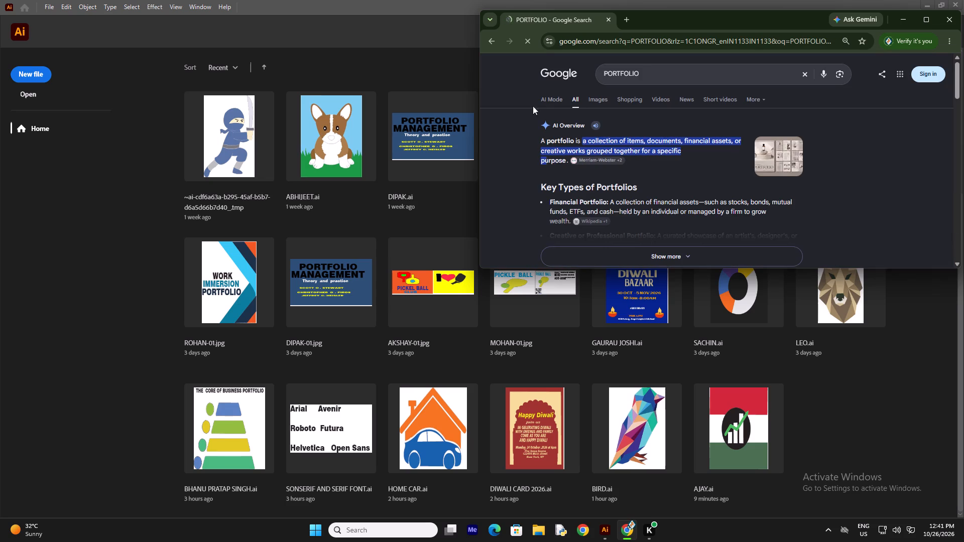
pyautogui.click(590, 102)
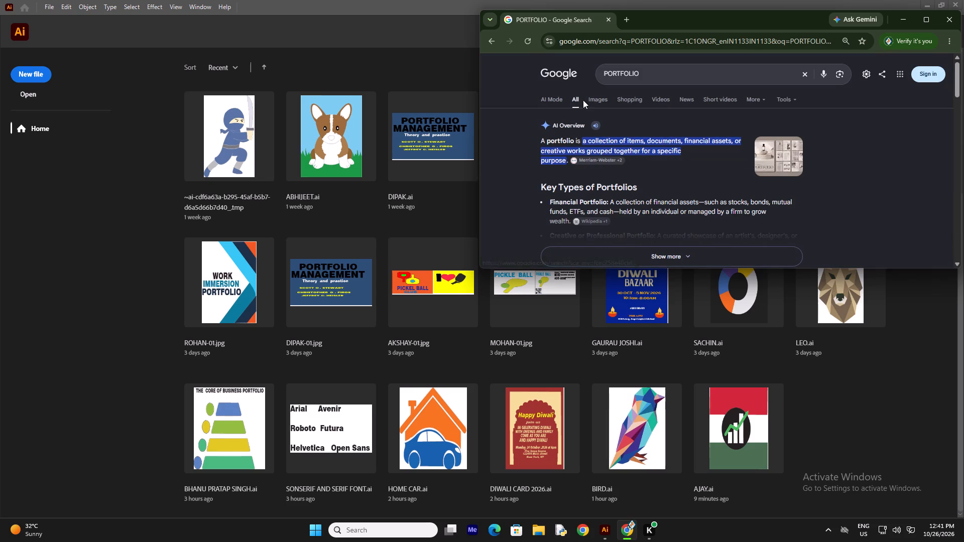
pyautogui.click(605, 97)
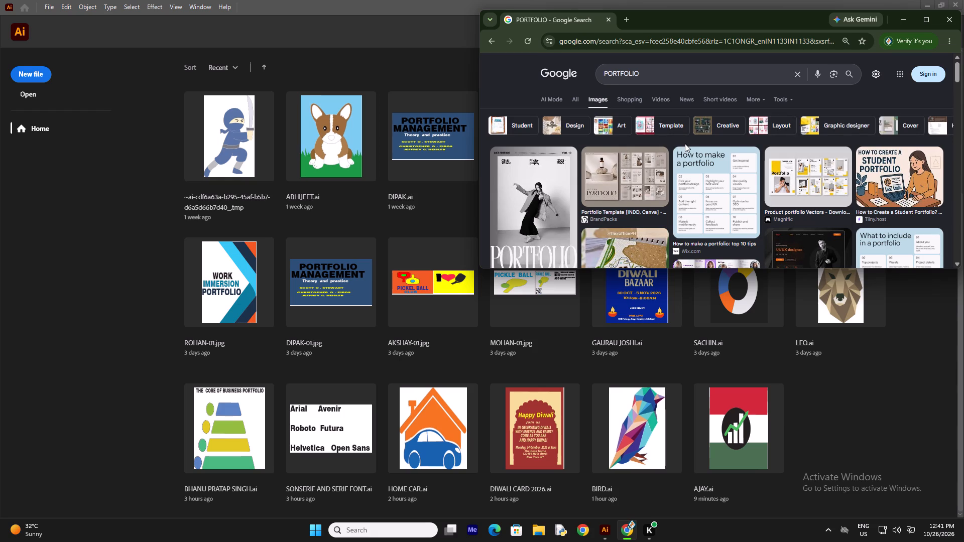
# Browse the PORTFOLIO image results for a reference design, repositioning the browser window over the Illustrator home screen.
pyautogui.scroll(-1, 687, 145)
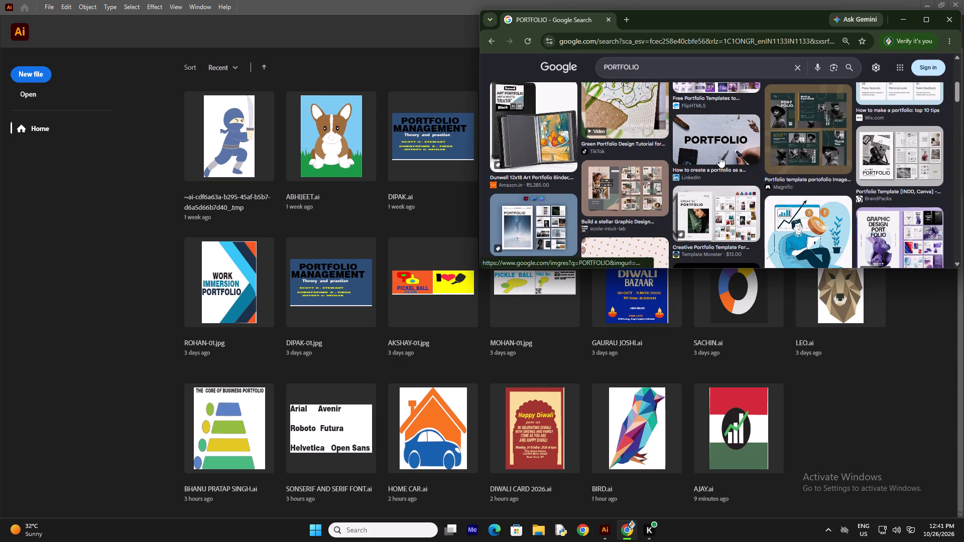
pyautogui.scroll(-3, 719, 159)
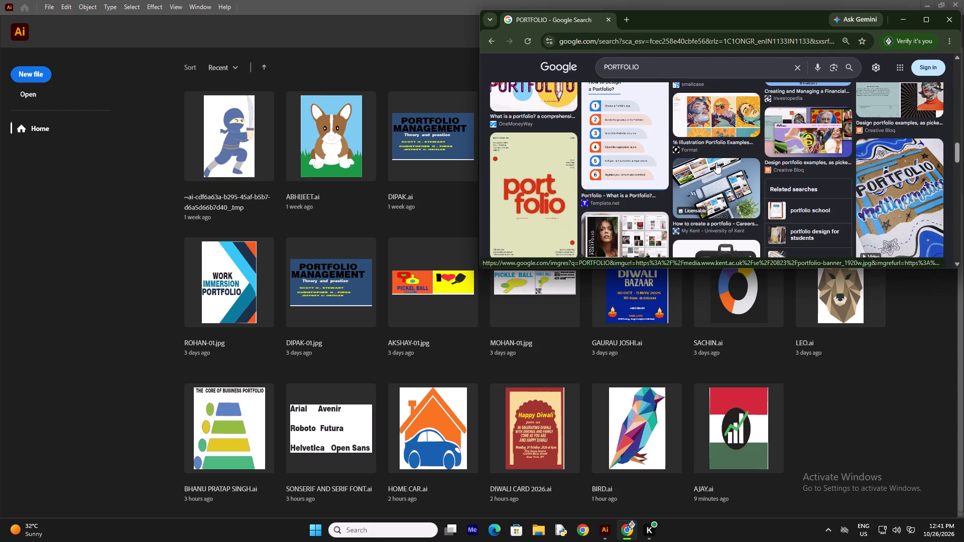
pyautogui.scroll(-2, 516, 178)
pyautogui.scroll(1, 584, 184)
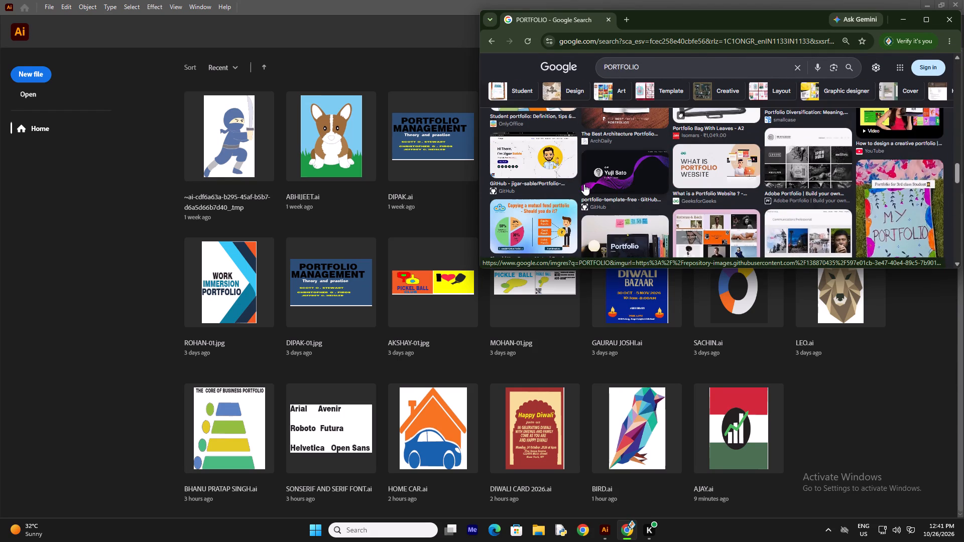
pyautogui.scroll(-2, 584, 184)
pyautogui.scroll(-1, 708, 169)
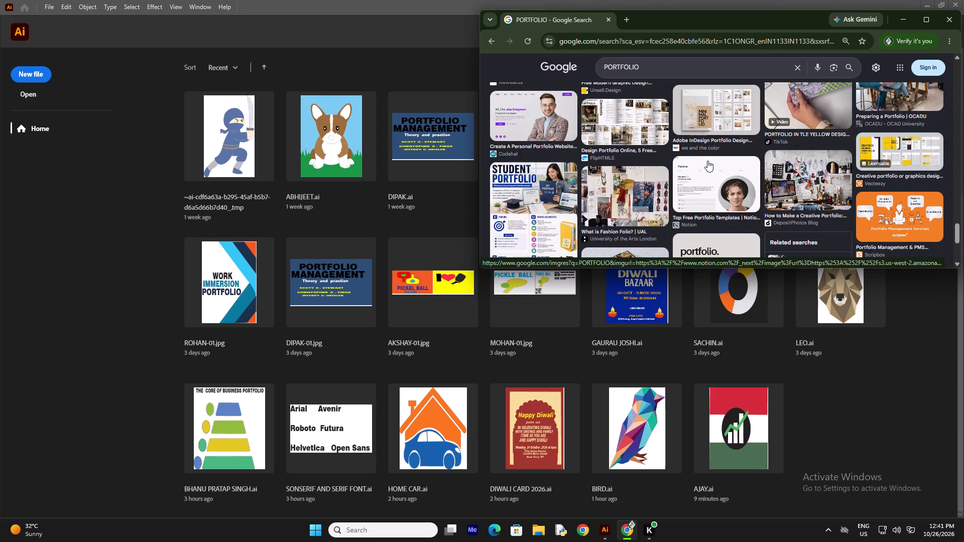
pyautogui.scroll(-1, 722, 177)
pyautogui.moveTo(802, 21); pyautogui.dragTo(960, 352)
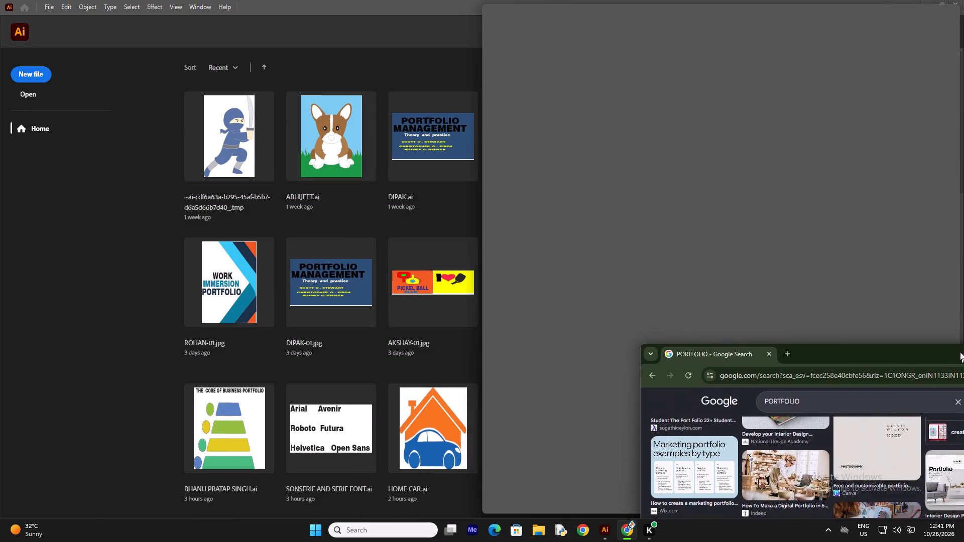
pyautogui.moveTo(960, 352); pyautogui.dragTo(742, 36)
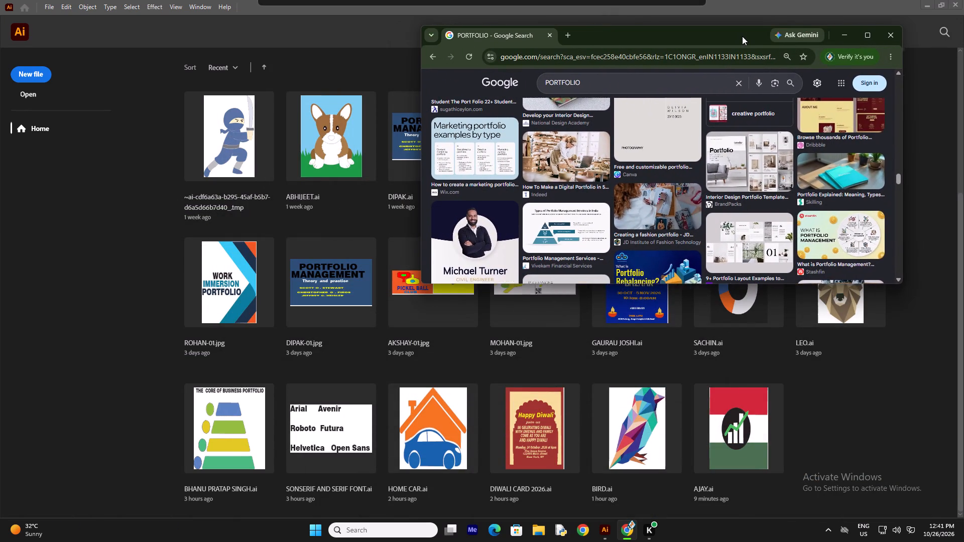
pyautogui.moveTo(742, 36); pyautogui.dragTo(737, 36)
pyautogui.scroll(-4, 788, 108)
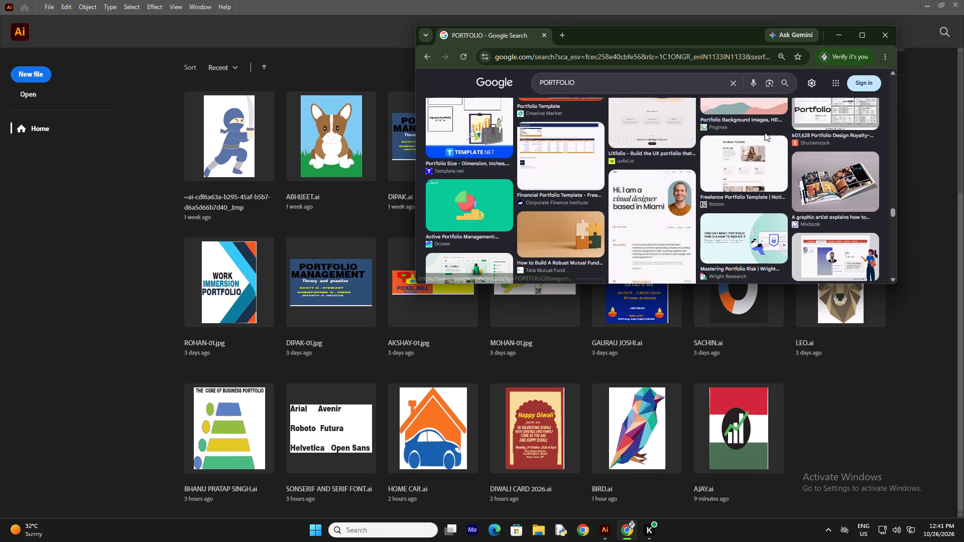
# Open the green Active Portfolio Management image from Groww and look through its related images.
pyautogui.click(480, 221)
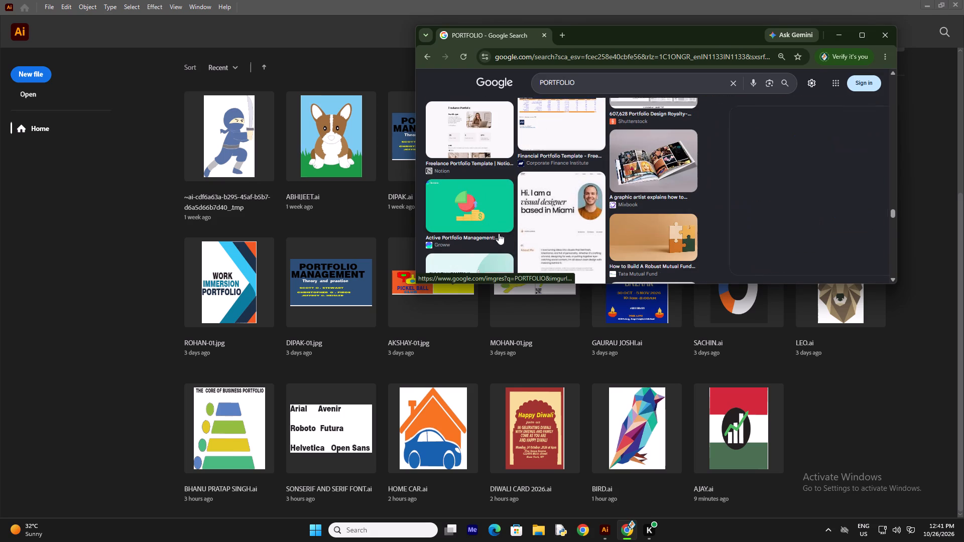
pyautogui.scroll(-1, 819, 205)
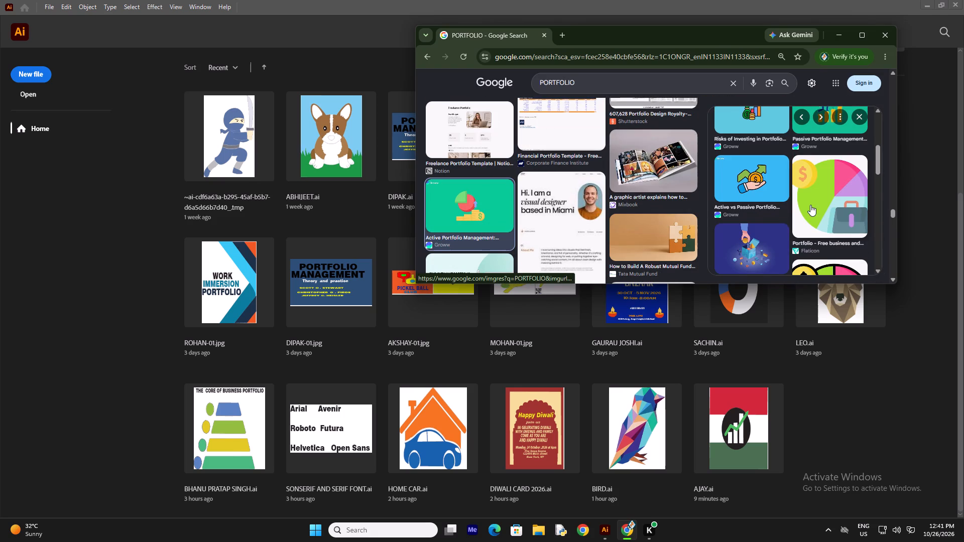
pyautogui.scroll(-2, 807, 204)
pyautogui.scroll(2, 805, 203)
pyautogui.scroll(-1, 805, 203)
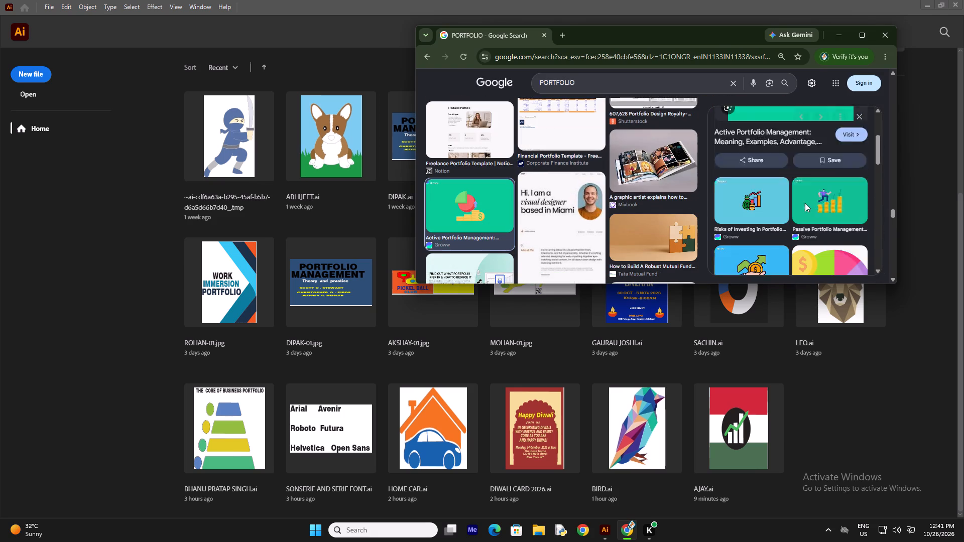
pyautogui.scroll(-1, 805, 202)
# Open the related Mint portfolio management services image of a figure pushing a coin and copy the image.
pyautogui.click(771, 199)
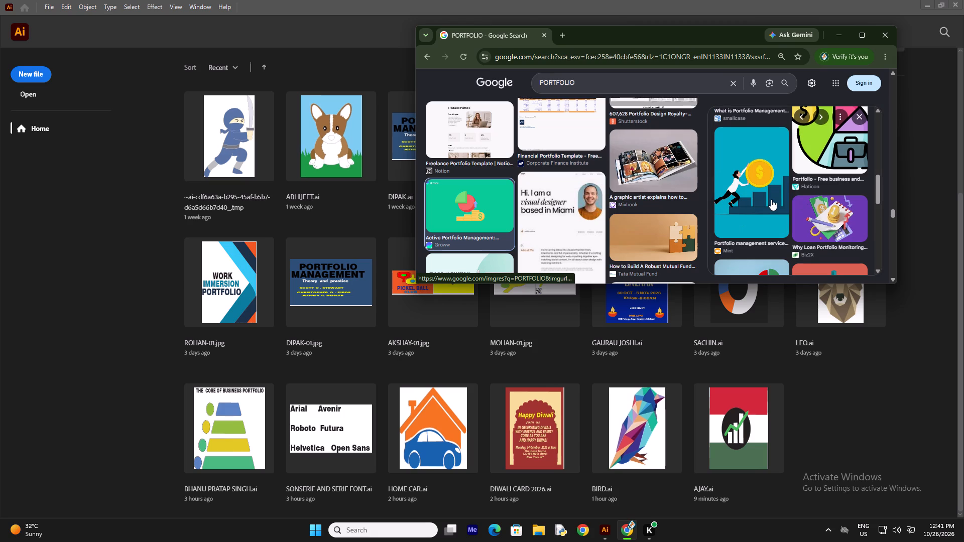
pyautogui.rightClick(792, 183)
pyautogui.rightClick(792, 183)
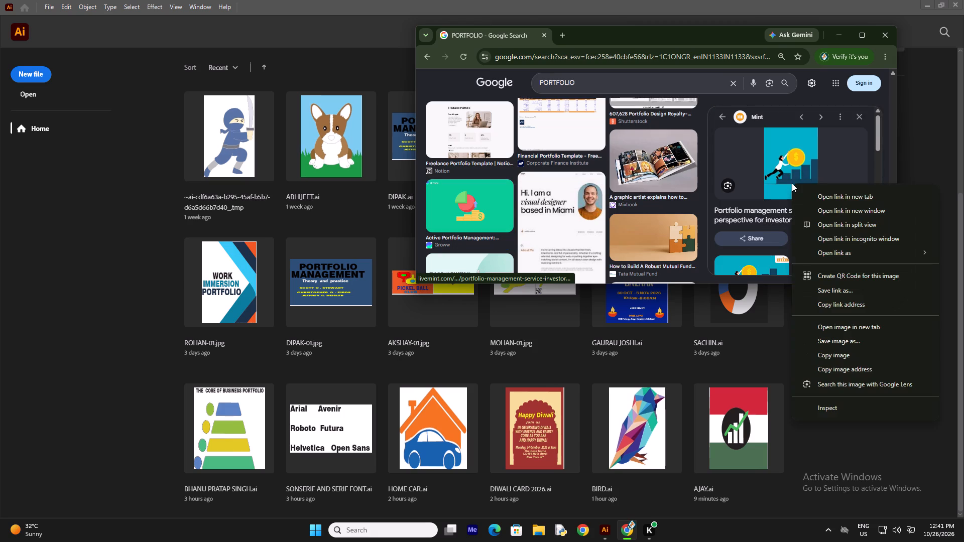
pyautogui.click(845, 352)
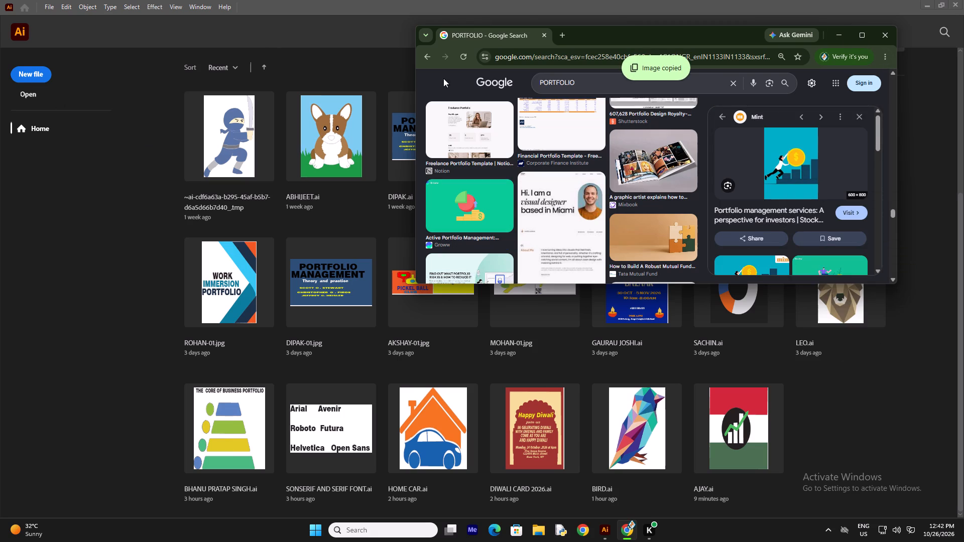
# Go back from the PORTFOLIO image results to the browser's new tab page.
pyautogui.click(436, 59)
pyautogui.tripleClick(431, 58)
pyautogui.doubleClick(431, 58)
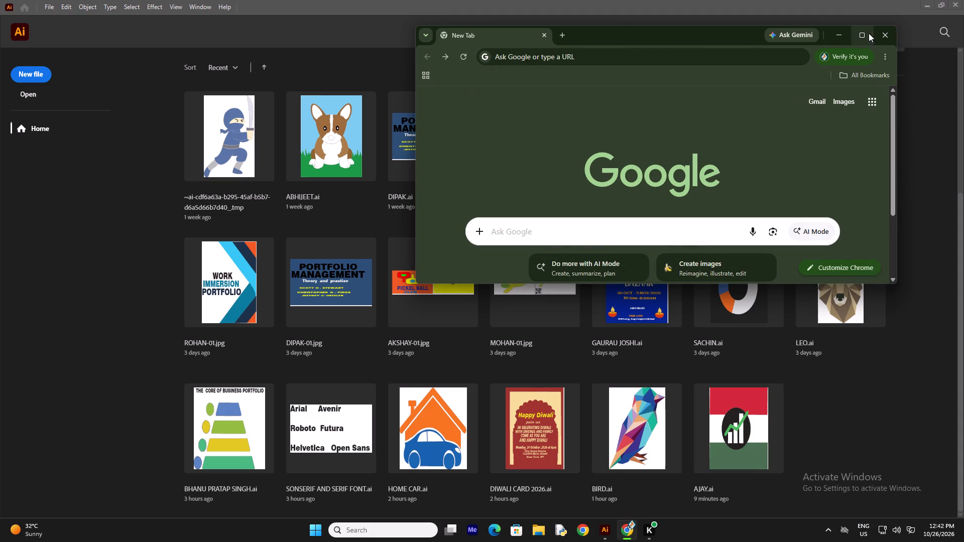
# Delete today's PORTFOLIO search and both Google Play pages from the browsing history, and go back to the new tab page.
pyautogui.click(884, 59)
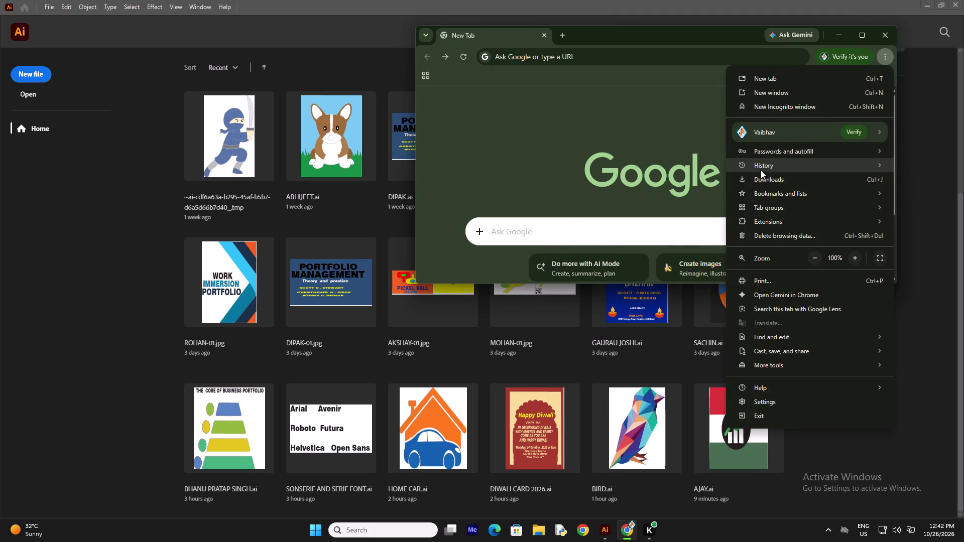
pyautogui.click(761, 170)
pyautogui.click(633, 158)
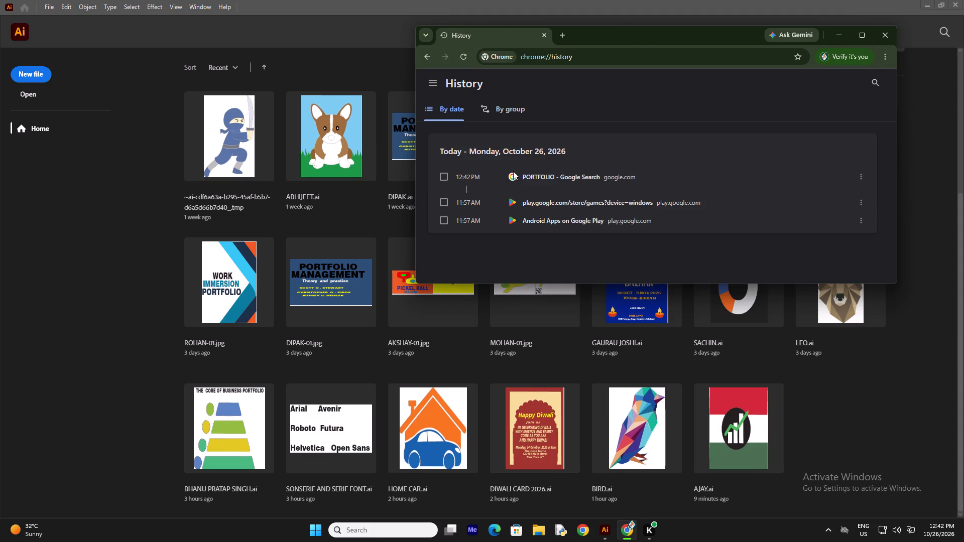
pyautogui.click(443, 178)
pyautogui.click(443, 198)
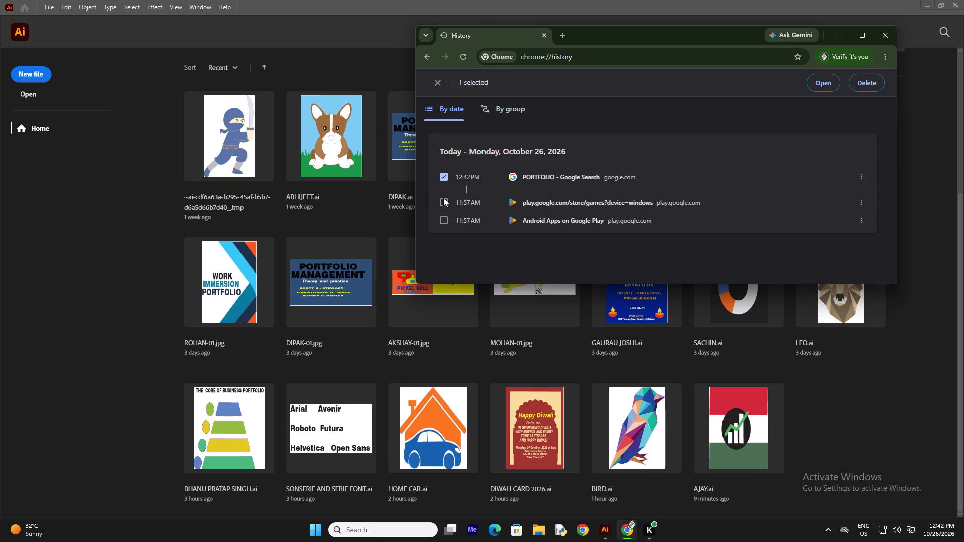
pyautogui.click(447, 222)
pyautogui.click(863, 82)
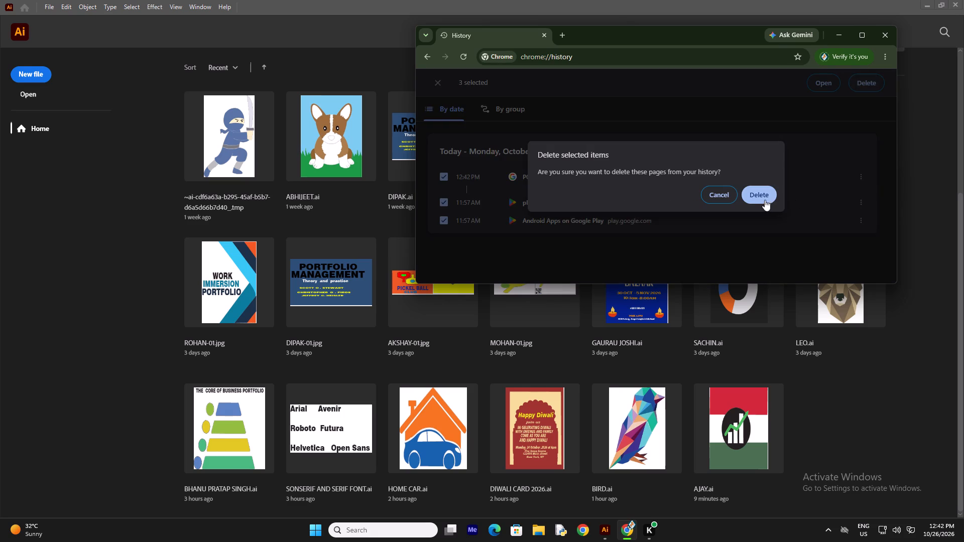
pyautogui.click(765, 200)
pyautogui.doubleClick(426, 64)
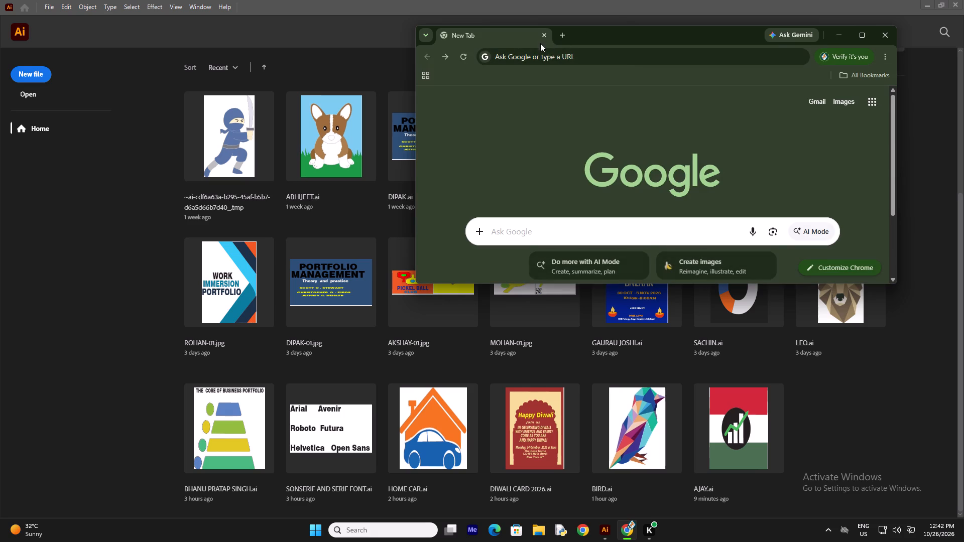
# Switch to Illustrator and create a new blank portrait document from the home screen.
pyautogui.click(841, 33)
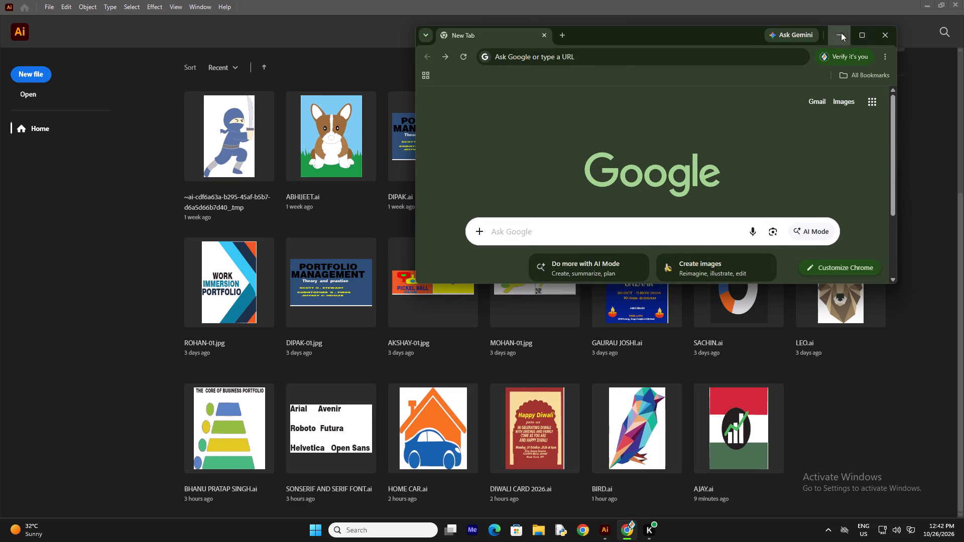
pyautogui.scroll(5, 421, 212)
pyautogui.click(400, 175)
pyautogui.doubleClick(406, 171)
pyautogui.click(400, 156)
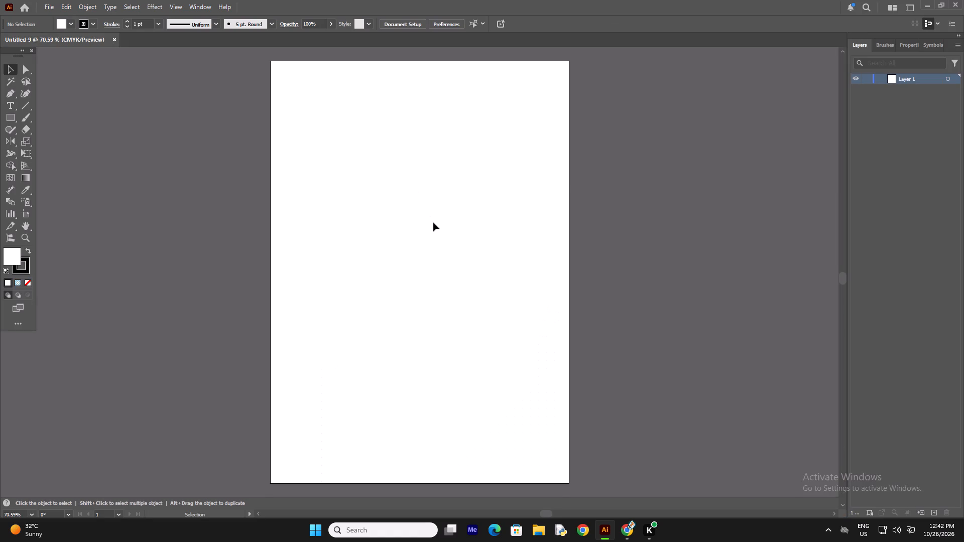
# Paste the copied coin-pushing image and resize it to about 596 by 816 pt to fit the artboard's width and upper edge.
pyautogui.hotkey('ctrl', 'v')
pyautogui.scroll(2, 495, 177)
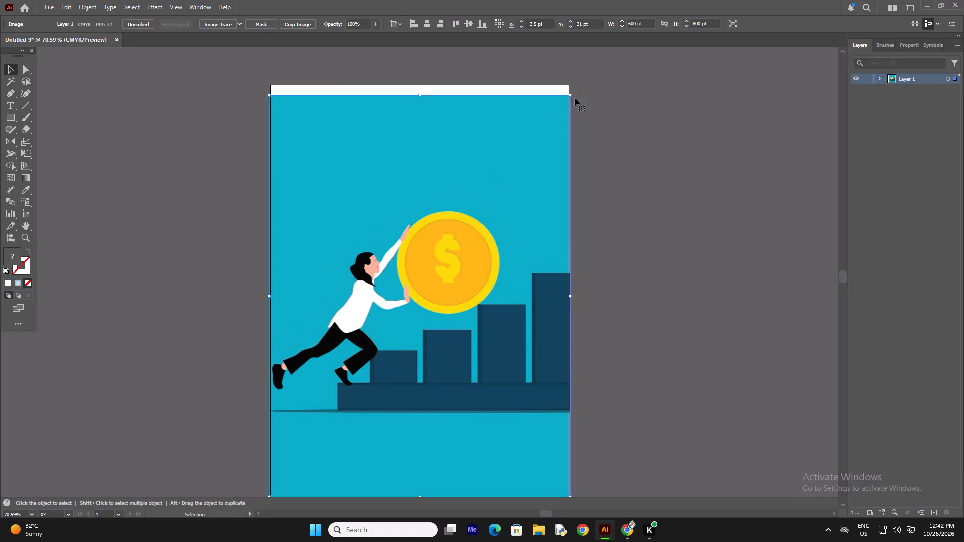
pyautogui.moveTo(568, 95); pyautogui.dragTo(567, 90)
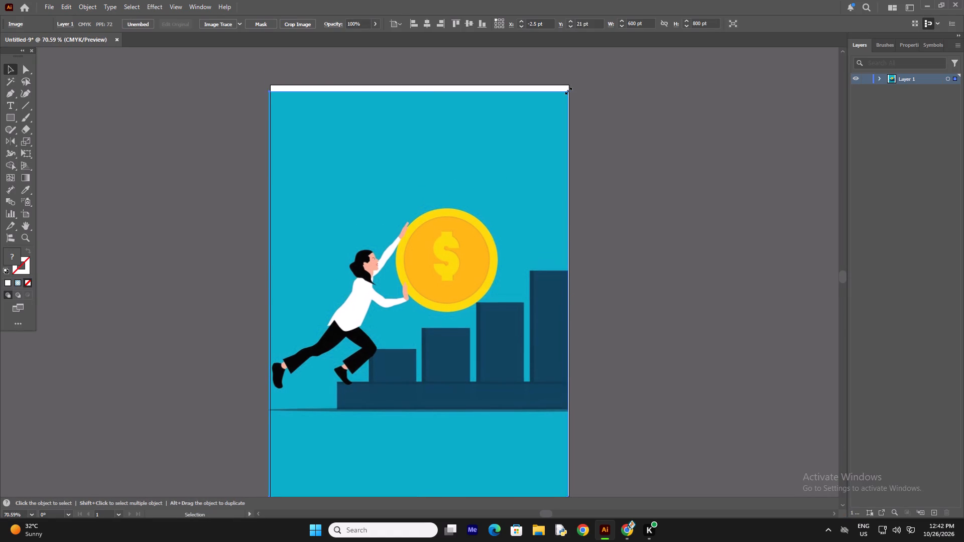
pyautogui.moveTo(567, 90); pyautogui.dragTo(569, 87)
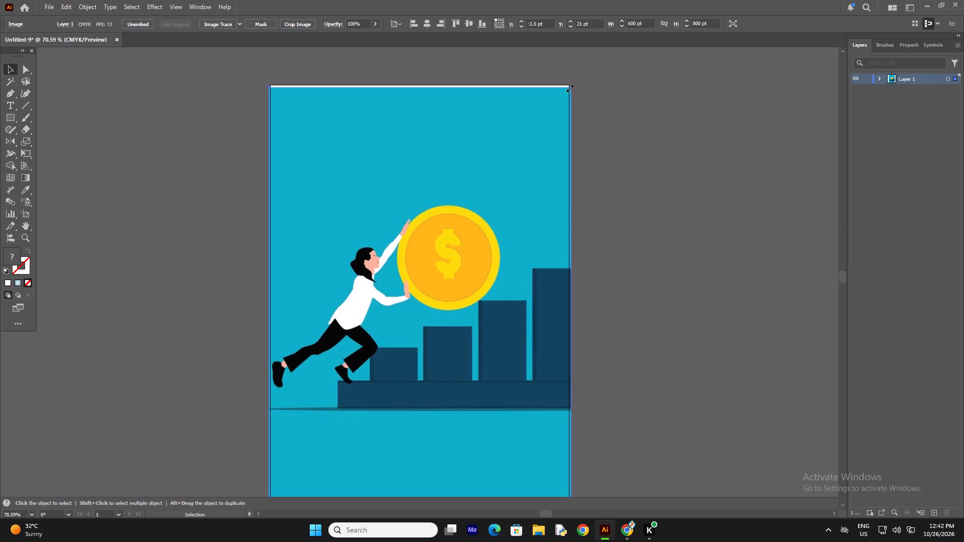
pyautogui.moveTo(569, 87); pyautogui.dragTo(568, 87)
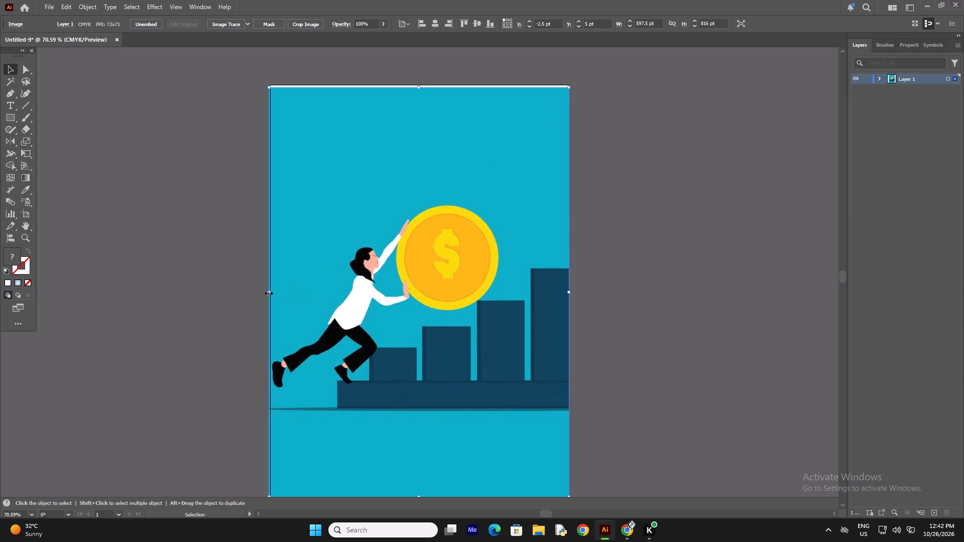
pyautogui.click(268, 292)
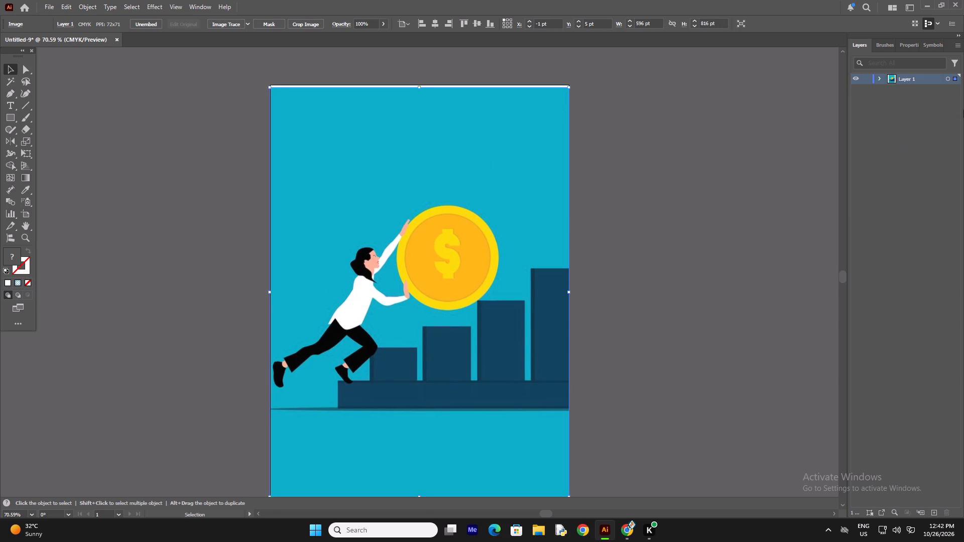
# Lock Layer 1 holding the reference image and add a new layer above it.
pyautogui.click(866, 78)
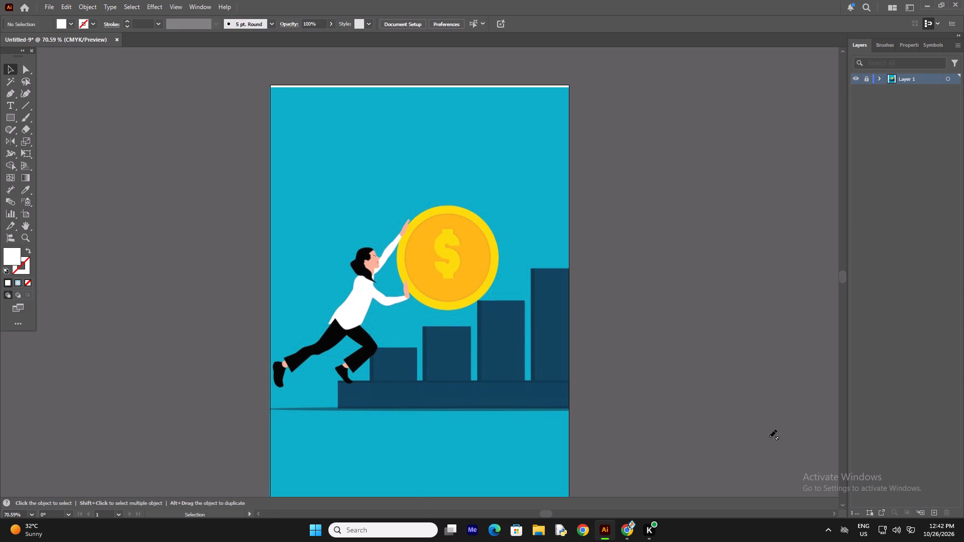
pyautogui.click(931, 515)
# Activate the Pen tool with the fill set to none and the stroke set to black.
pyautogui.press('p')
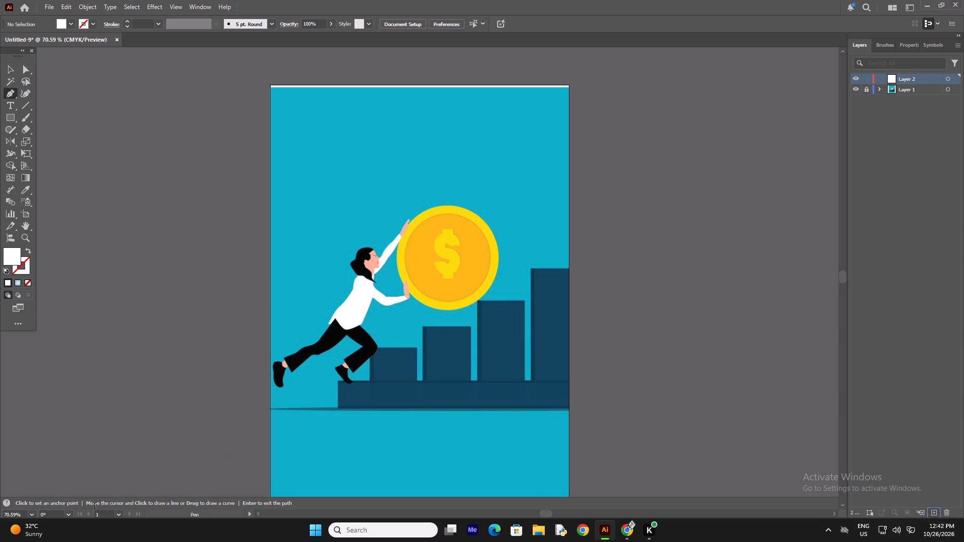
pyautogui.click(69, 23)
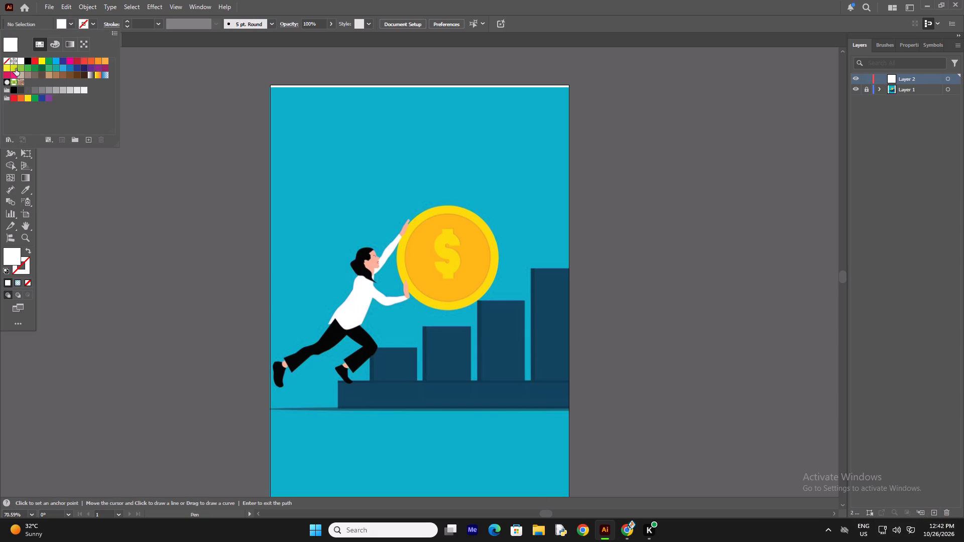
pyautogui.click(9, 60)
pyautogui.doubleClick(89, 20)
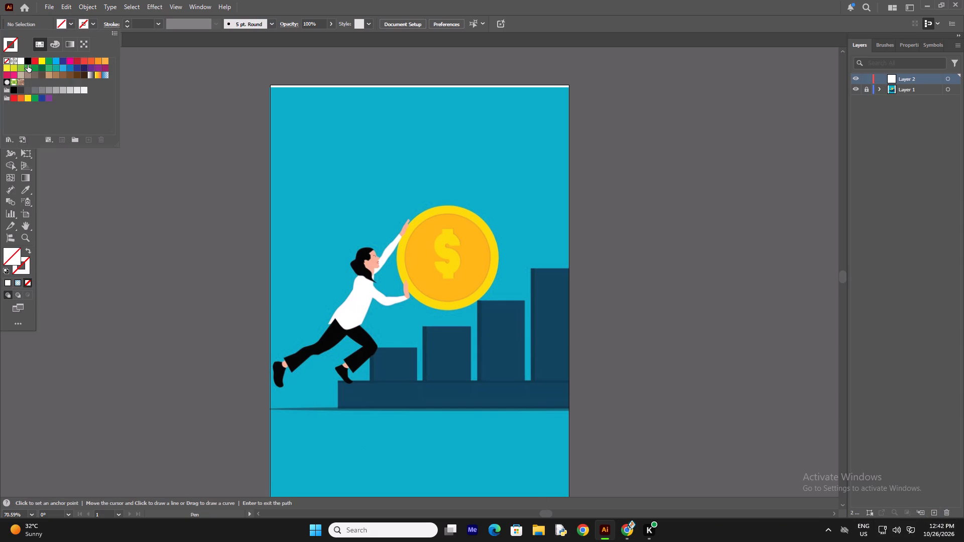
pyautogui.click(28, 63)
pyautogui.click(266, 376)
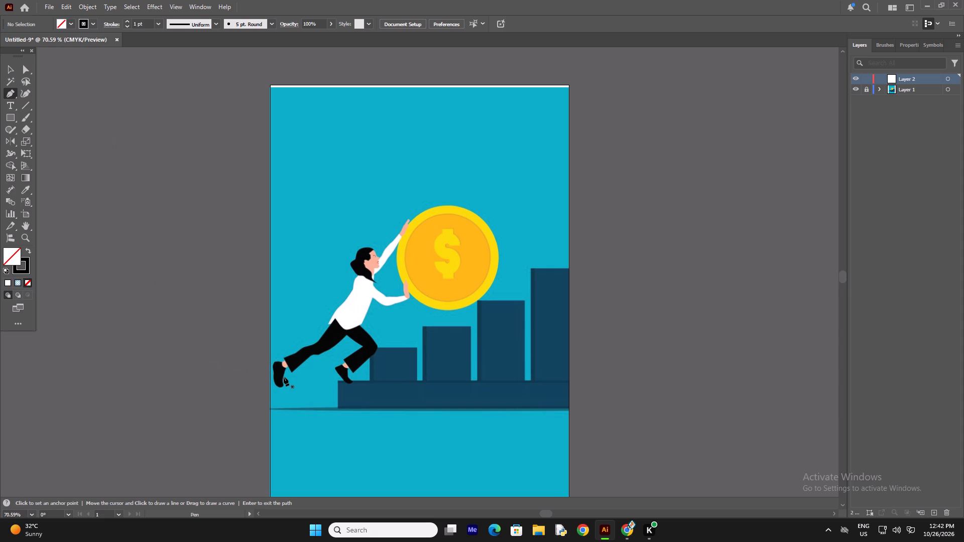
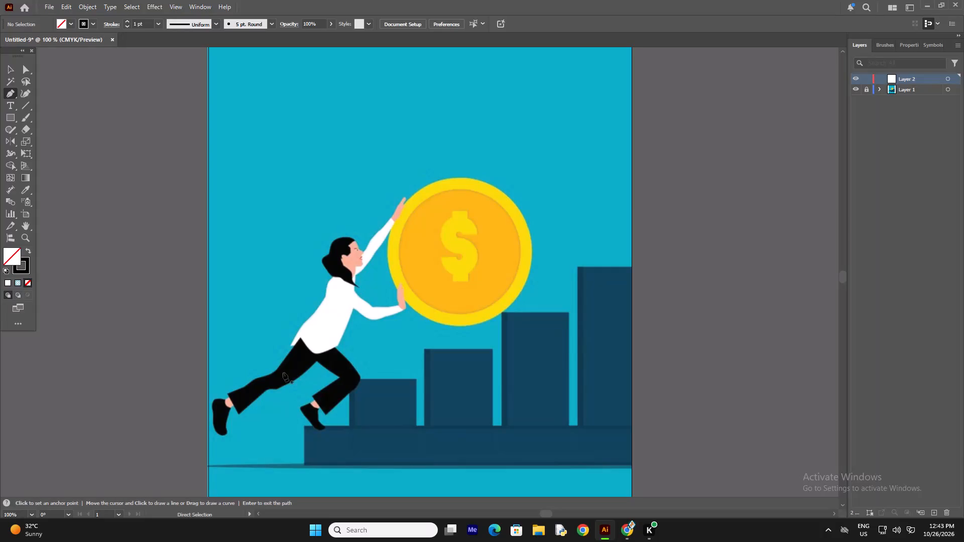
# Start the dark-blue bar chart outline at the base's lower-left corner, tracing up its left edge and under the front shoe to the first bar.
pyautogui.scroll(2, 277, 372)
pyautogui.scroll(-1, 278, 371)
pyautogui.hotkey('ctrl', '+')
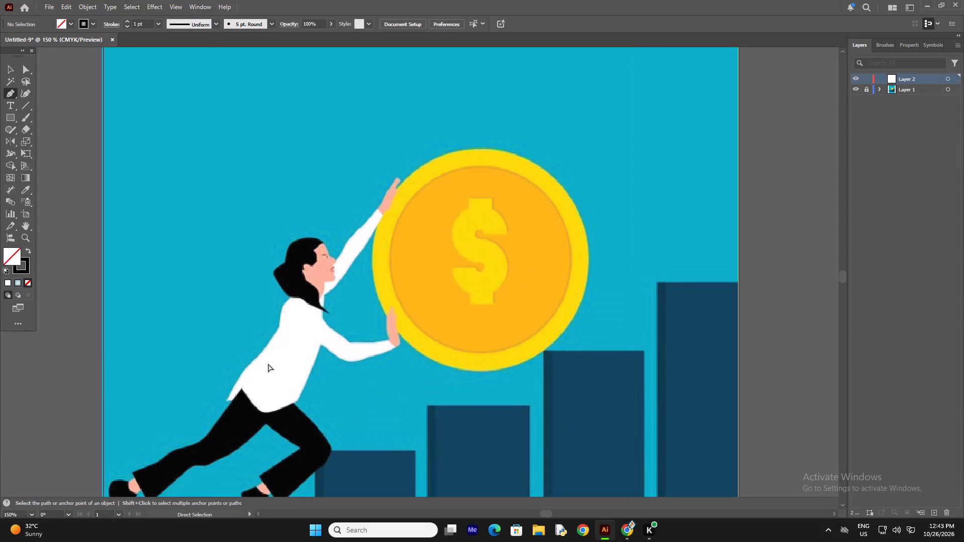
pyautogui.scroll(-7, 260, 359)
pyautogui.scroll(1, 345, 317)
pyautogui.scroll(-12, 293, 319)
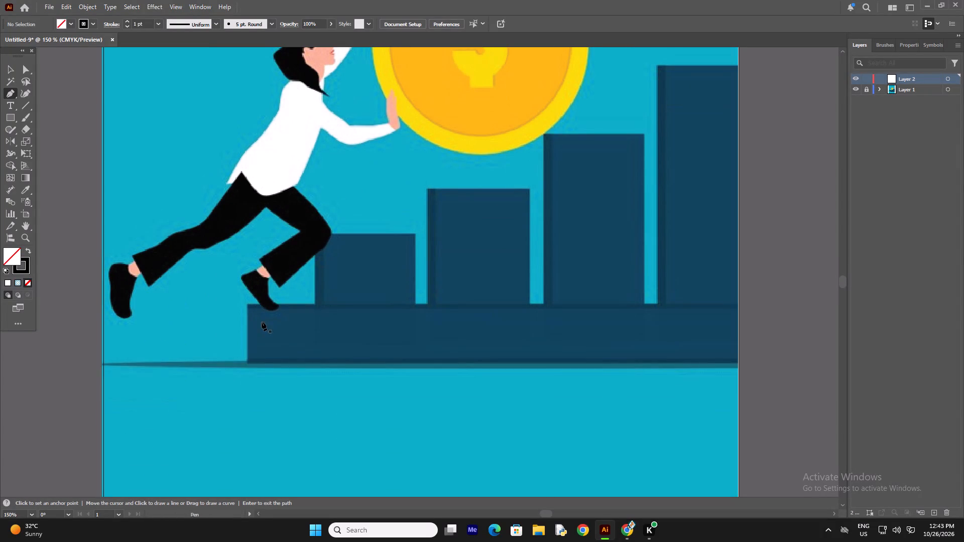
pyautogui.scroll(1, 250, 364)
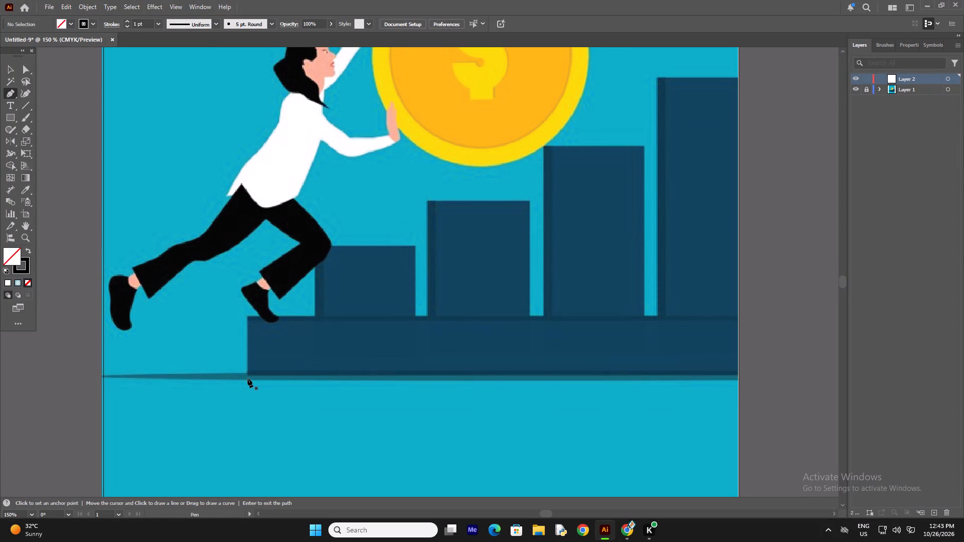
pyautogui.click(247, 376)
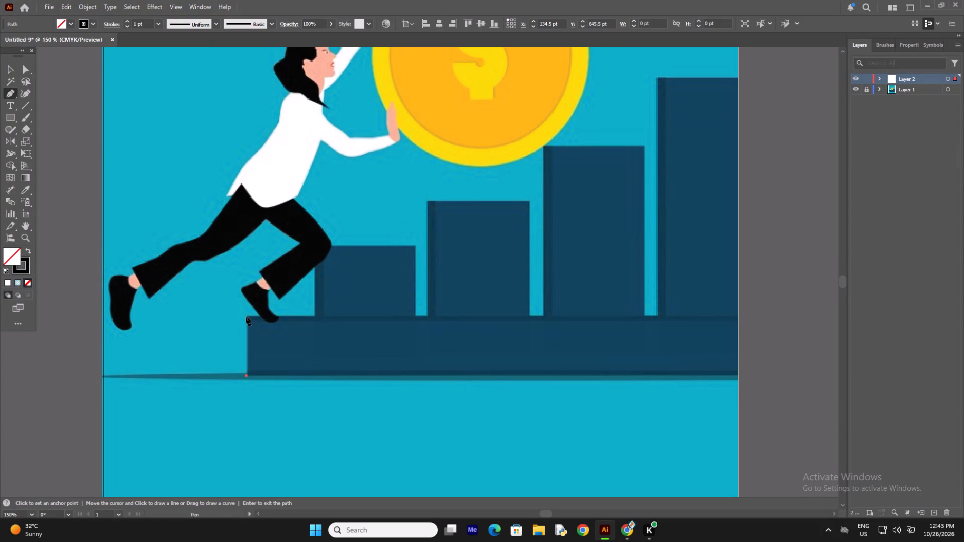
pyautogui.click(246, 317)
pyautogui.click(260, 317)
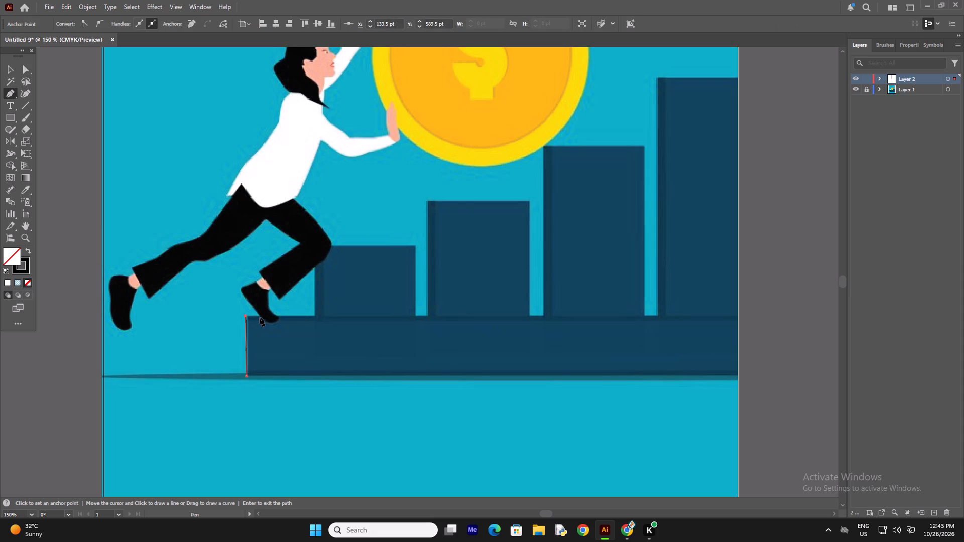
pyautogui.moveTo(279, 318); pyautogui.dragTo(278, 312)
pyautogui.moveTo(278, 312); pyautogui.dragTo(288, 307)
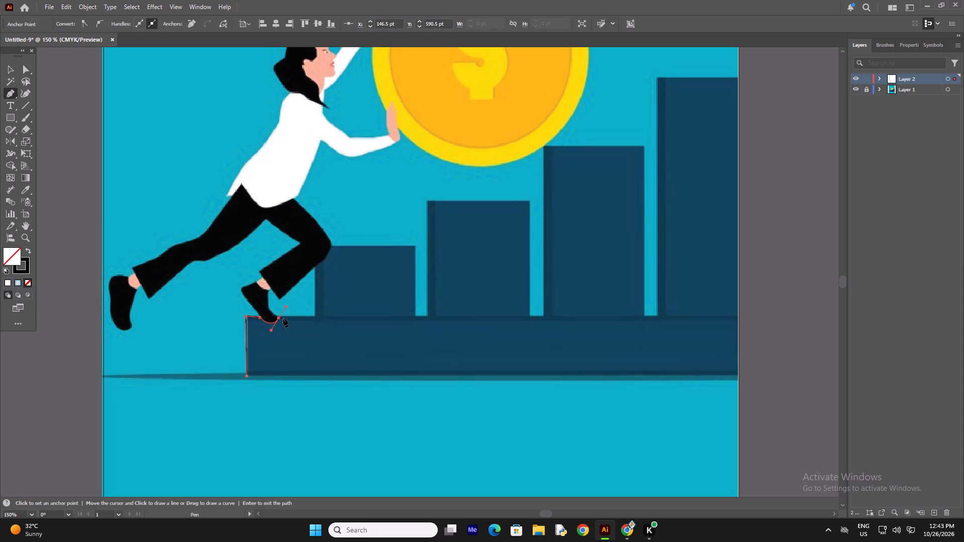
pyautogui.click(279, 319)
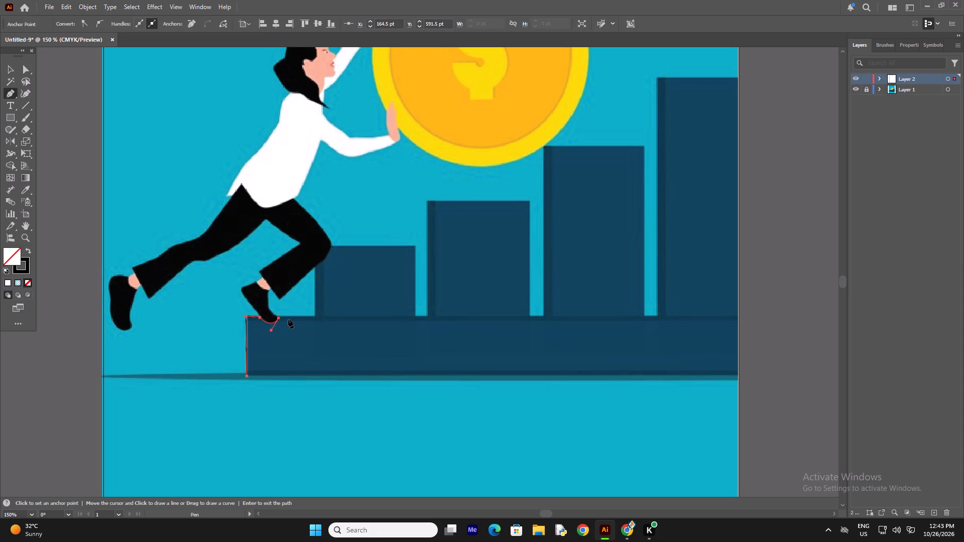
pyautogui.click(277, 316)
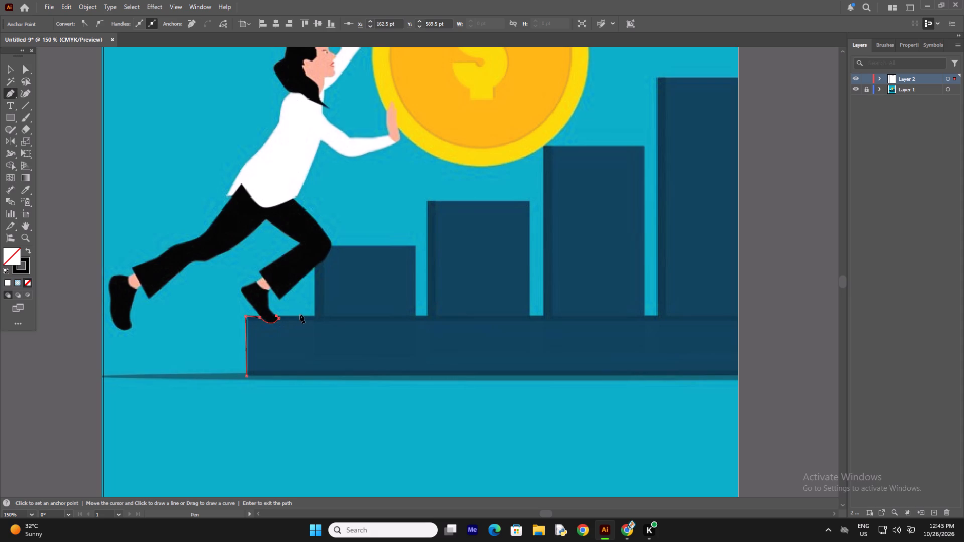
pyautogui.click(312, 316)
pyautogui.click(315, 316)
# Continue the outline around the shortest bar, following the trouser leg and knee, across its top and down to the base.
pyautogui.click(313, 267)
pyautogui.click(322, 262)
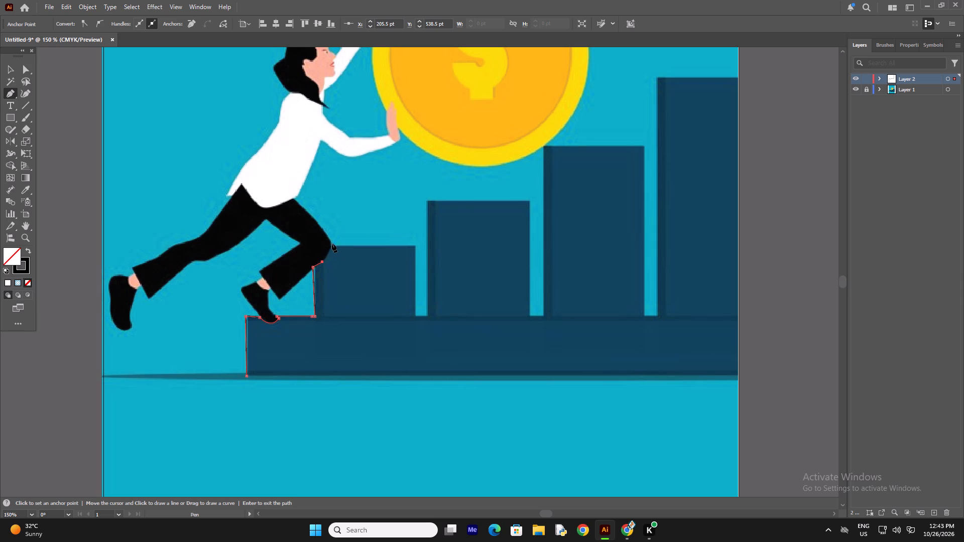
pyautogui.moveTo(332, 243); pyautogui.dragTo(333, 236)
pyautogui.click(332, 243)
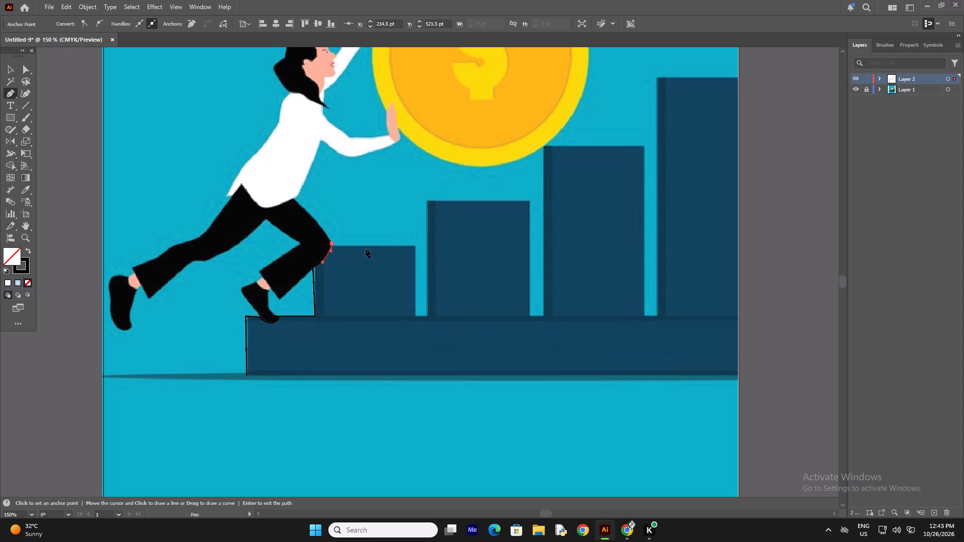
pyautogui.click(416, 245)
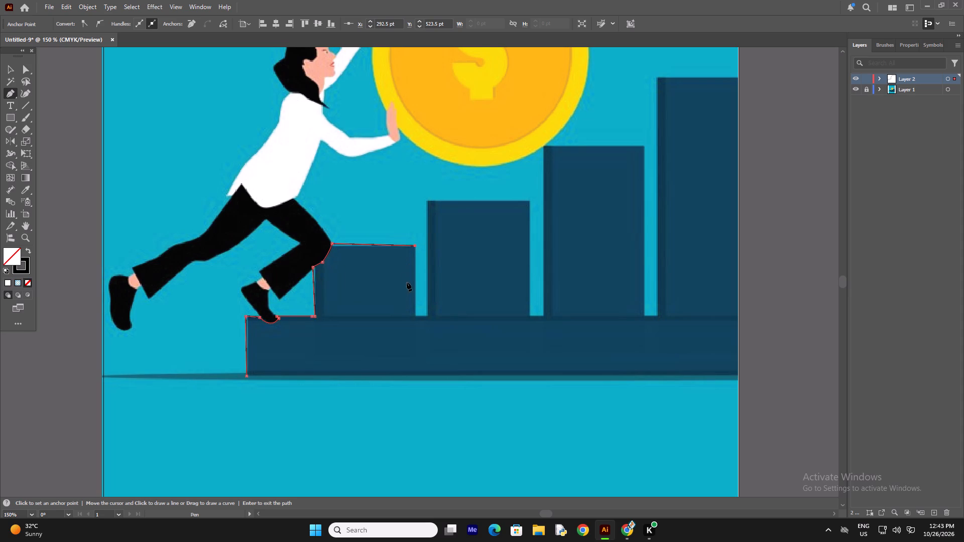
pyautogui.scroll(-4, 408, 283)
pyautogui.click(416, 267)
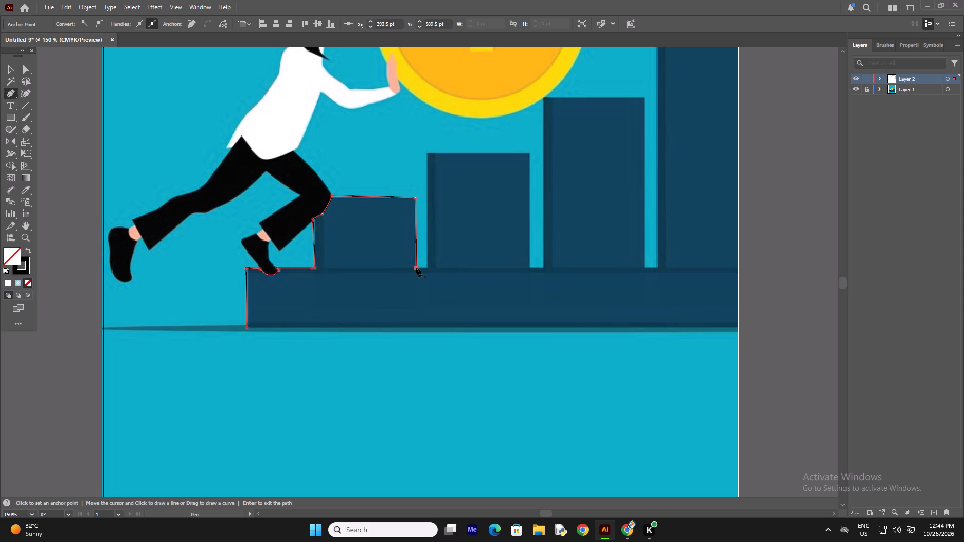
# Continue the outline around the second and third bars, including the gaps along the base between them.
pyautogui.click(426, 267)
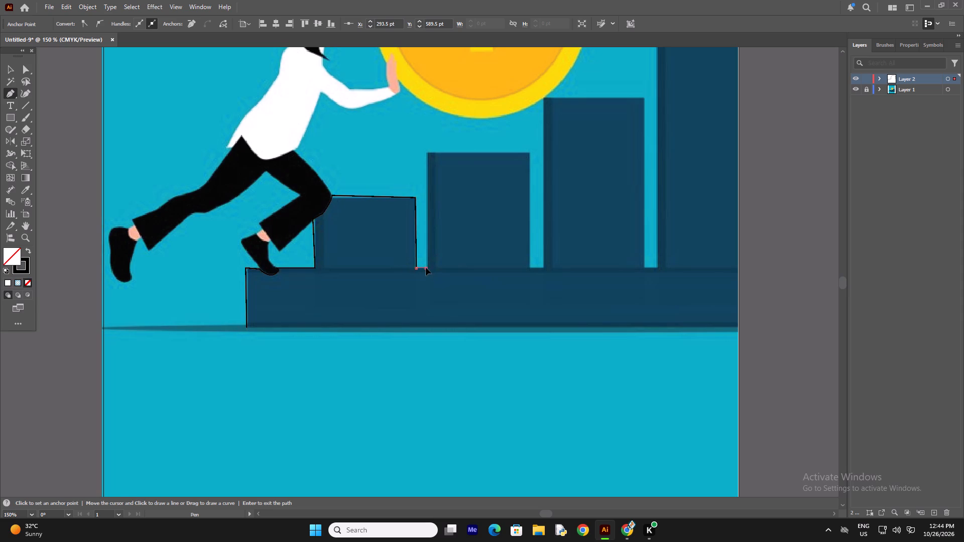
pyautogui.click(427, 153)
pyautogui.click(530, 153)
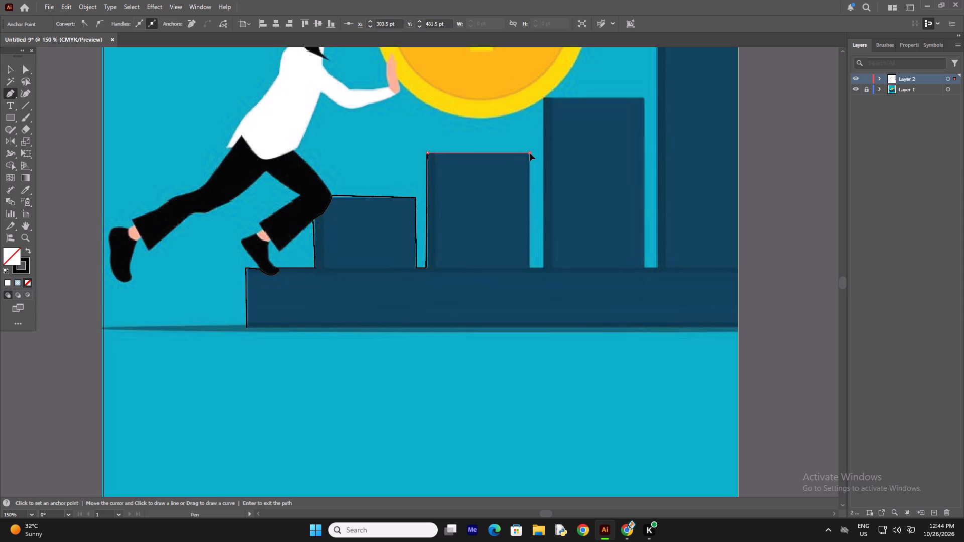
pyautogui.click(531, 267)
pyautogui.click(544, 265)
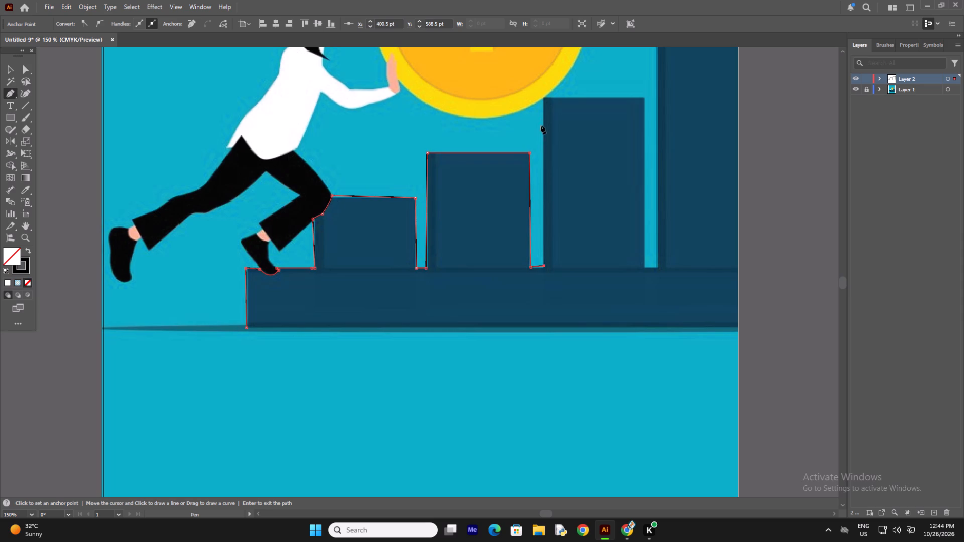
pyautogui.click(543, 98)
pyautogui.scroll(5, 622, 126)
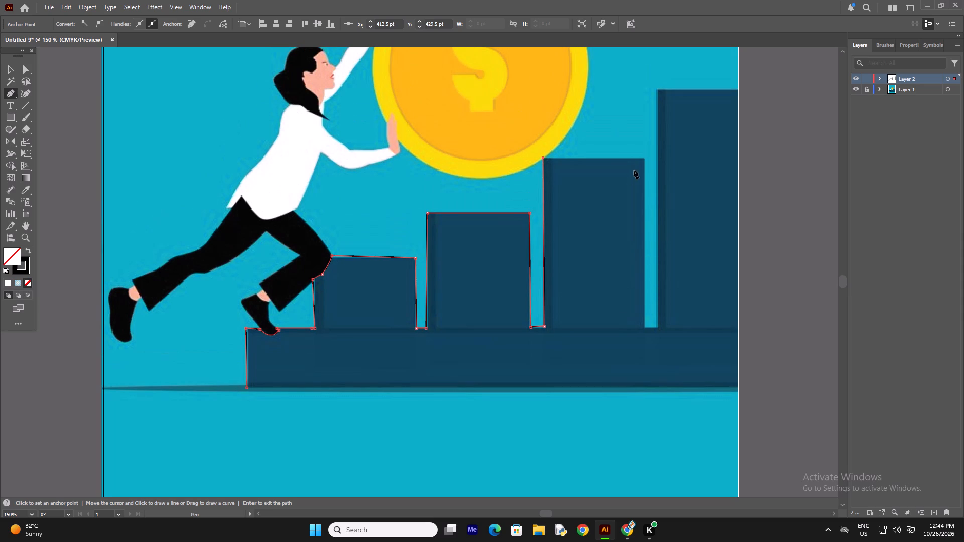
pyautogui.click(644, 158)
pyautogui.click(645, 327)
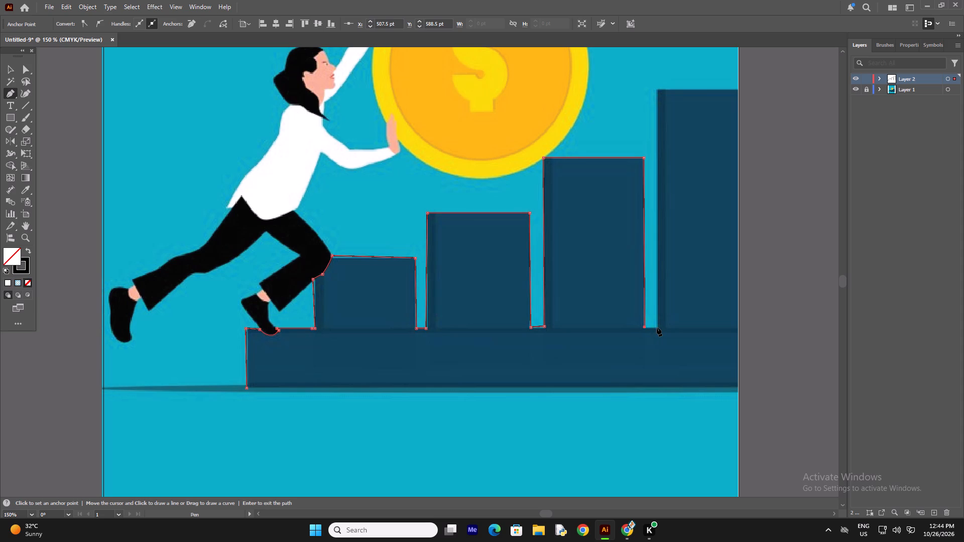
# Trace the tallest bar to the artboard's right edge and close the outline along the bottom of the base.
pyautogui.click(657, 327)
pyautogui.scroll(6, 654, 283)
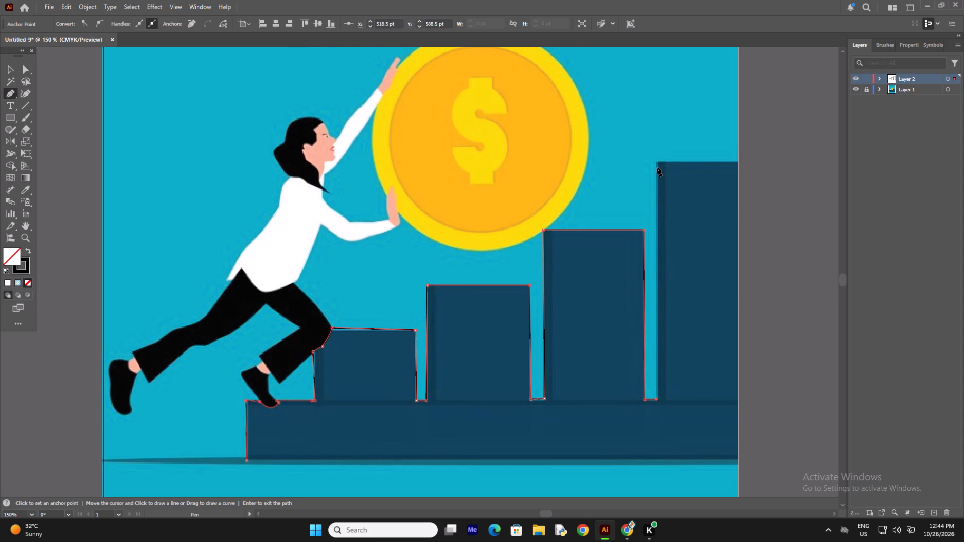
pyautogui.click(657, 165)
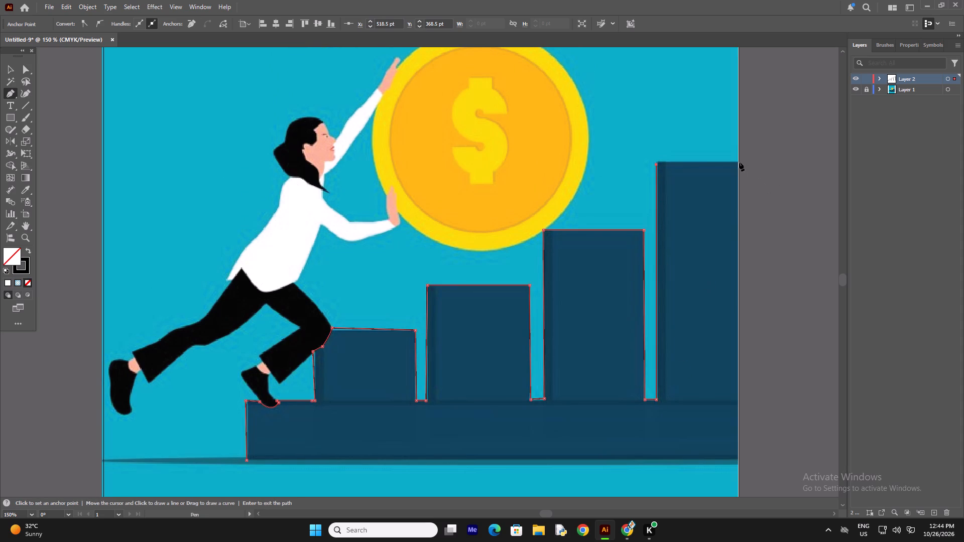
pyautogui.click(738, 163)
pyautogui.scroll(-3, 742, 452)
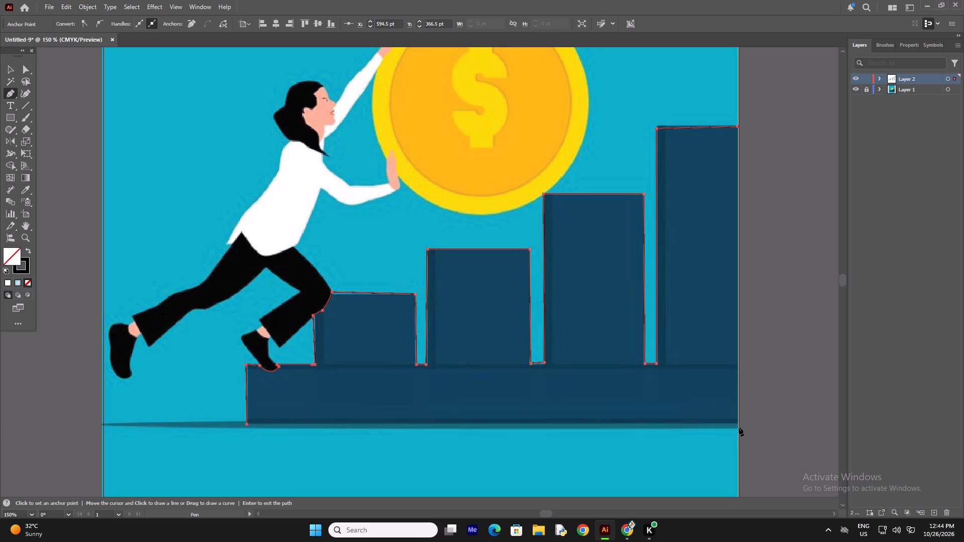
pyautogui.click(738, 428)
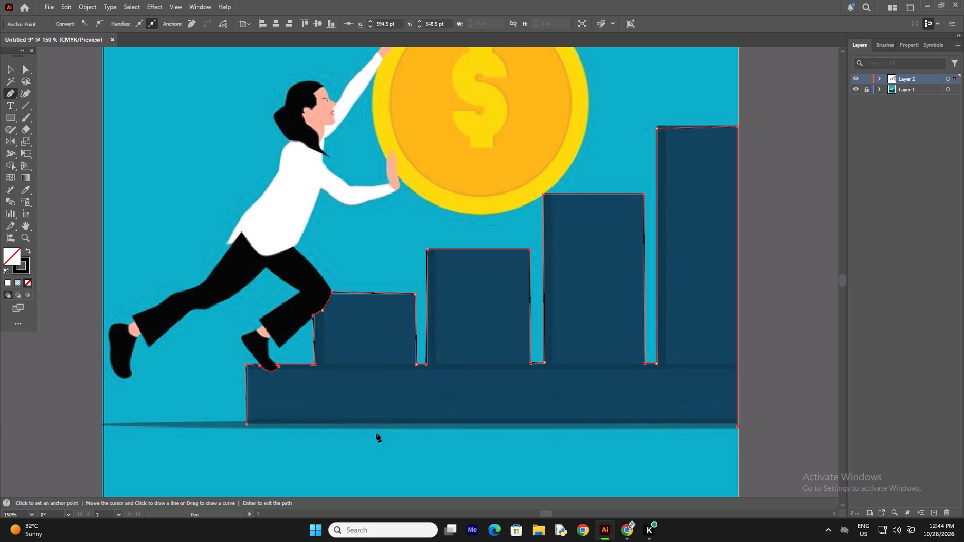
pyautogui.click(247, 424)
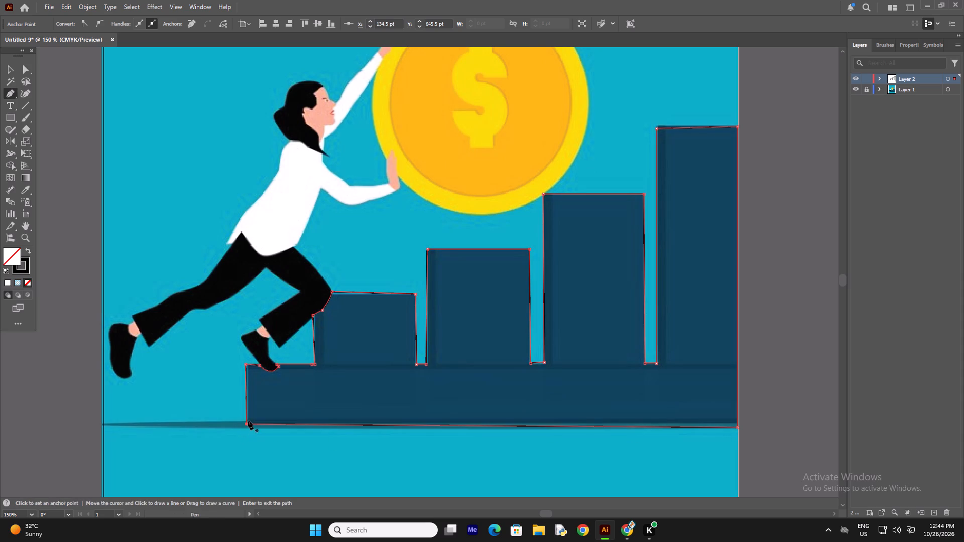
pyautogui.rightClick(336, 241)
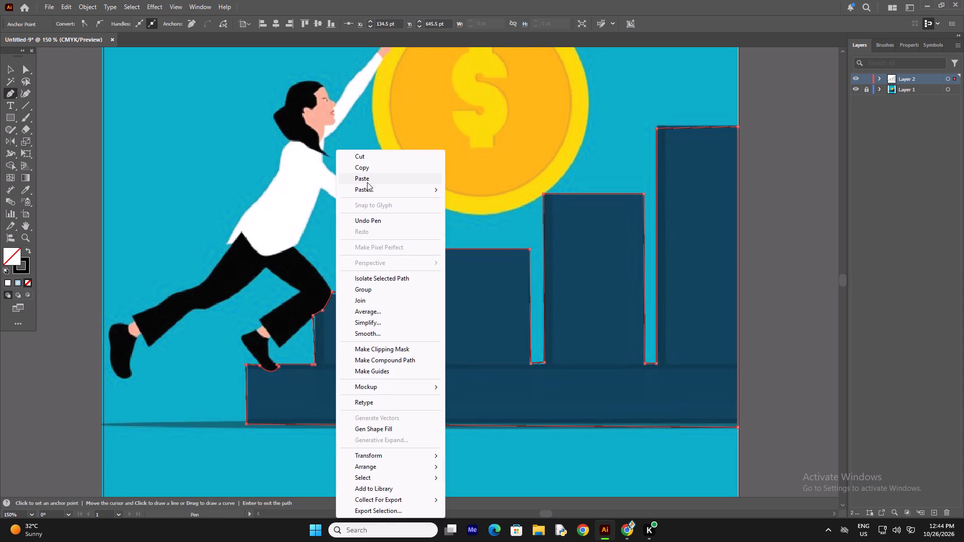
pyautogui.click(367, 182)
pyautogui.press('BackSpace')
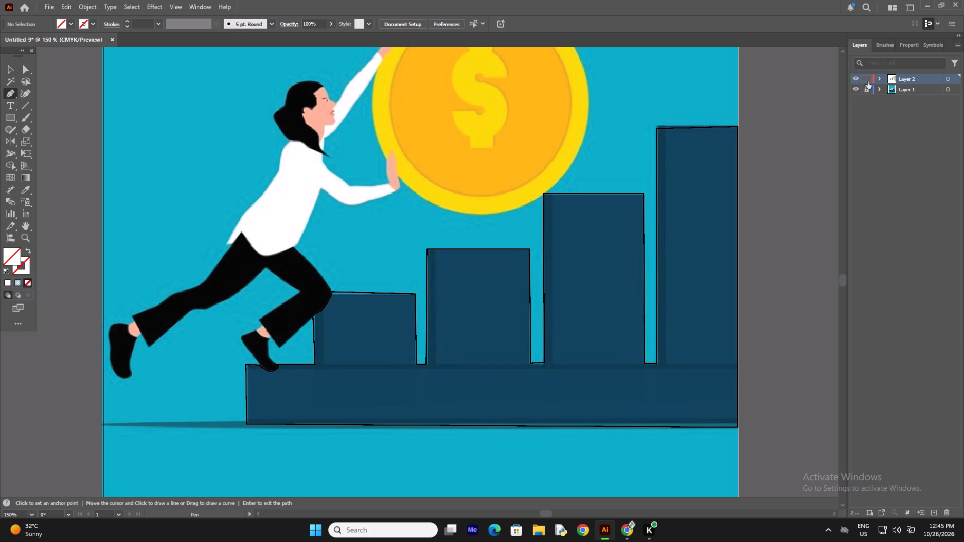
# Lock Layer 2 holding the bar chart outline and add a new layer above it.
pyautogui.click(868, 78)
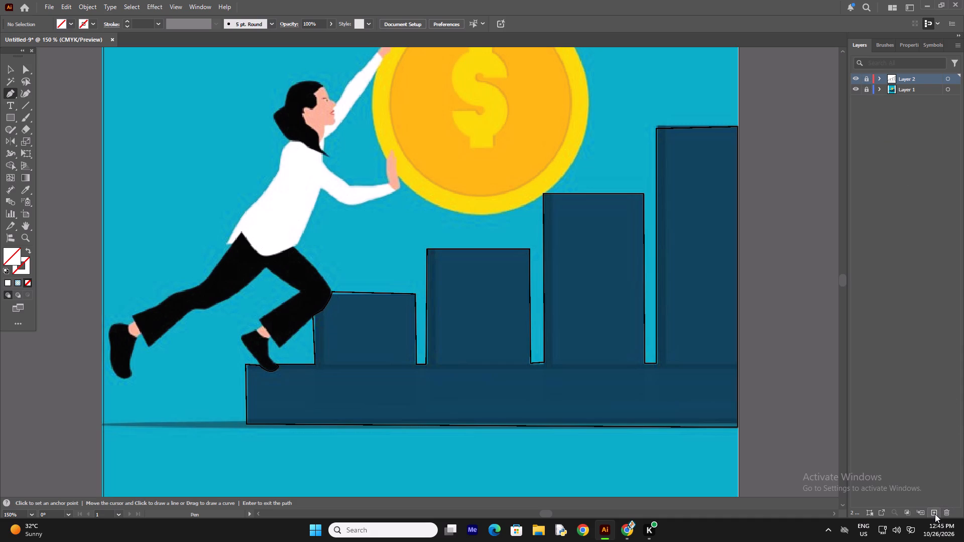
pyautogui.click(934, 513)
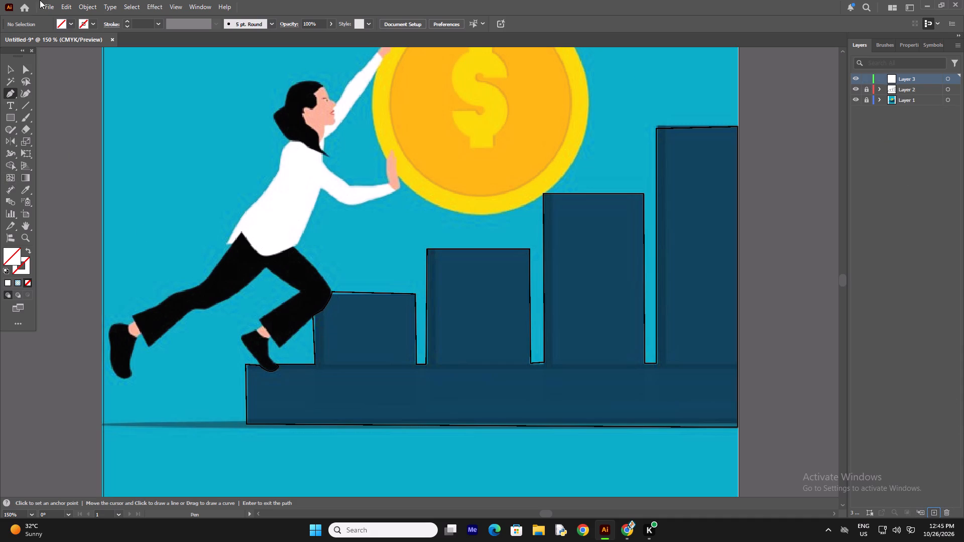
# Set the stroke to black for the new layer's paths and make the stroke the active colour.
pyautogui.click(93, 28)
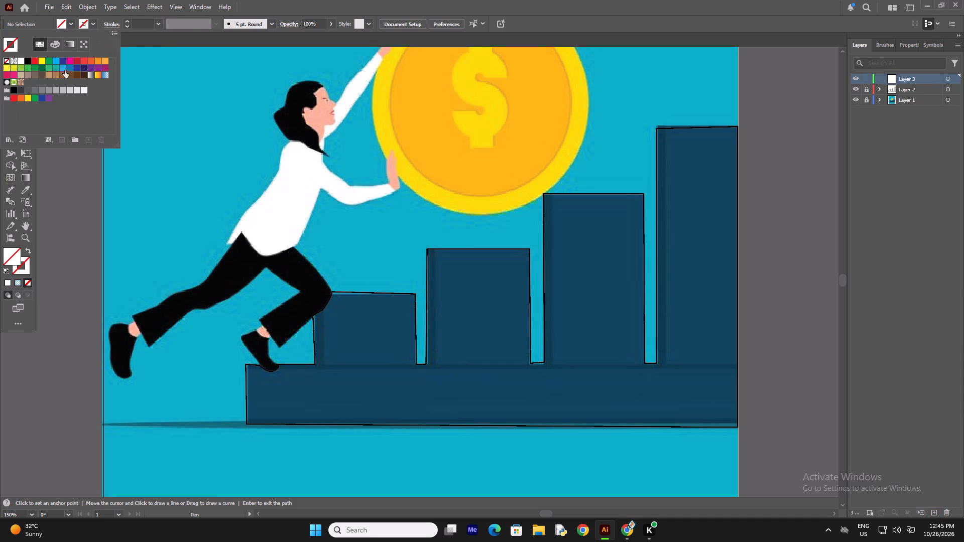
pyautogui.click(30, 61)
pyautogui.click(322, 168)
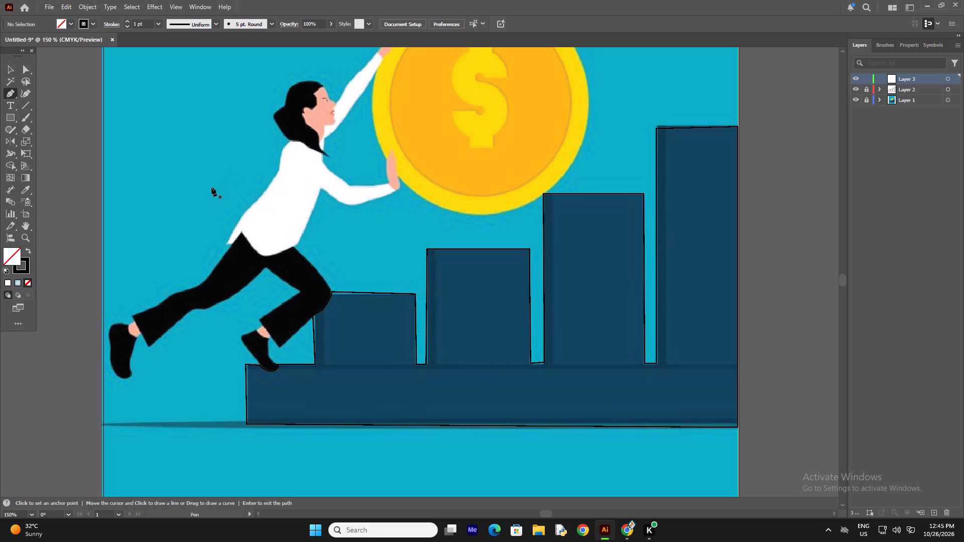
pyautogui.hotkey('ctrl', 'Right')
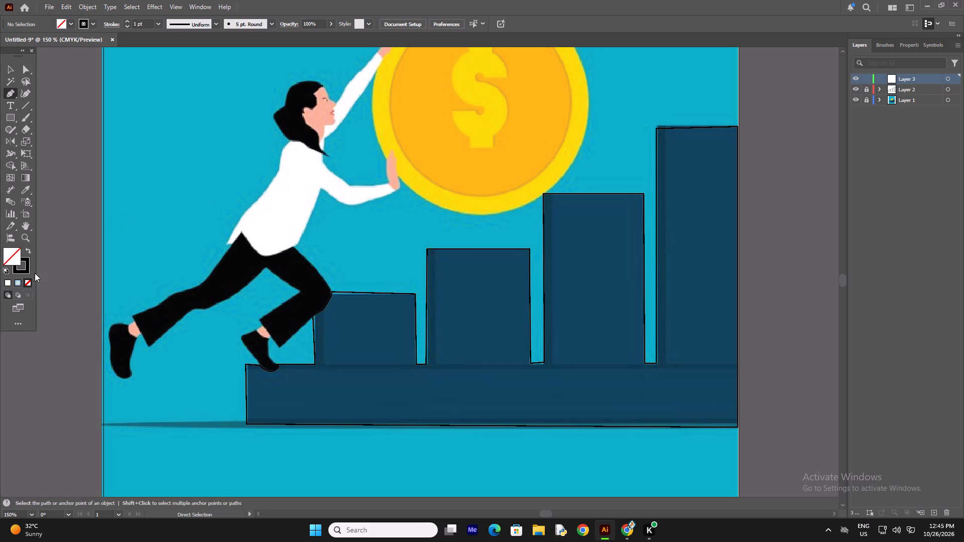
pyautogui.click(25, 269)
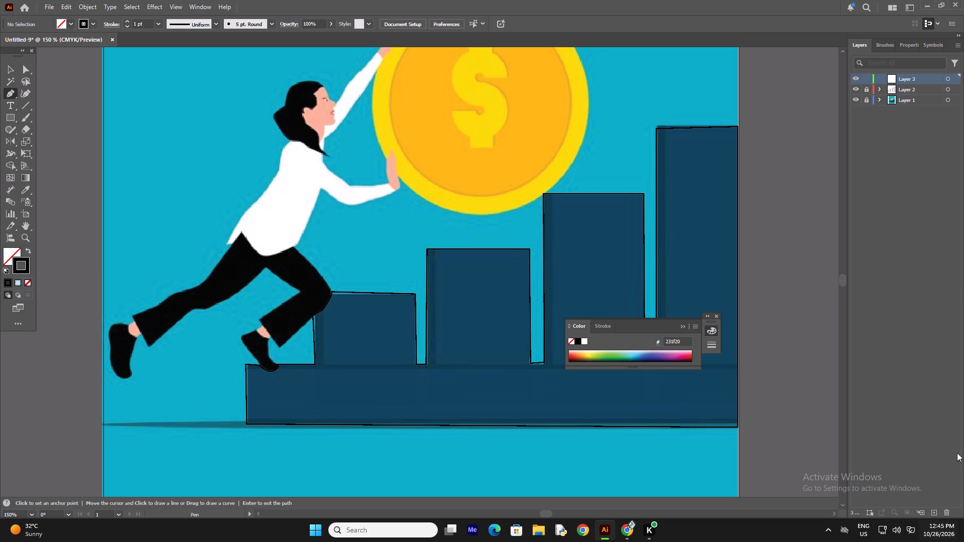
# Start the figure's outline on Layer 3 at the front shoe's sole, tracing around the heel to the ankle.
pyautogui.click(718, 317)
pyautogui.hotkey('ctrl', '+')
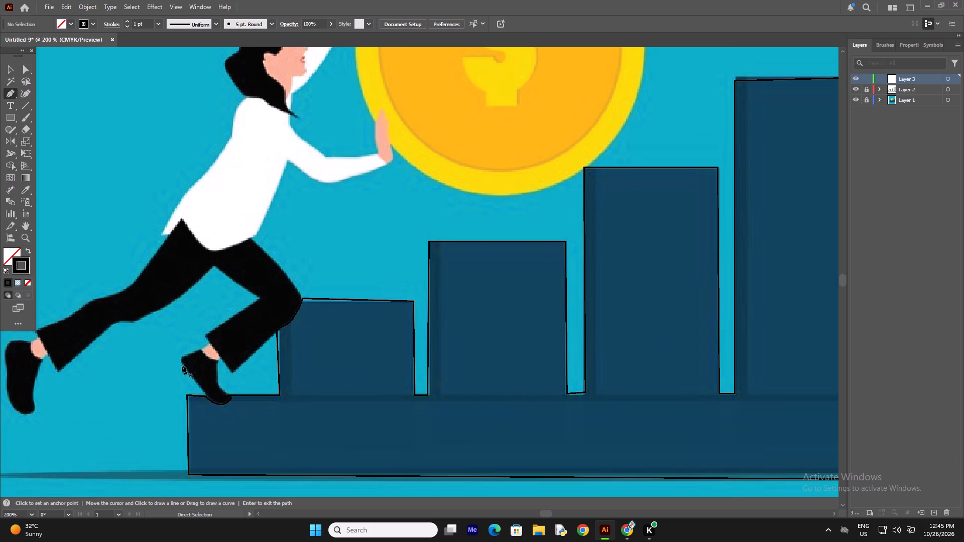
pyautogui.click(547, 515)
pyautogui.scroll(-4, 634, 131)
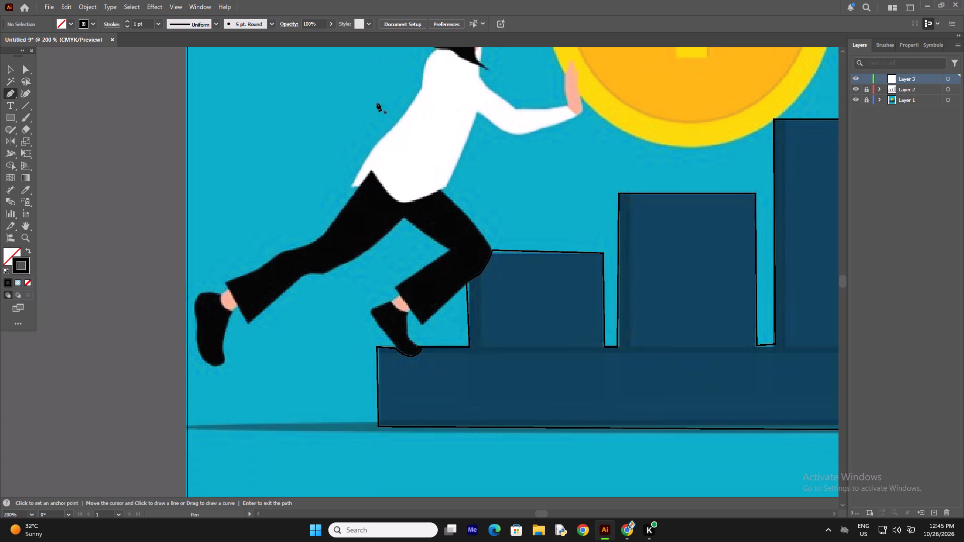
pyautogui.scroll(-1, 338, 224)
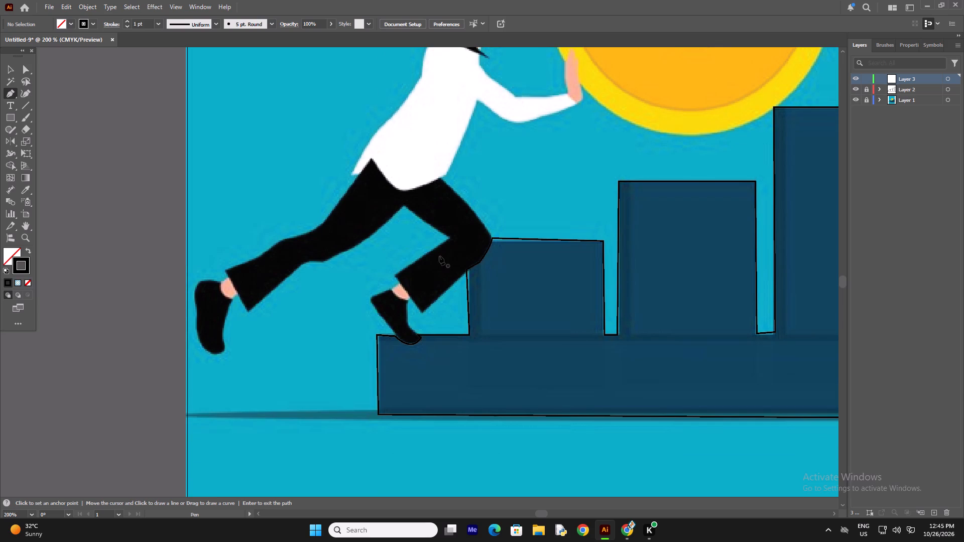
pyautogui.click(396, 337)
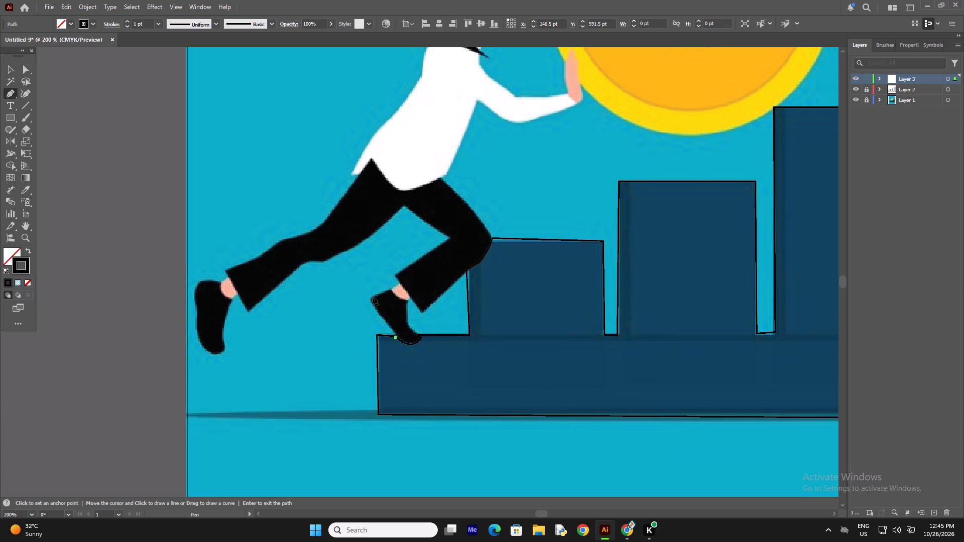
pyautogui.moveTo(373, 296); pyautogui.dragTo(388, 299)
pyautogui.moveTo(388, 299); pyautogui.dragTo(389, 301)
pyautogui.click(374, 294)
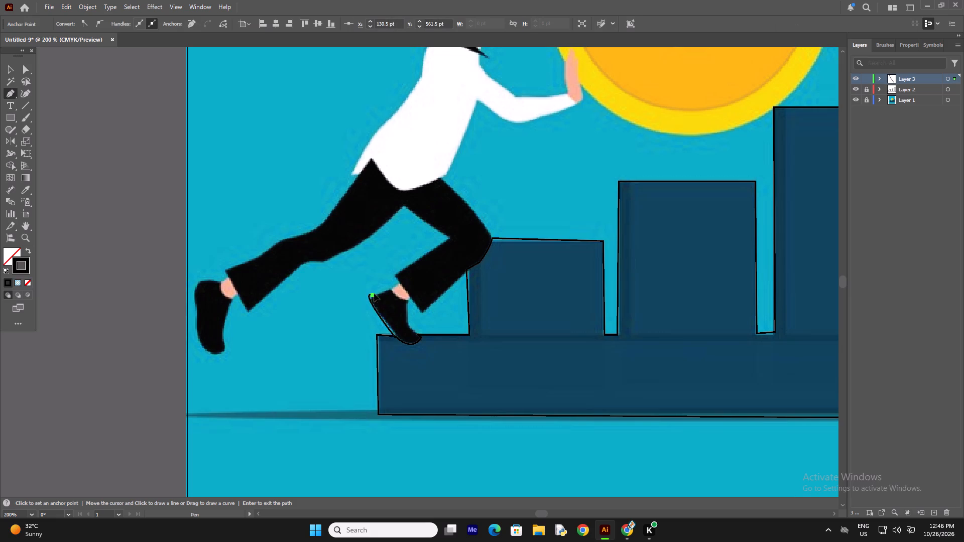
pyautogui.moveTo(399, 283); pyautogui.dragTo(412, 272)
pyautogui.moveTo(412, 272); pyautogui.dragTo(412, 274)
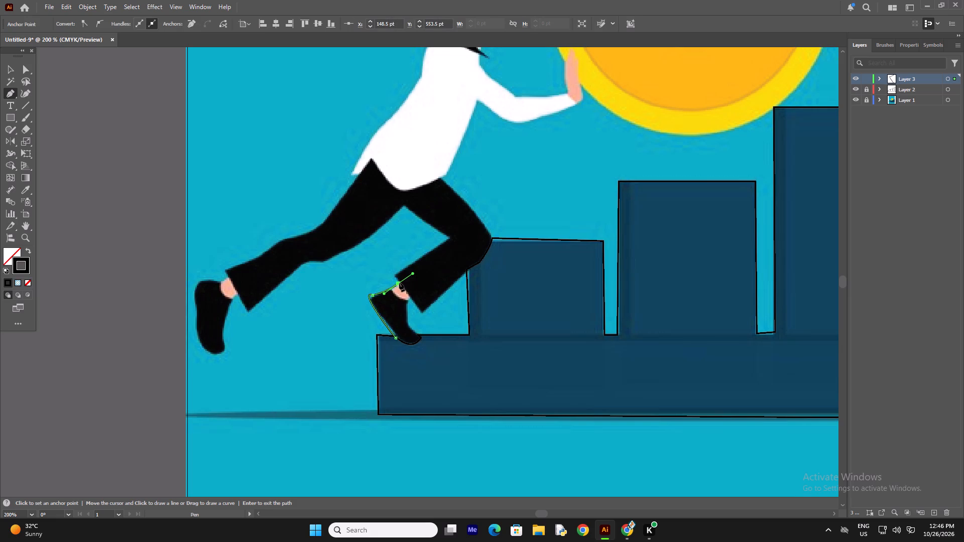
pyautogui.click(399, 283)
# Continue the outline from the front trouser hem along the inner edge of the bent leg to the crotch.
pyautogui.click(394, 275)
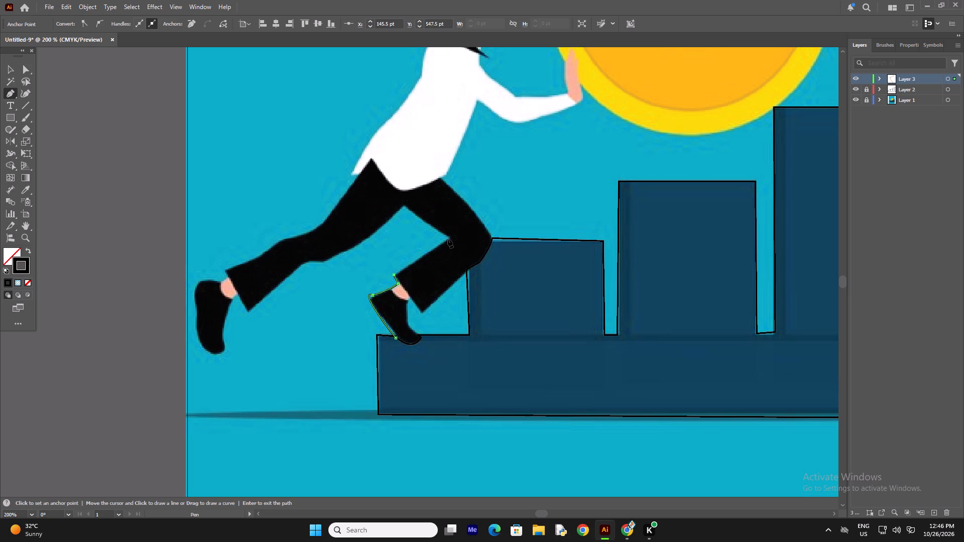
pyautogui.click(449, 237)
pyautogui.moveTo(404, 206); pyautogui.dragTo(389, 194)
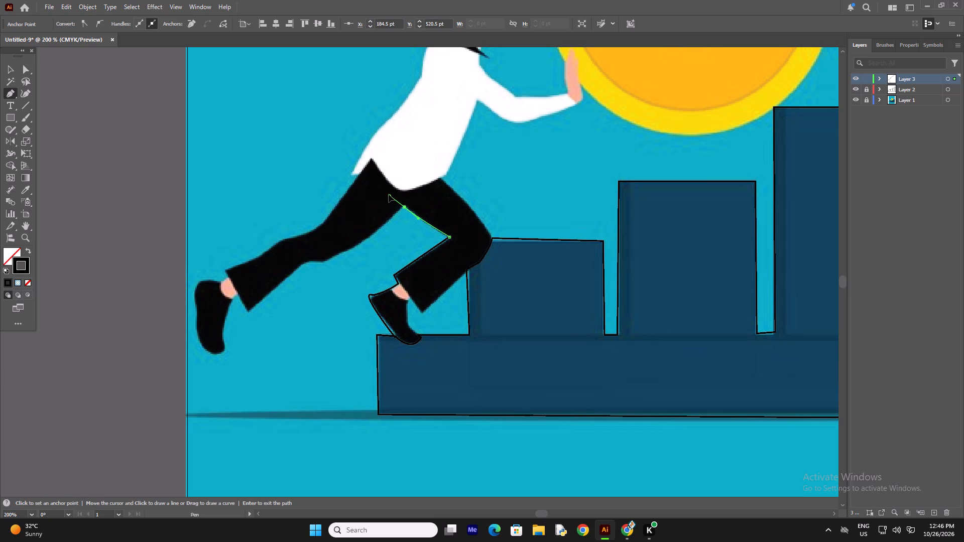
pyautogui.moveTo(389, 194); pyautogui.dragTo(388, 194)
pyautogui.click(403, 206)
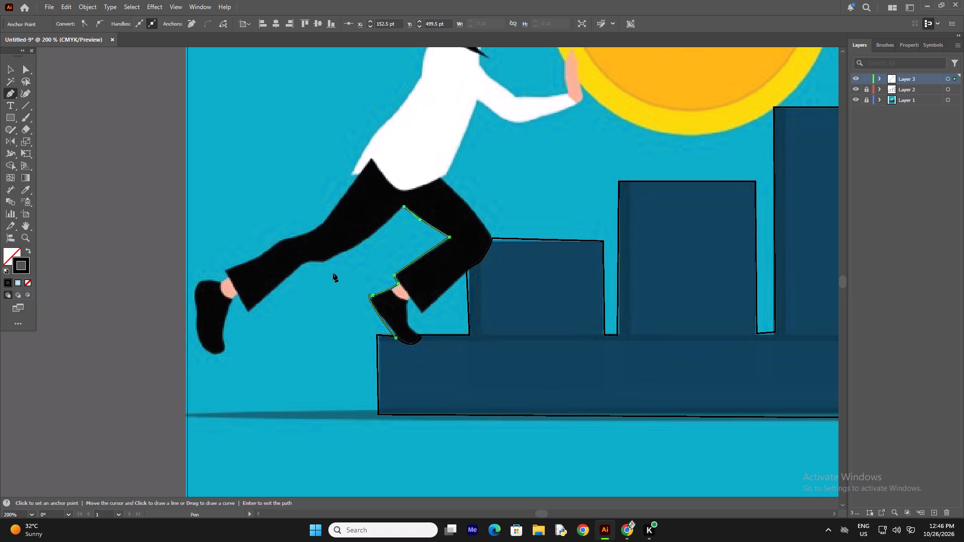
# Trace the curved underside of the back trouser leg from the crotch down to the hem's lower corner.
pyautogui.moveTo(339, 252); pyautogui.dragTo(326, 251)
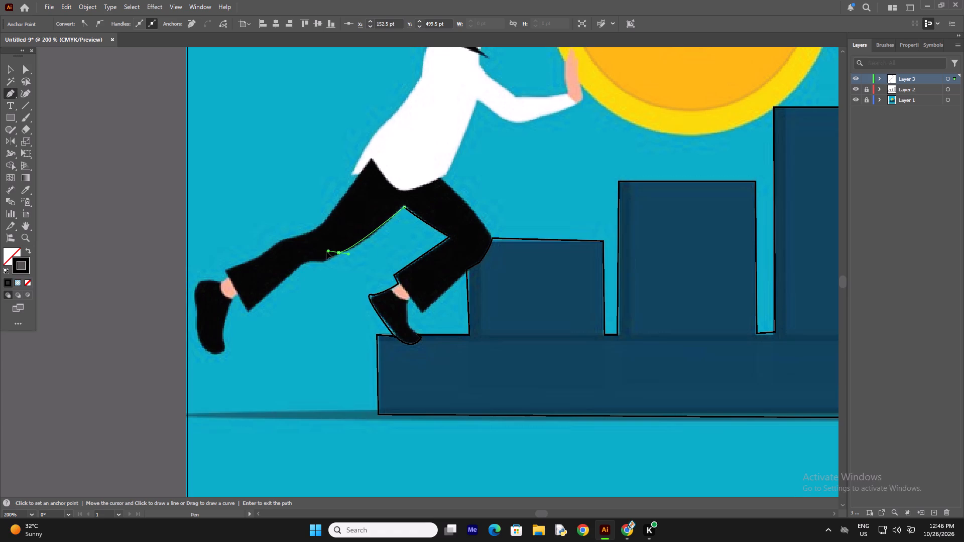
pyautogui.moveTo(326, 251); pyautogui.dragTo(323, 248)
pyautogui.click(340, 253)
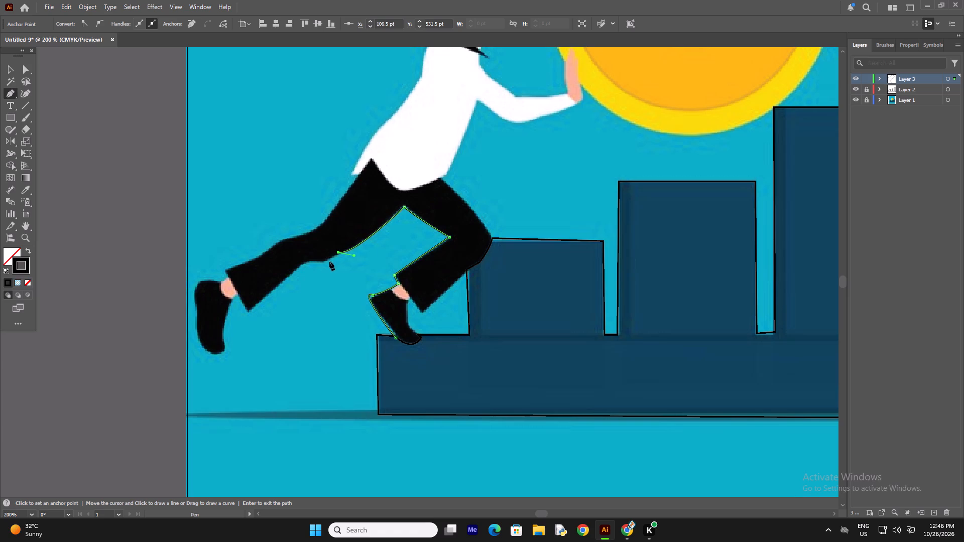
pyautogui.moveTo(311, 260); pyautogui.dragTo(294, 255)
pyautogui.click(310, 261)
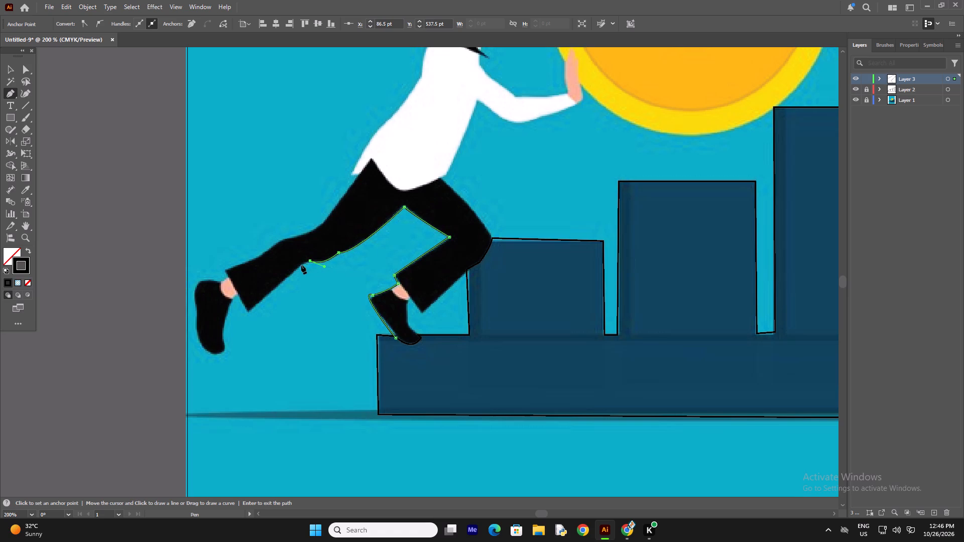
pyautogui.click(300, 266)
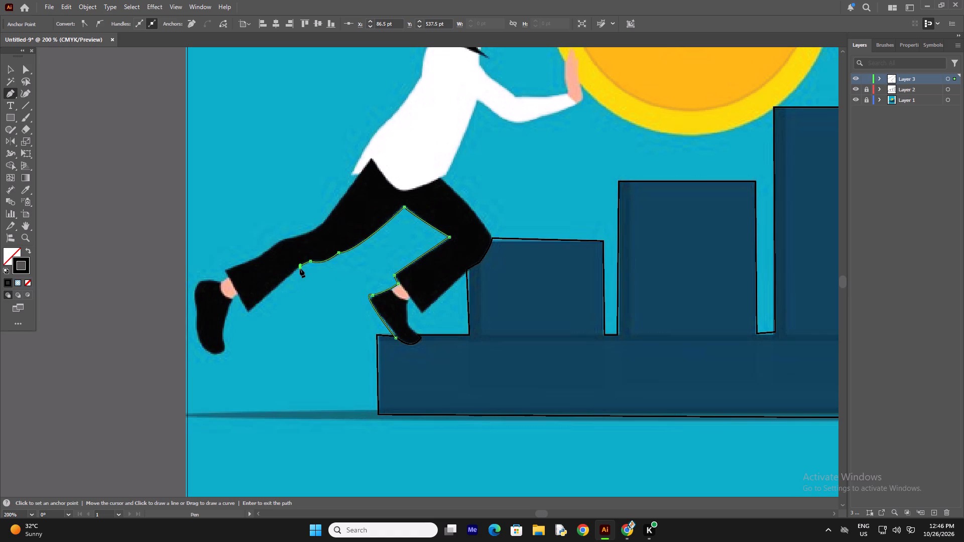
pyautogui.click(299, 266)
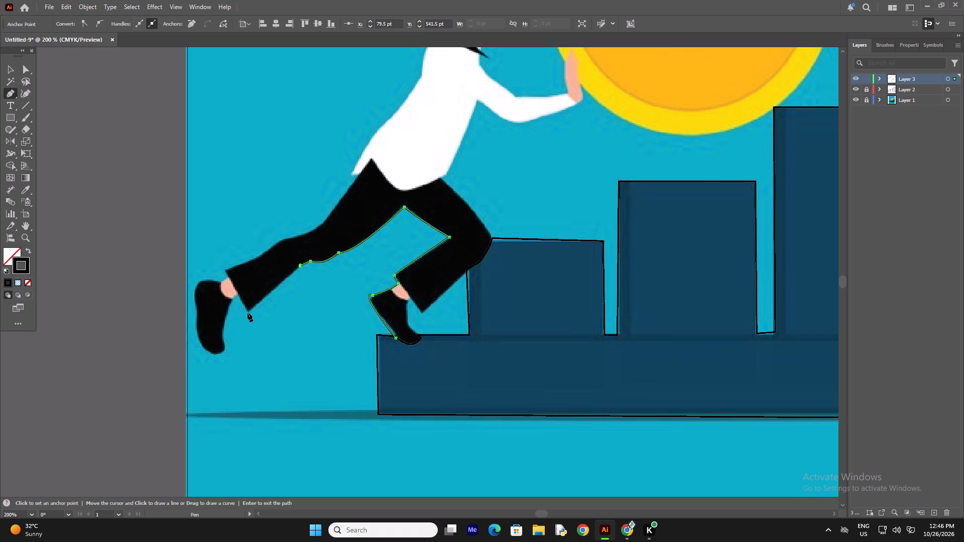
pyautogui.click(248, 311)
# Continue the outline along the back hem, past the ankle, and down the shoe's upper side around the toe.
pyautogui.click(237, 295)
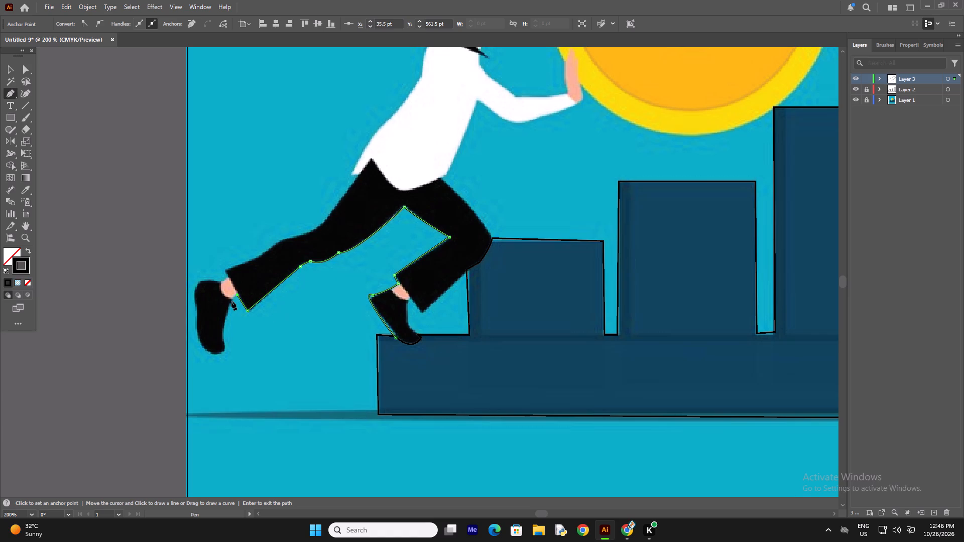
pyautogui.click(231, 299)
pyautogui.moveTo(224, 343); pyautogui.dragTo(227, 356)
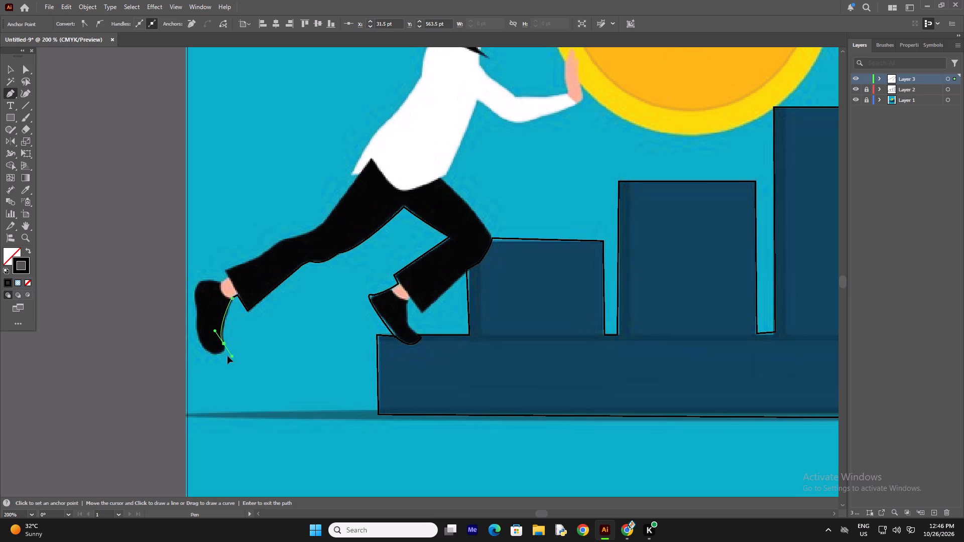
pyautogui.moveTo(227, 356); pyautogui.dragTo(227, 356)
pyautogui.click(222, 344)
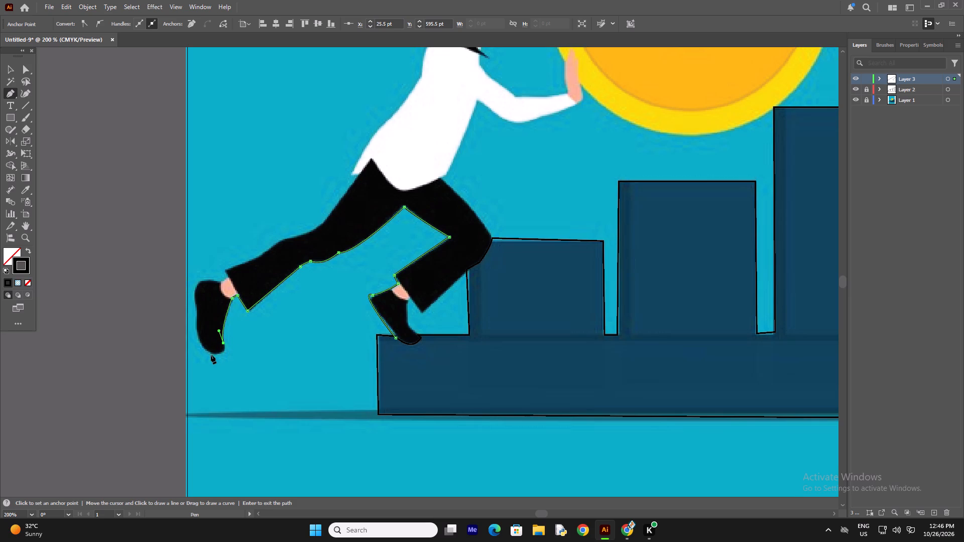
pyautogui.moveTo(209, 353); pyautogui.dragTo(189, 348)
pyautogui.click(209, 354)
# Trace the back shoe's sole up from the toe and around the heel to the ankle.
pyautogui.moveTo(197, 316); pyautogui.dragTo(198, 286)
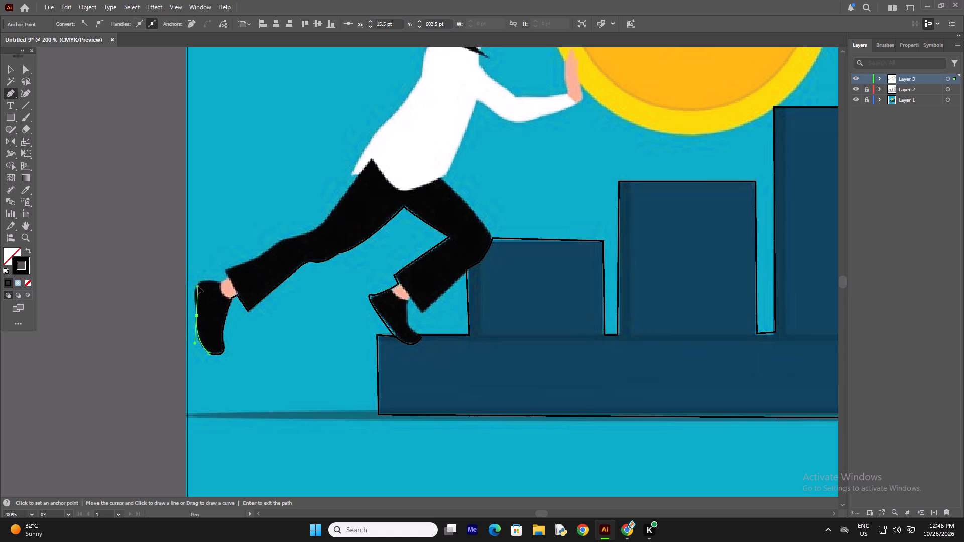
pyautogui.moveTo(198, 286); pyautogui.dragTo(198, 284)
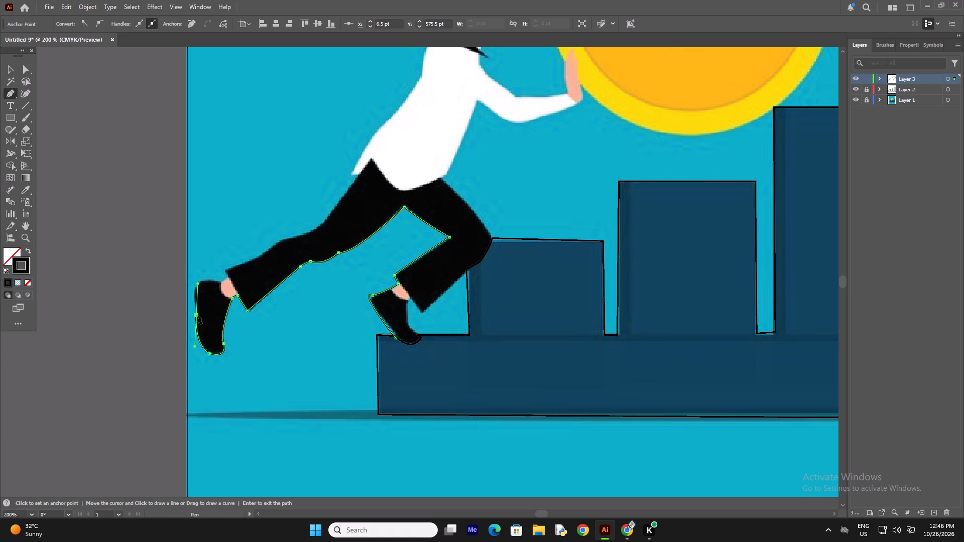
pyautogui.click(197, 315)
pyautogui.moveTo(194, 303); pyautogui.dragTo(197, 298)
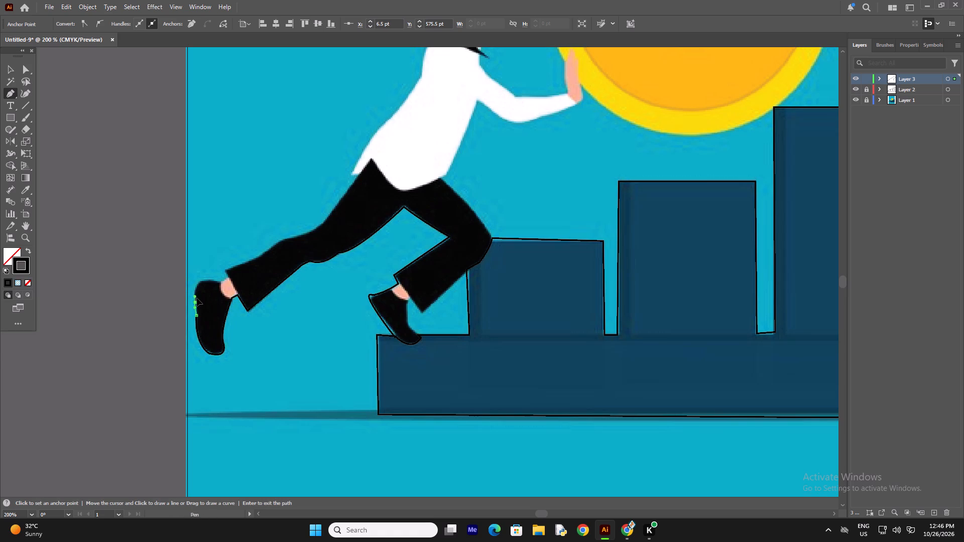
pyautogui.moveTo(197, 298); pyautogui.dragTo(192, 298)
pyautogui.click(196, 303)
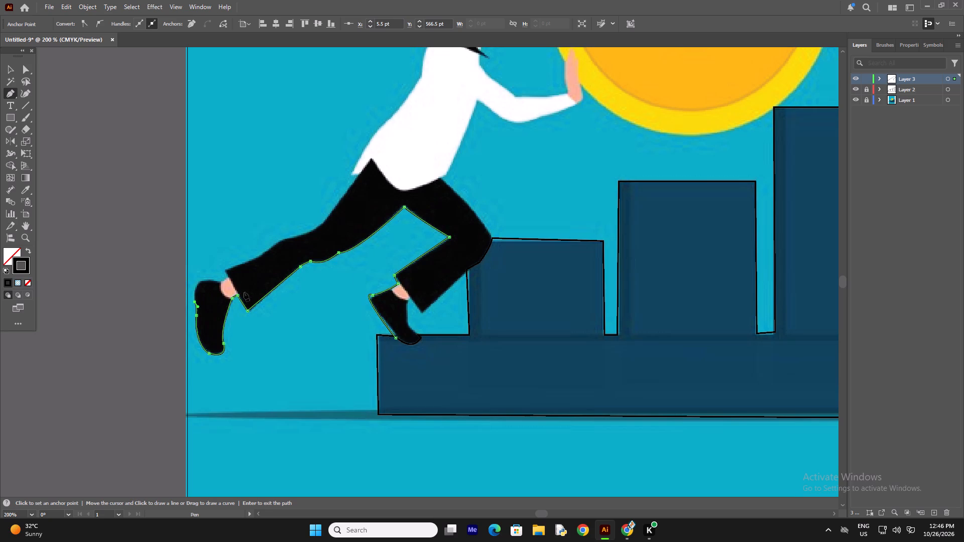
pyautogui.moveTo(219, 282); pyautogui.dragTo(250, 293)
pyautogui.click(219, 282)
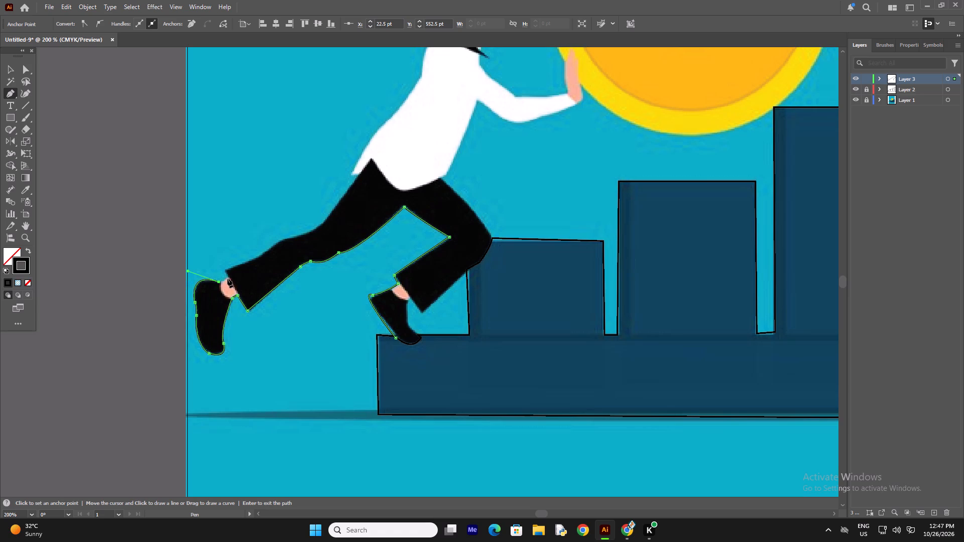
# Outline the upper side of the back ankle and continue to the trouser hem's upper corner.
pyautogui.hotkey('ctrl', '+')
pyautogui.hotkey('ctrl', '+')
pyautogui.hotkey('ctrl', '+')
pyautogui.hotkey('ctrl', '+')
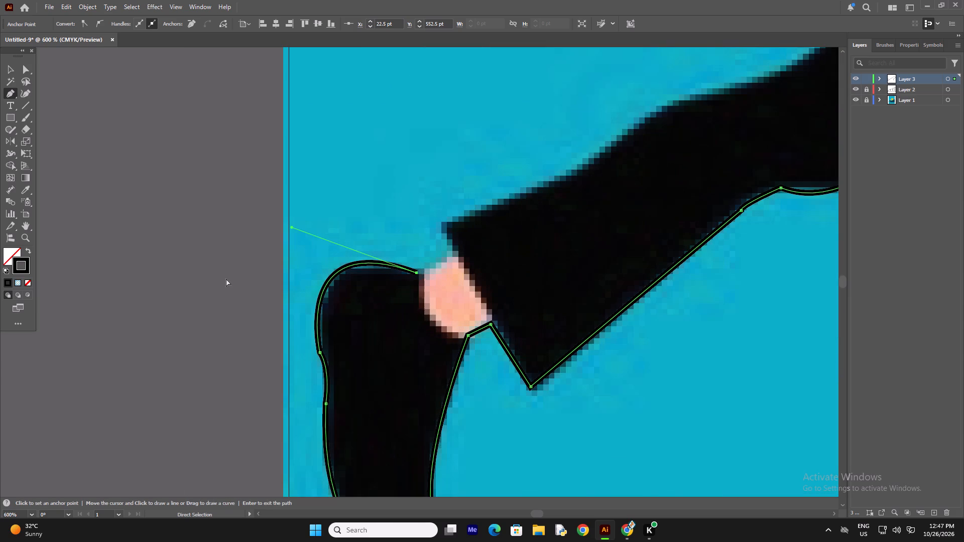
pyautogui.click(423, 272)
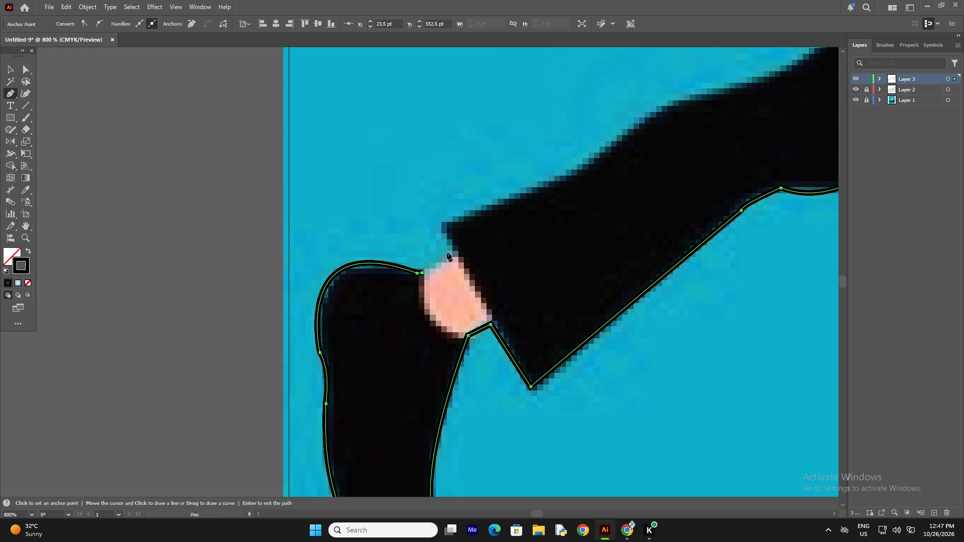
pyautogui.click(455, 253)
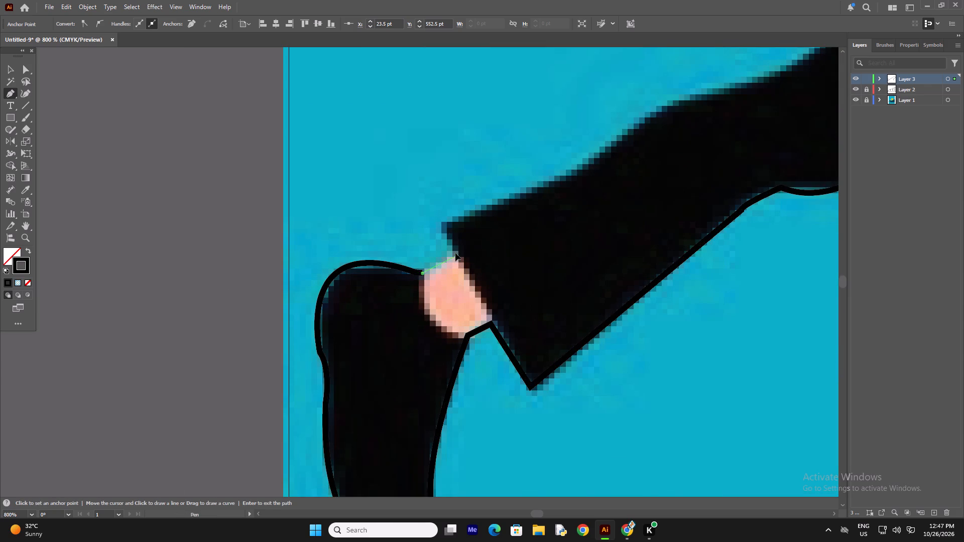
pyautogui.click(440, 226)
# Trace the back trouser leg's upper edge from the hem's upper corner to the top of the bulge at mid-leg.
pyautogui.scroll(4, 488, 211)
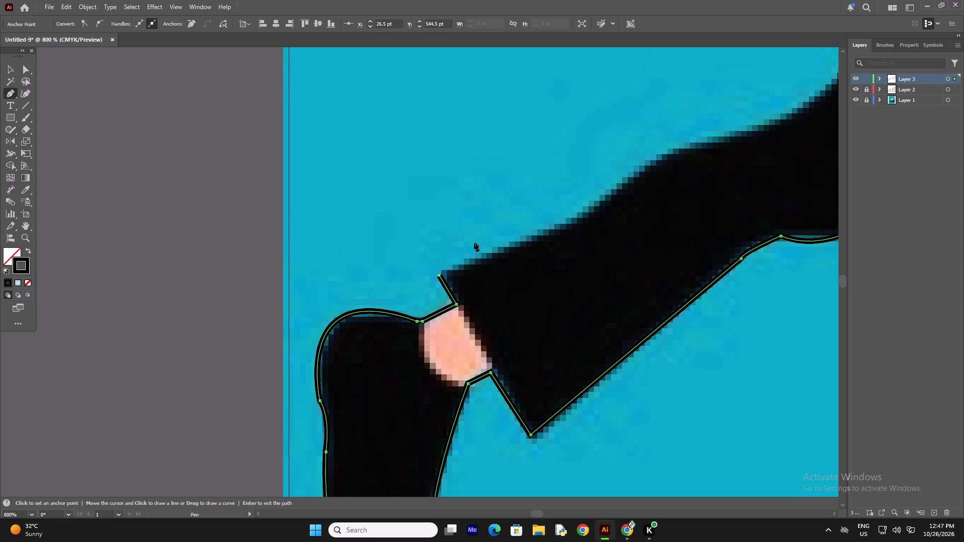
pyautogui.moveTo(610, 190); pyautogui.dragTo(636, 148)
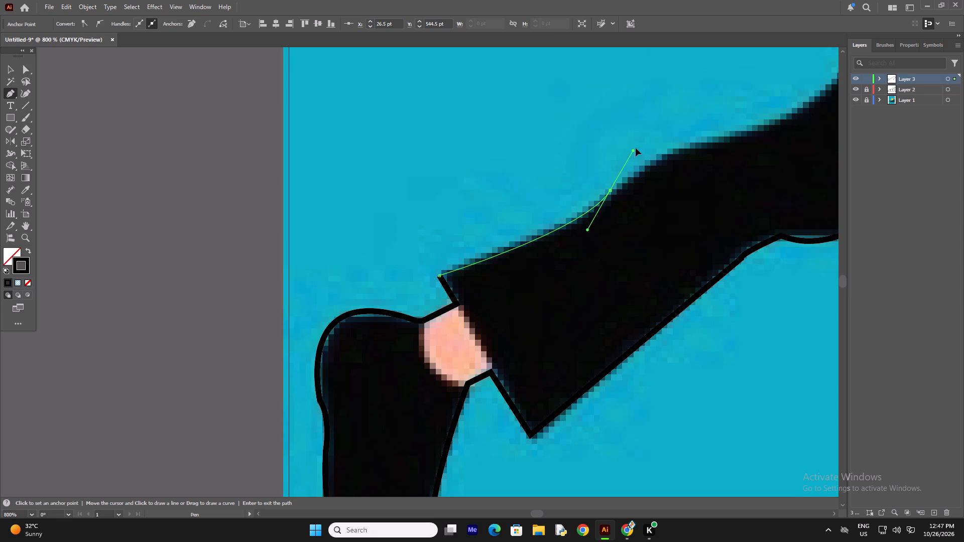
pyautogui.moveTo(636, 148); pyautogui.dragTo(618, 164)
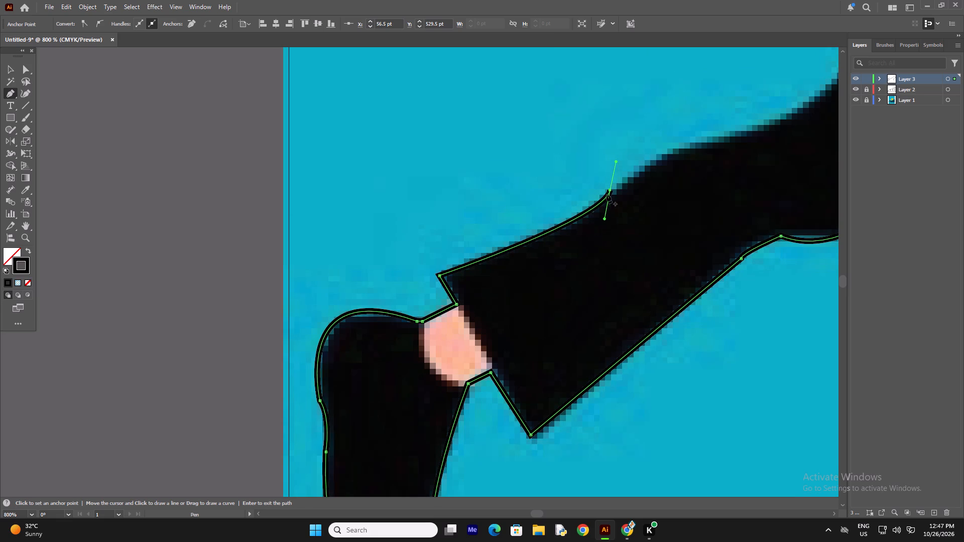
pyautogui.click(611, 191)
pyautogui.moveTo(695, 149); pyautogui.dragTo(721, 155)
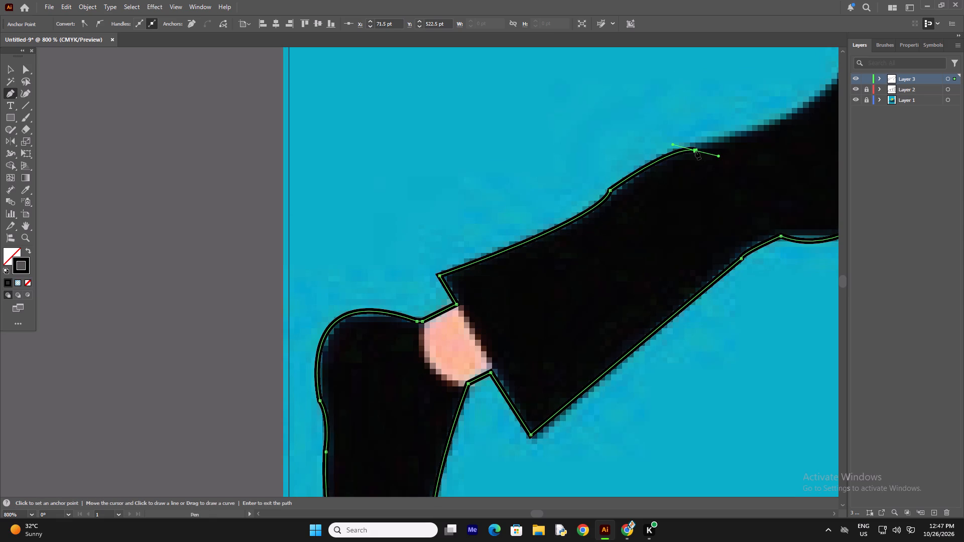
pyautogui.click(695, 151)
# Continue the back leg's upper edge through the inward curve and straight up the thigh to the white shirt's back corner.
pyautogui.moveTo(530, 515); pyautogui.dragTo(532, 515)
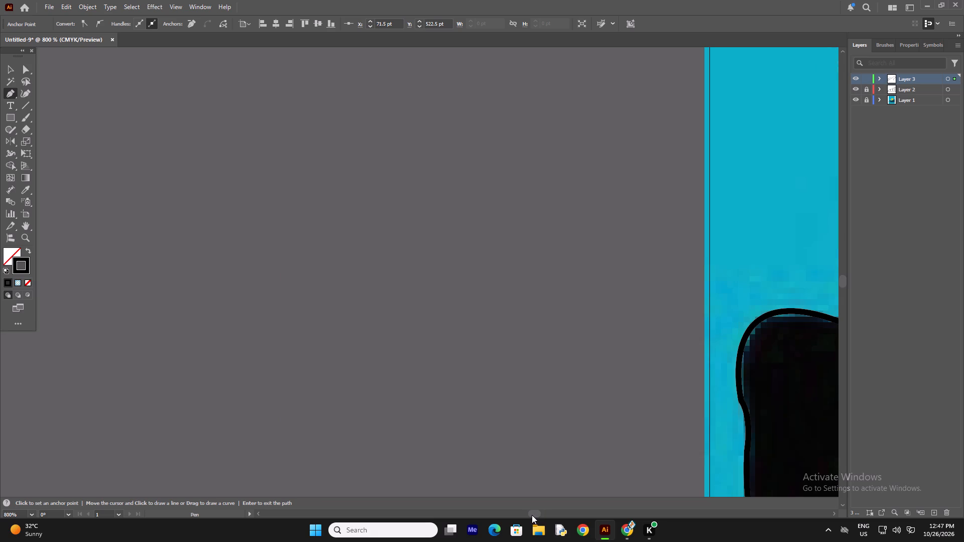
pyautogui.moveTo(532, 515); pyautogui.dragTo(536, 513)
pyautogui.moveTo(529, 513); pyautogui.dragTo(530, 513)
pyautogui.moveTo(530, 513); pyautogui.dragTo(534, 510)
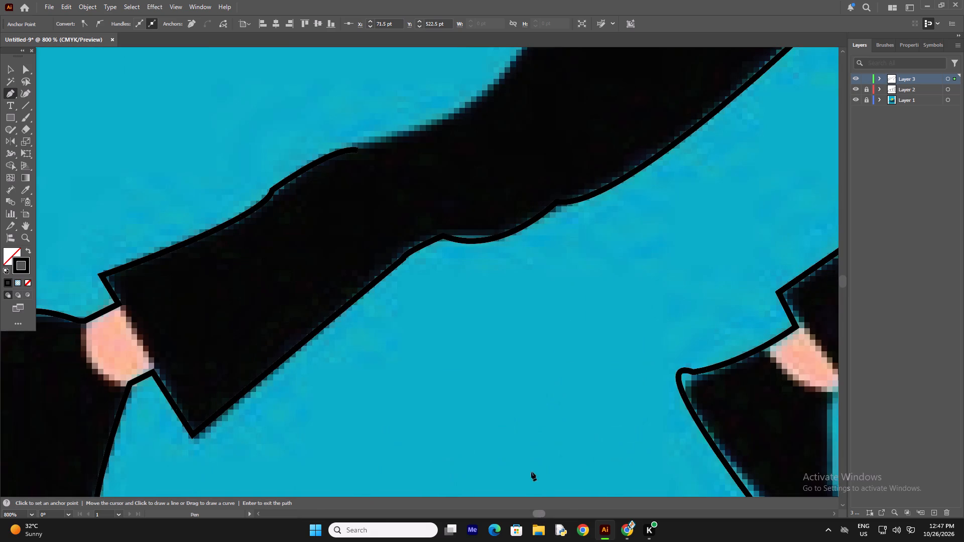
pyautogui.scroll(6, 455, 72)
pyautogui.scroll(6, 493, 93)
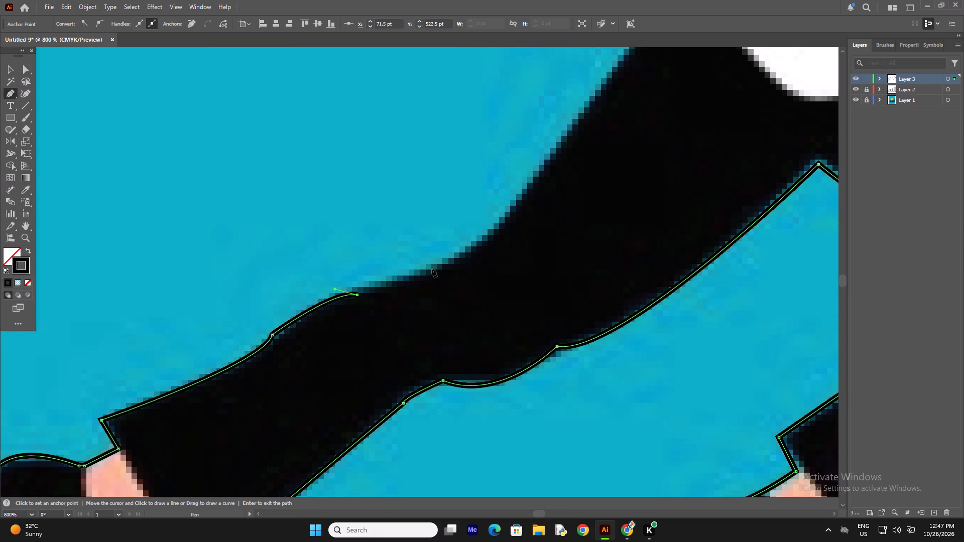
pyautogui.moveTo(529, 181); pyautogui.dragTo(534, 137)
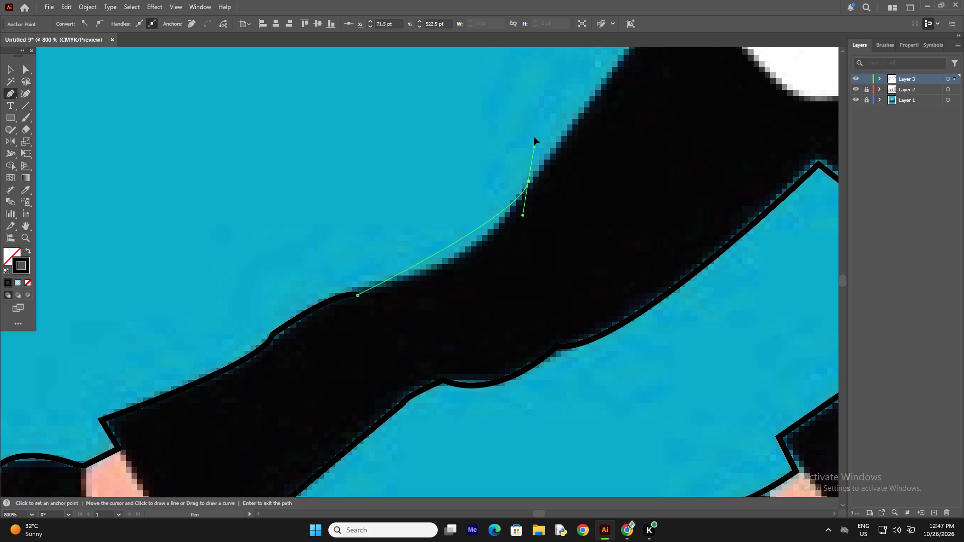
pyautogui.moveTo(534, 137); pyautogui.dragTo(566, 95)
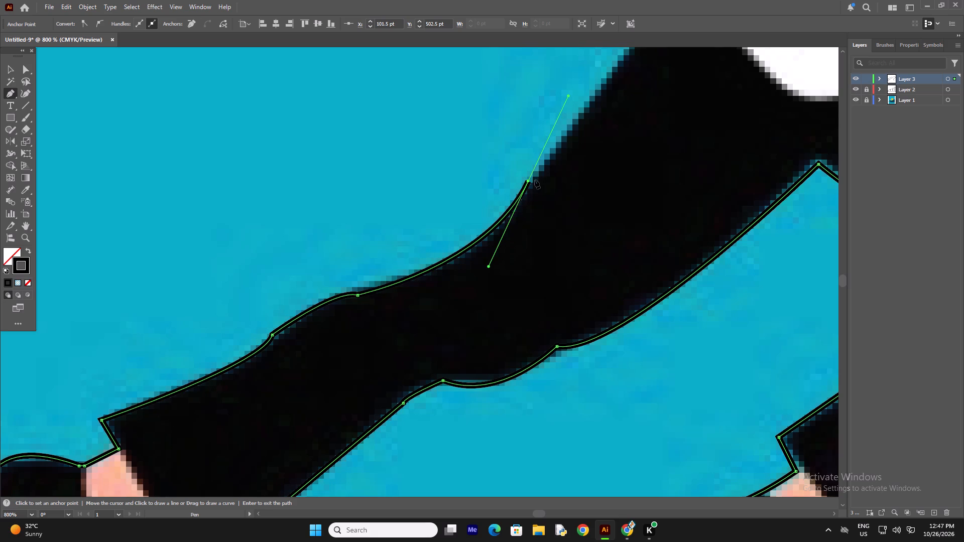
pyautogui.click(529, 182)
pyautogui.scroll(6, 573, 155)
pyautogui.scroll(5, 657, 156)
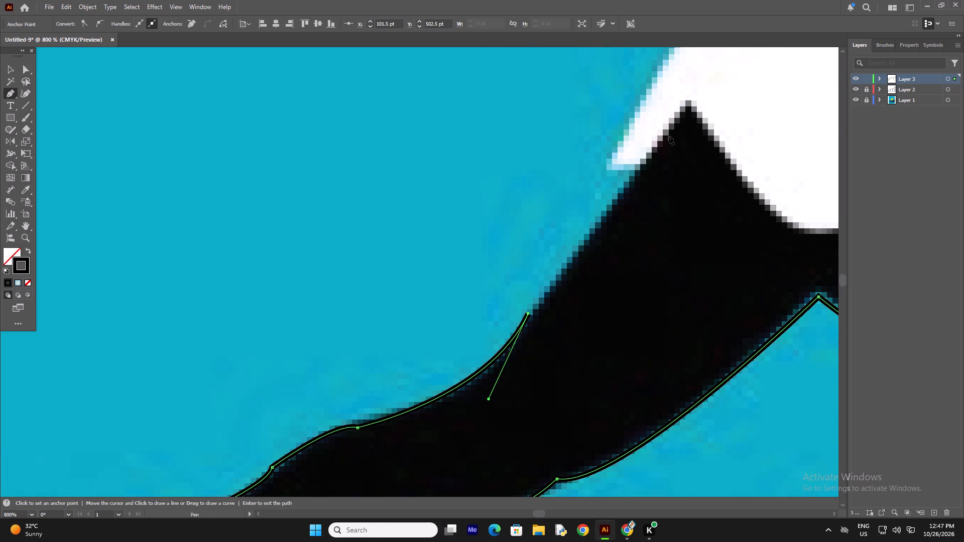
pyautogui.click(637, 170)
# Outline the trousers' top edge up to the back peak and along the shirt's curved hem to the front hip.
pyautogui.hotkey('ctrl', '-')
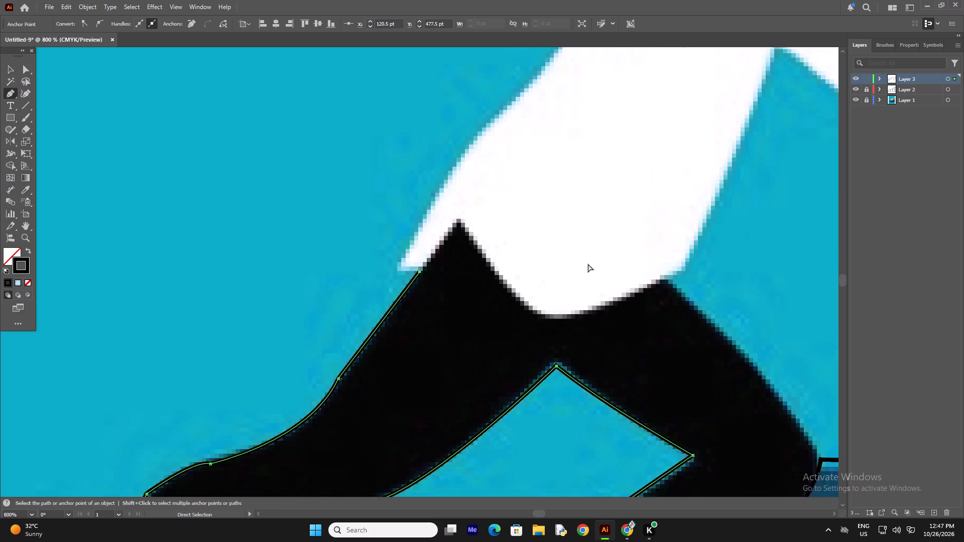
pyautogui.hotkey('ctrl', '-')
pyautogui.hotkey('ctrl', '-')
pyautogui.hotkey('ctrl', '+')
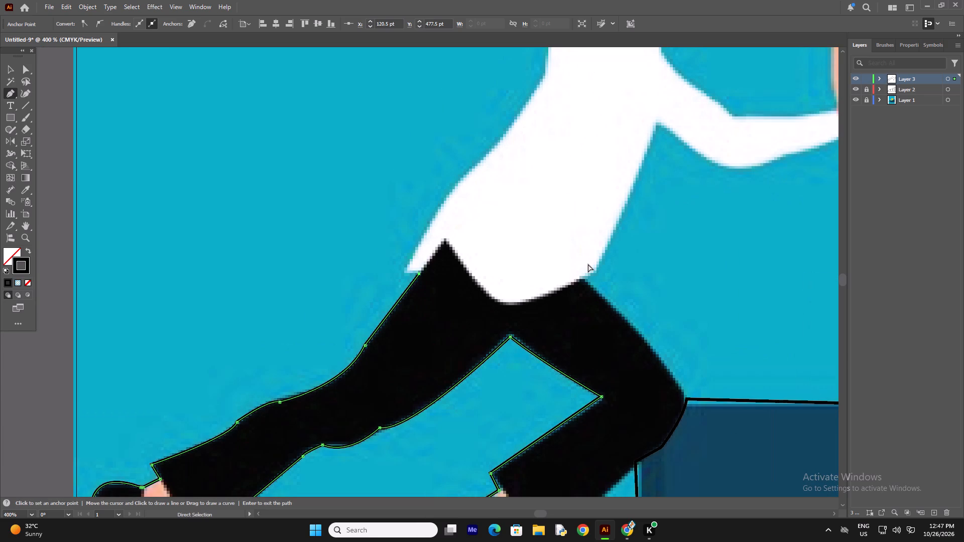
pyautogui.keyDown('ctrl'); pyautogui.scroll(-20, 569, 264); pyautogui.keyUp('ctrl')
pyautogui.keyDown('ctrl'); pyautogui.scroll(-2, 569, 264); pyautogui.keyUp('ctrl')
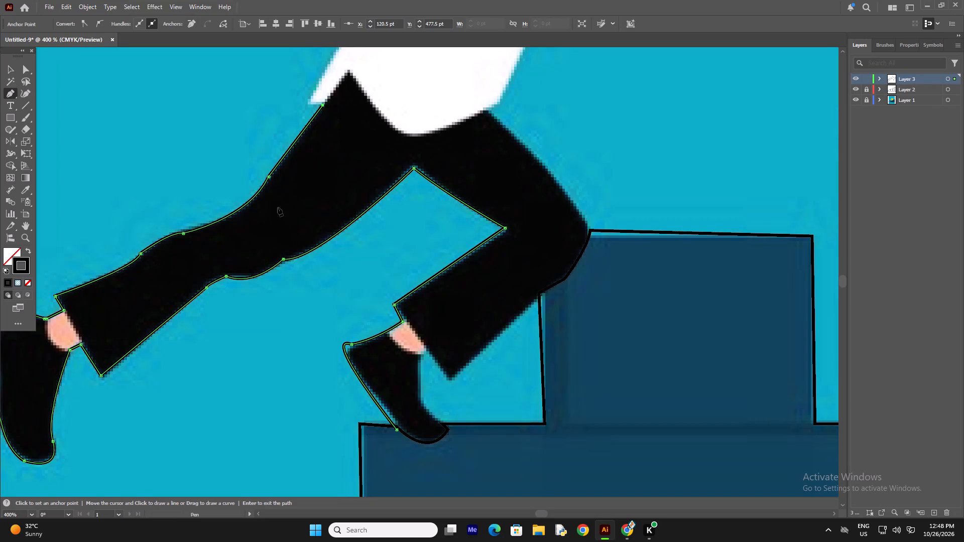
pyautogui.scroll(4, 318, 139)
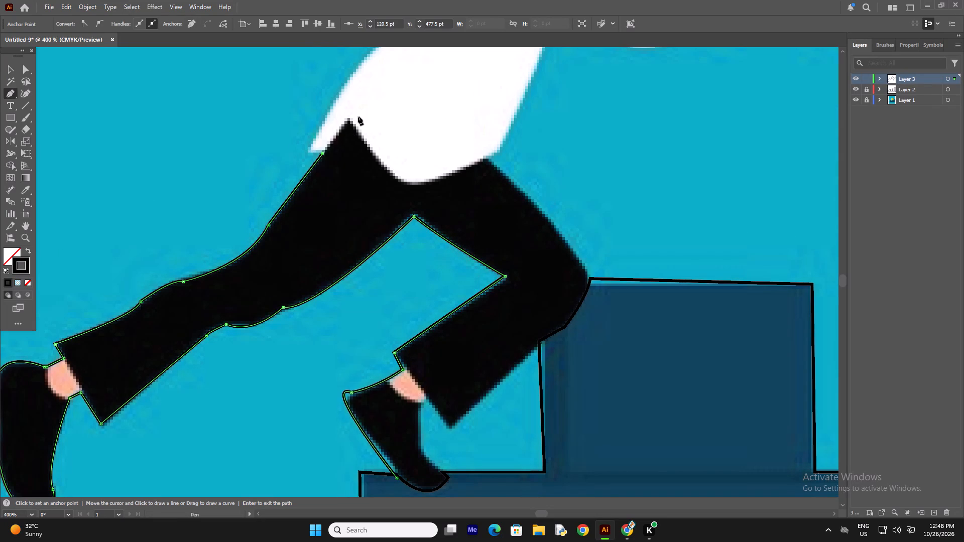
pyautogui.click(348, 119)
pyautogui.moveTo(405, 179); pyautogui.dragTo(419, 176)
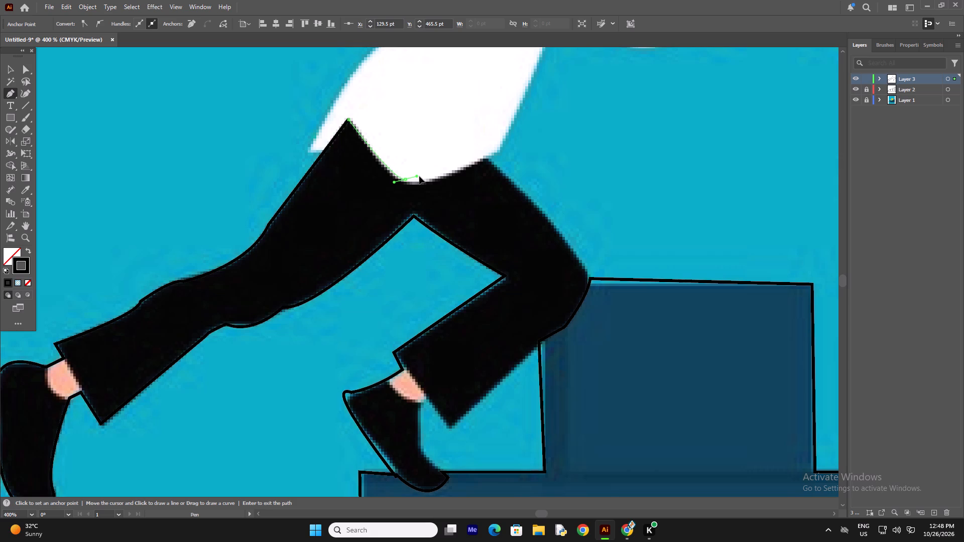
pyautogui.moveTo(419, 176); pyautogui.dragTo(418, 176)
pyautogui.click(405, 180)
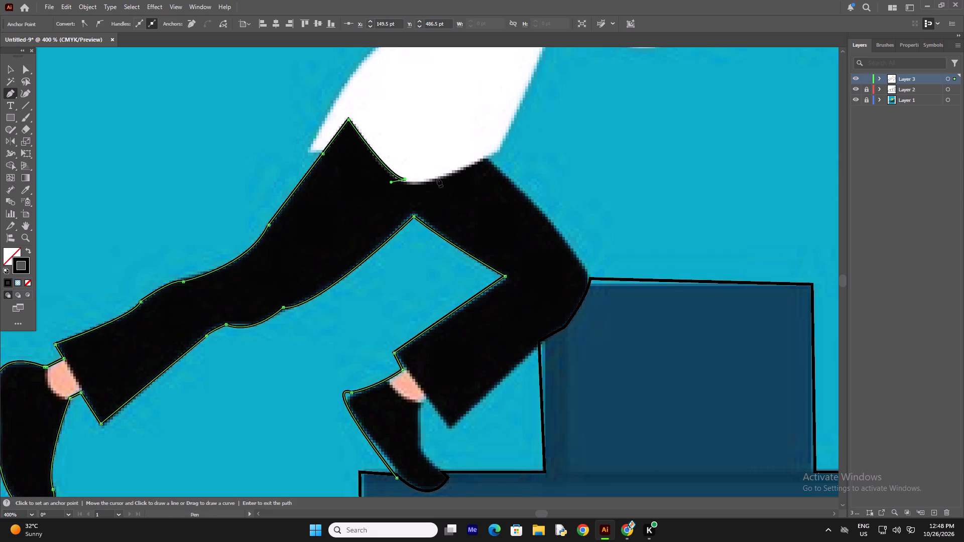
pyautogui.moveTo(438, 177); pyautogui.dragTo(465, 165)
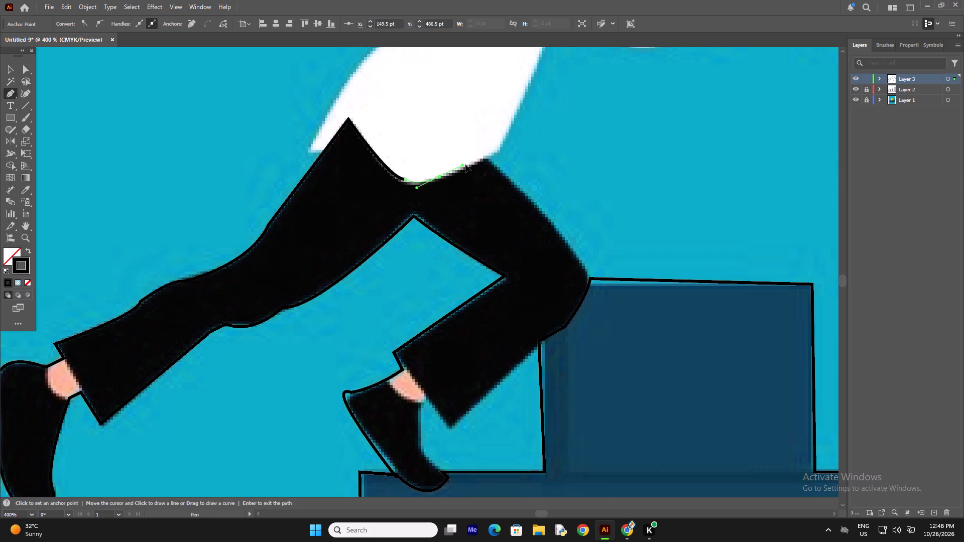
pyautogui.moveTo(465, 165); pyautogui.dragTo(470, 166)
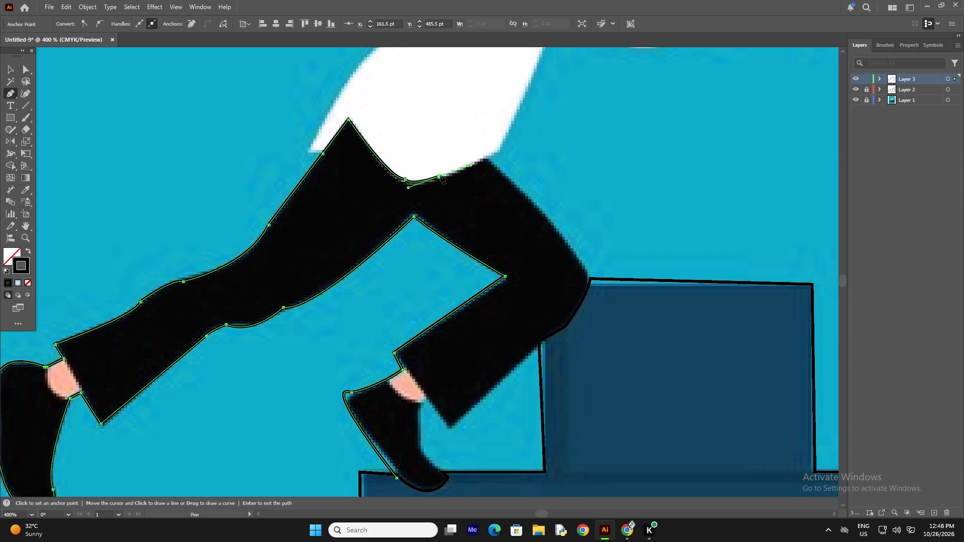
pyautogui.click(440, 175)
pyautogui.moveTo(483, 157); pyautogui.dragTo(492, 147)
pyautogui.click(483, 157)
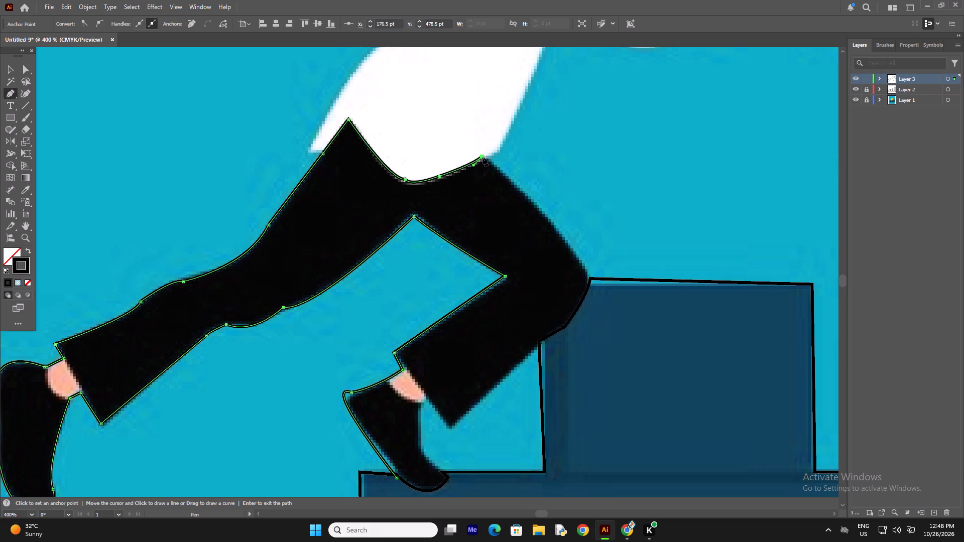
pyautogui.click(487, 157)
# Trace the front thigh from the hip down to the knee at the bar's corner and end the path there.
pyautogui.moveTo(562, 236); pyautogui.dragTo(573, 252)
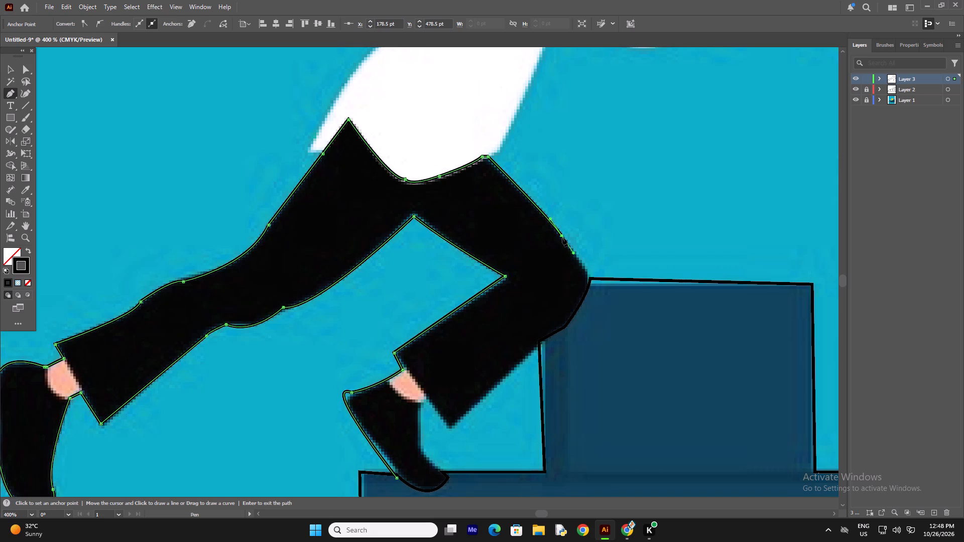
pyautogui.click(562, 235)
pyautogui.moveTo(590, 283); pyautogui.dragTo(589, 288)
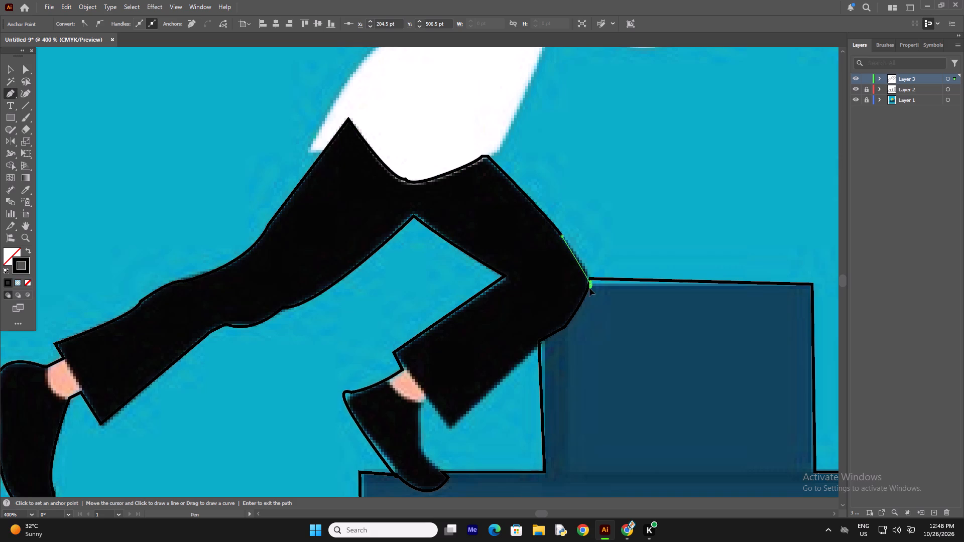
pyautogui.moveTo(589, 288); pyautogui.dragTo(590, 300)
pyautogui.scroll(-6, 540, 292)
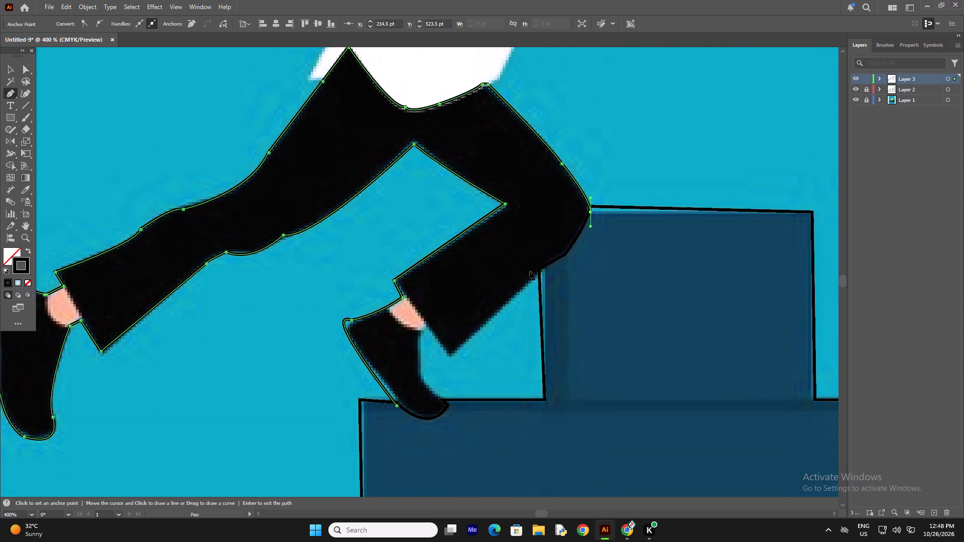
pyautogui.rightClick(495, 288)
pyautogui.click(517, 182)
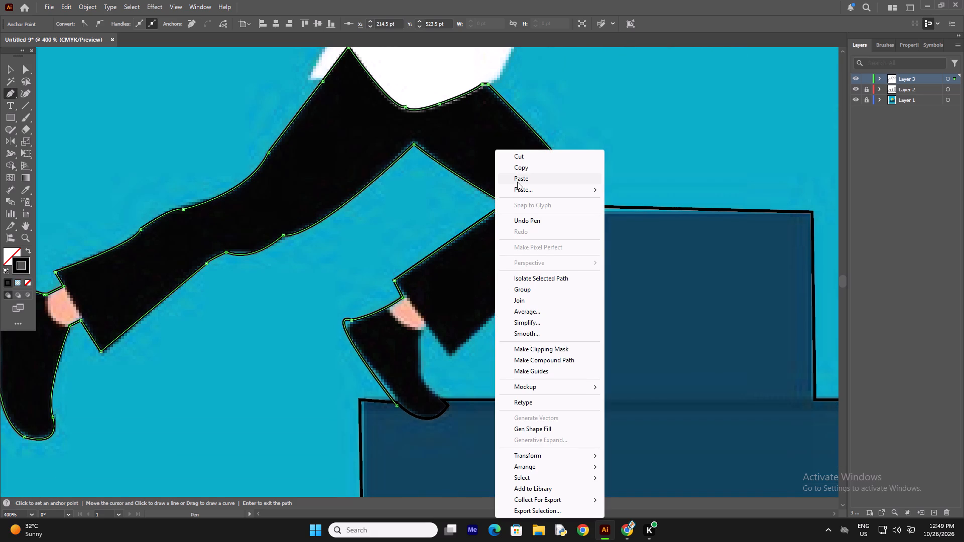
pyautogui.press('BackSpace')
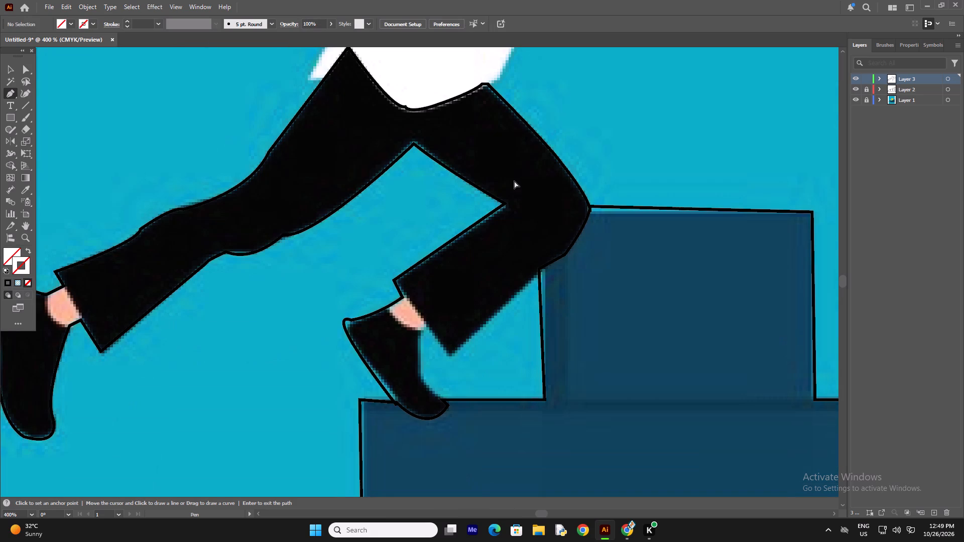
# Start a new path at the front shoe's toe and trace up the shoe's upper side, past the ankle, to the trouser hem.
pyautogui.hotkey('ctrl', '+')
pyautogui.scroll(-3, 524, 191)
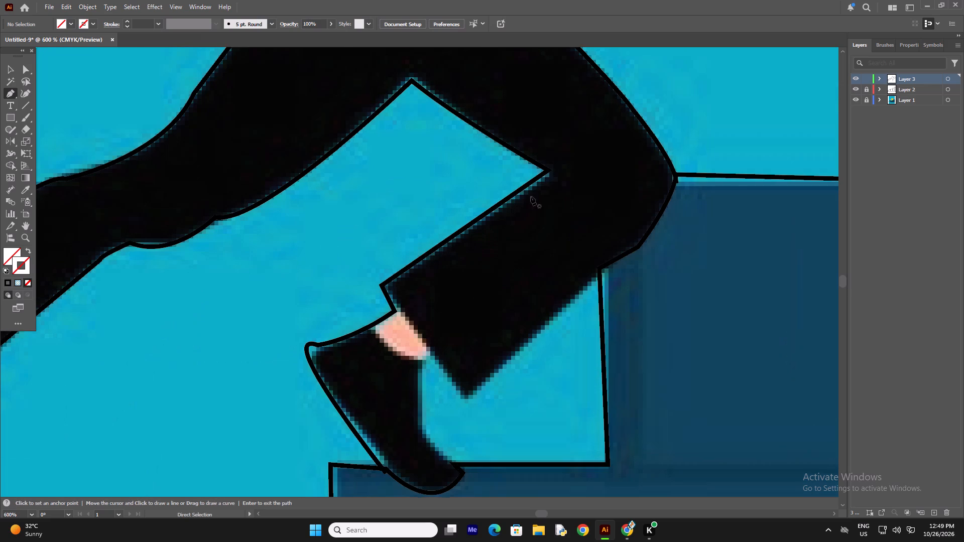
pyautogui.scroll(-4, 531, 196)
pyautogui.click(456, 380)
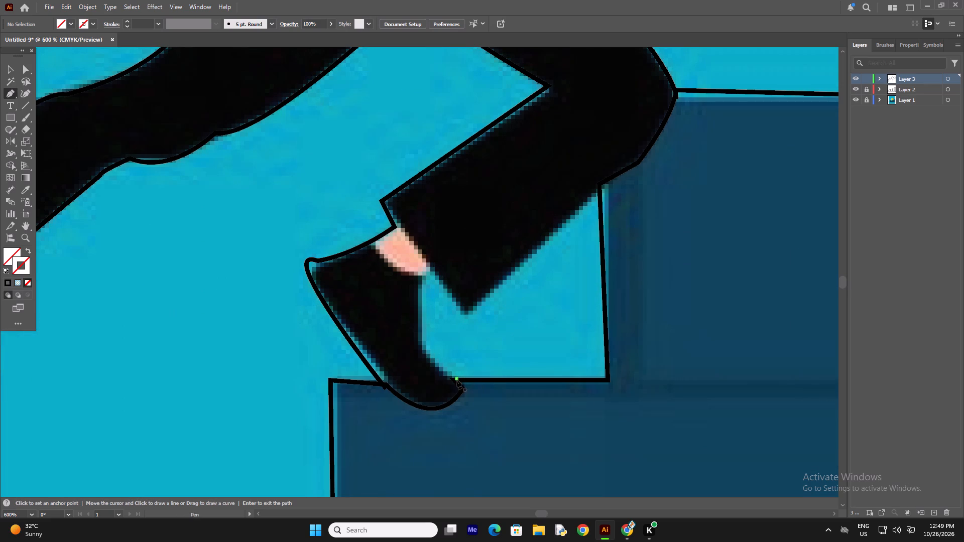
pyautogui.moveTo(423, 342); pyautogui.dragTo(418, 314)
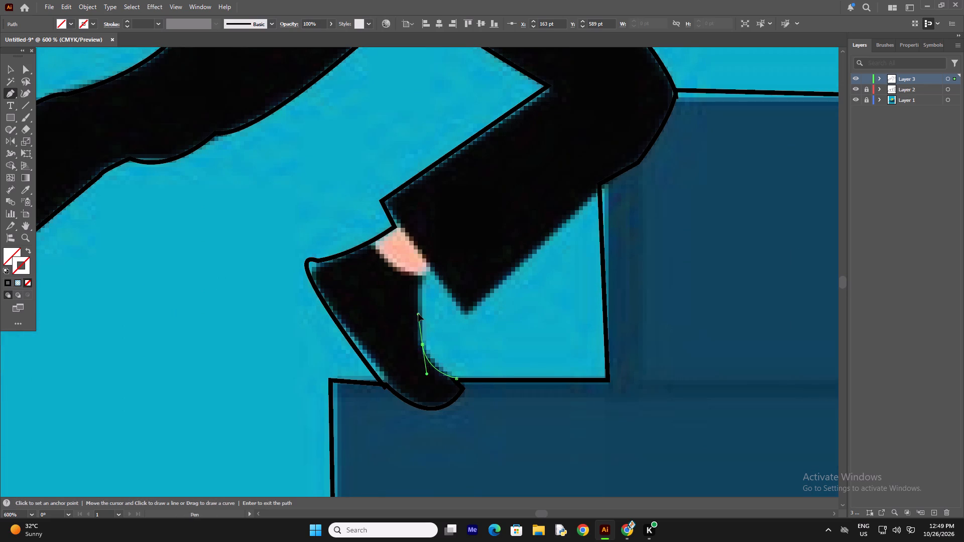
pyautogui.moveTo(418, 314); pyautogui.dragTo(411, 313)
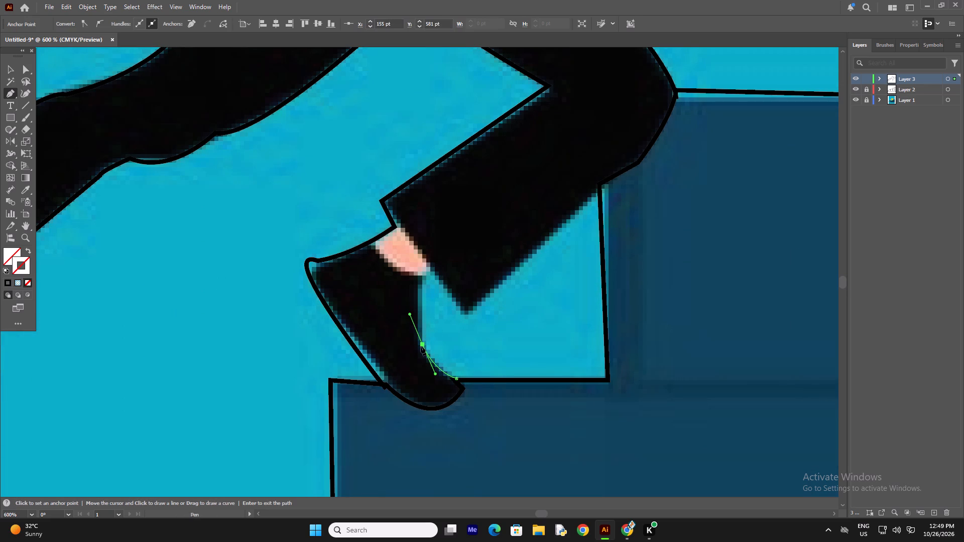
pyautogui.click(422, 343)
pyautogui.click(422, 283)
pyautogui.moveTo(419, 275); pyautogui.dragTo(405, 272)
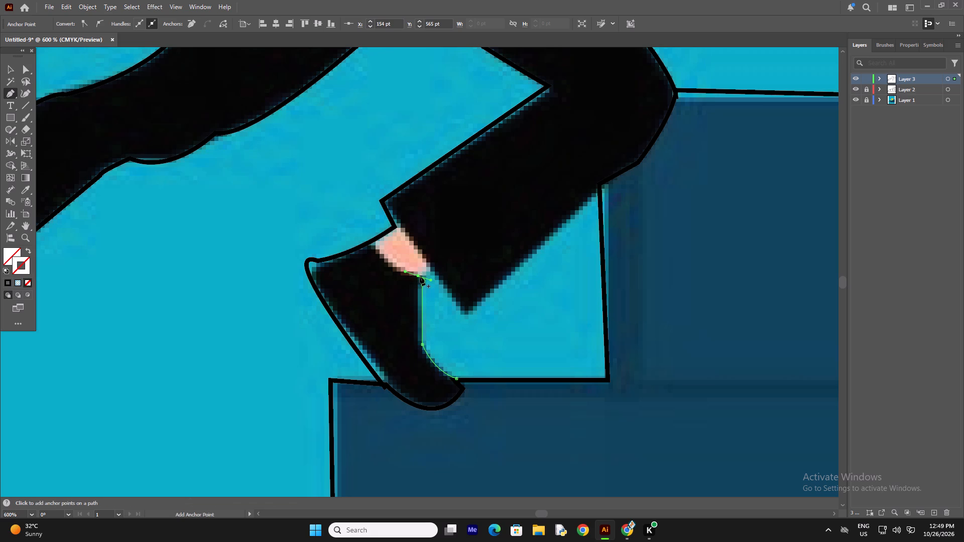
pyautogui.click(420, 277)
pyautogui.click(430, 268)
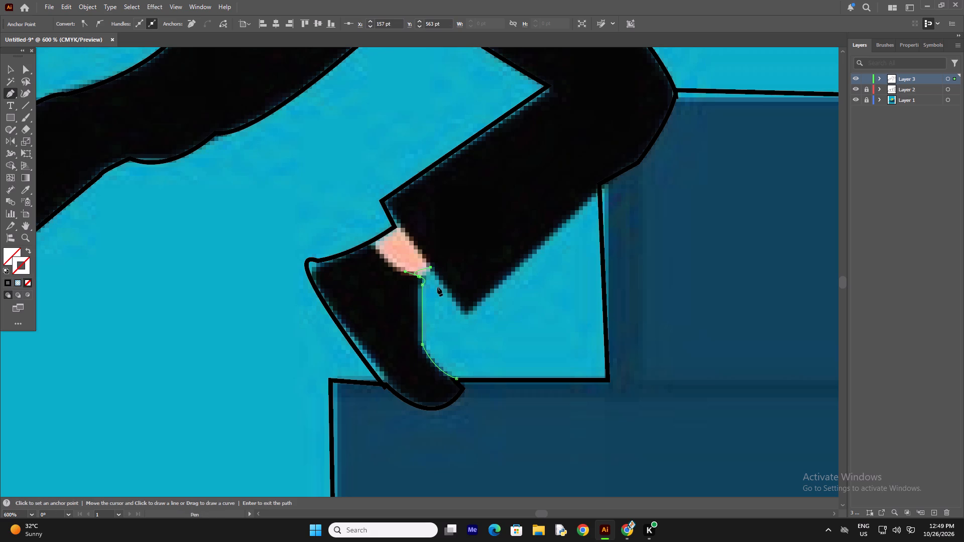
# Resume the shoe path from the ankle, trace the trouser hem's lower tip and underside up to the bar's corner, and finish it with a black stroke.
pyautogui.press('BackSpace')
pyautogui.click(418, 275)
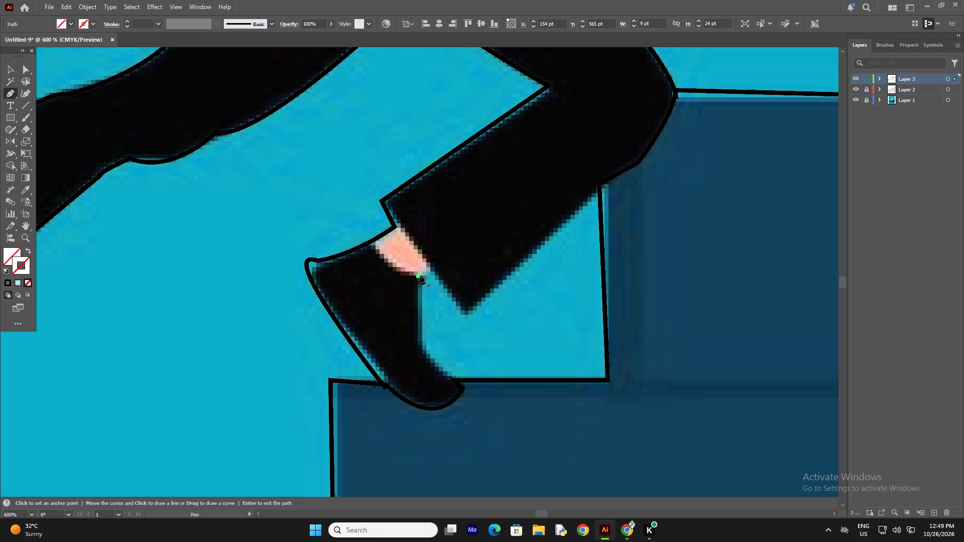
pyautogui.click(429, 268)
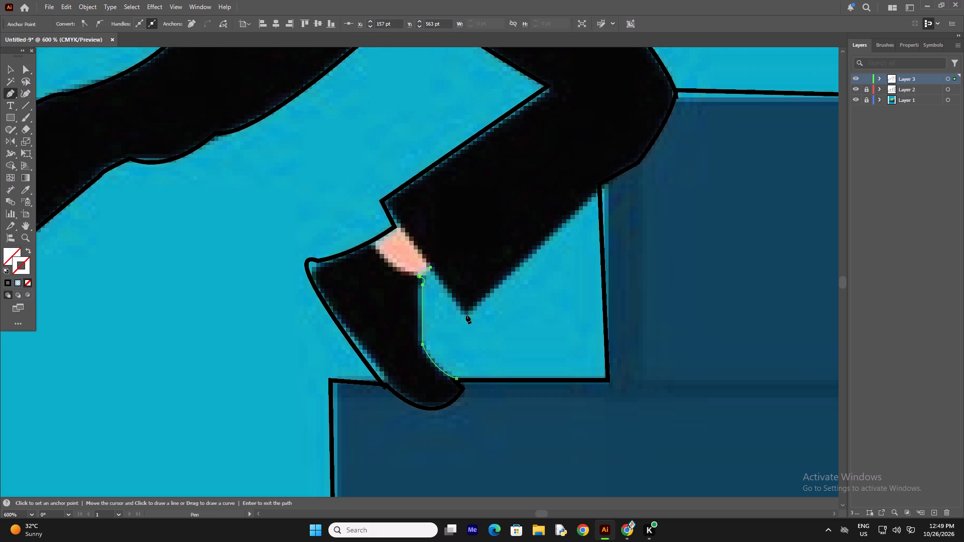
pyautogui.click(467, 316)
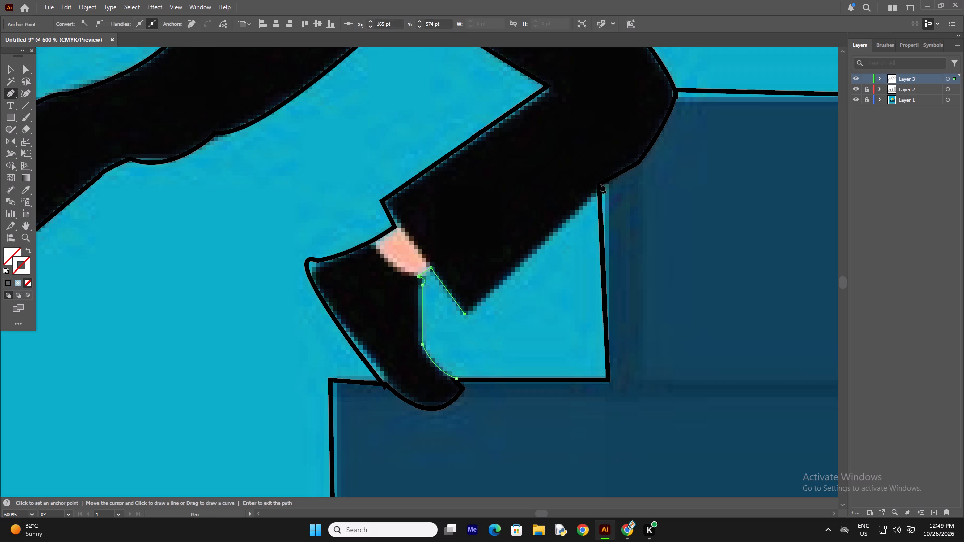
pyautogui.click(600, 184)
pyautogui.click(4, 282)
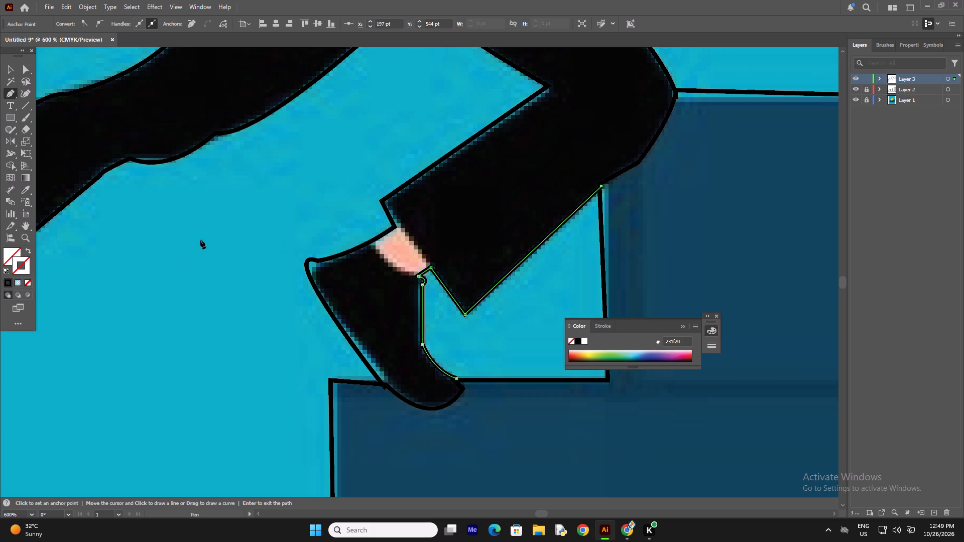
pyautogui.rightClick(208, 231)
pyautogui.rightClick(208, 231)
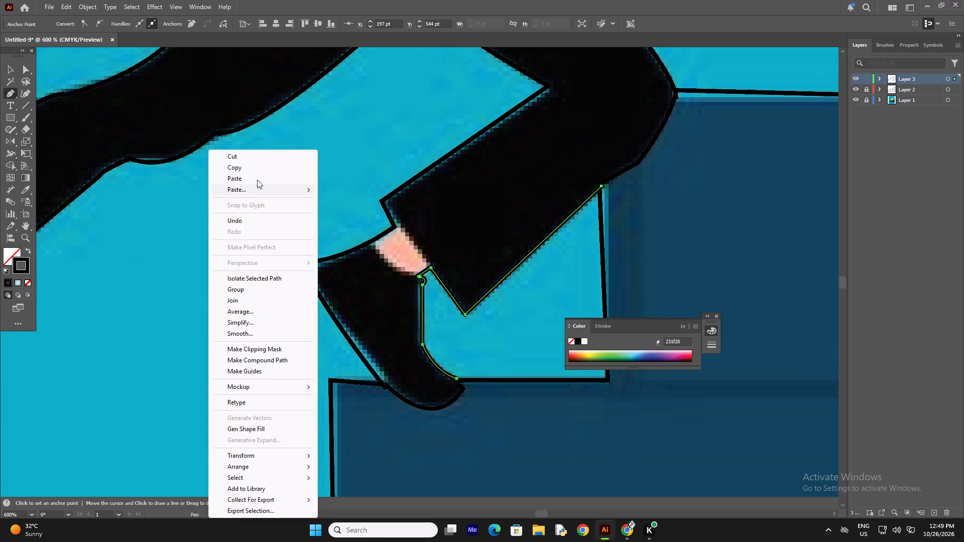
pyautogui.click(257, 179)
pyautogui.press('BackSpace')
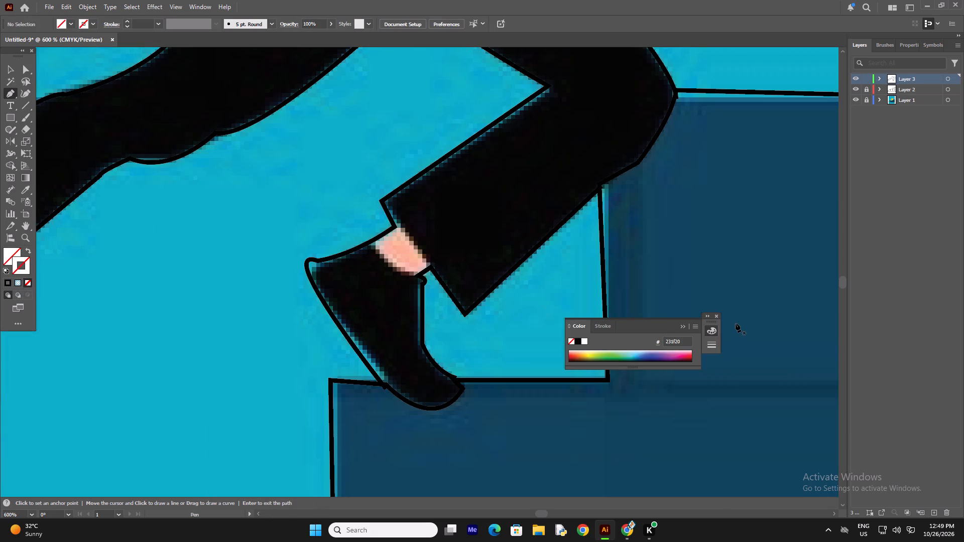
pyautogui.click(717, 316)
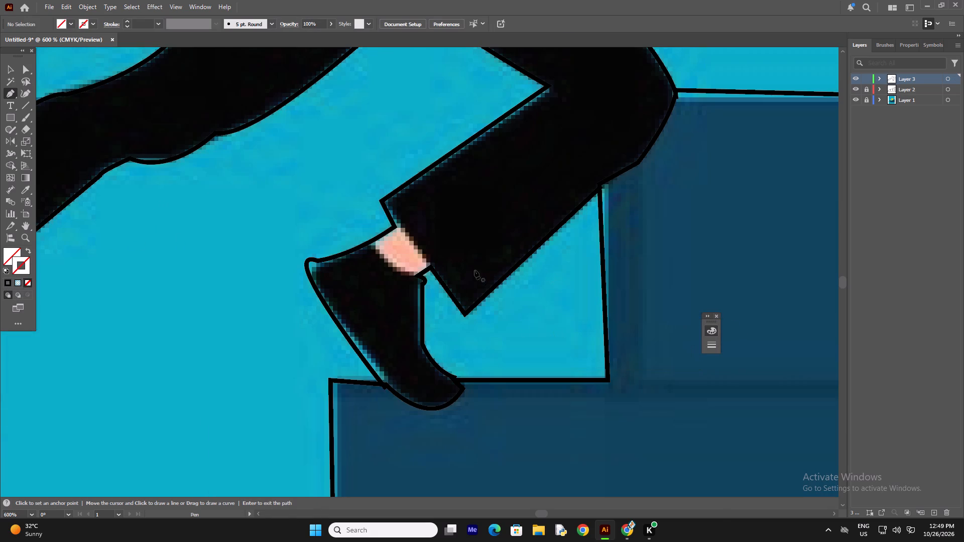
# Draw a separate straight black line along the front trouser hem, across the top of the bare ankle, and end the path.
pyautogui.click(392, 217)
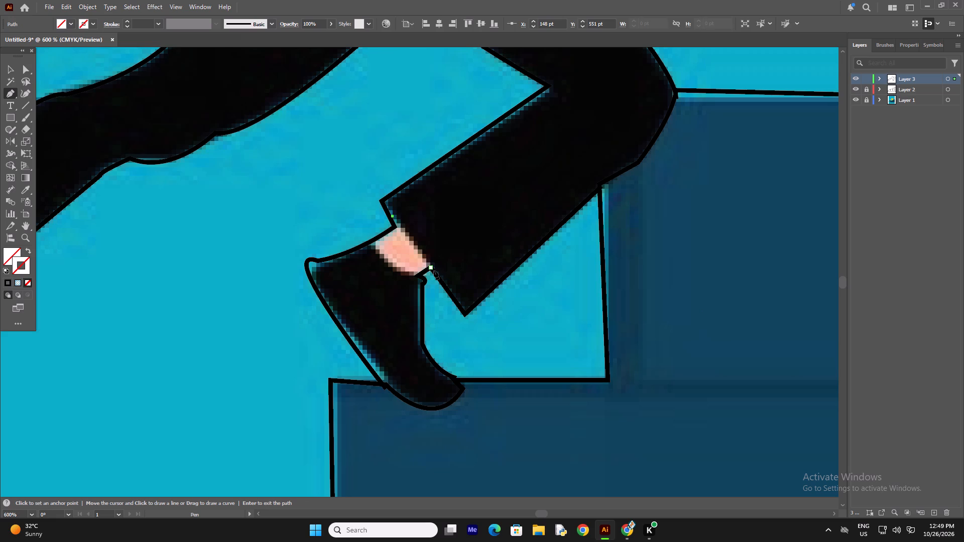
pyautogui.click(432, 266)
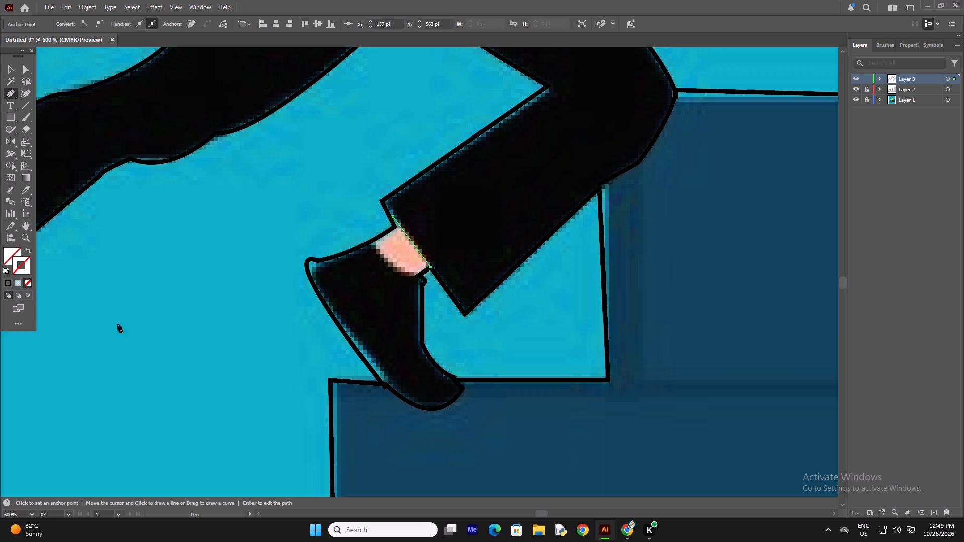
pyautogui.click(8, 285)
pyautogui.rightClick(192, 235)
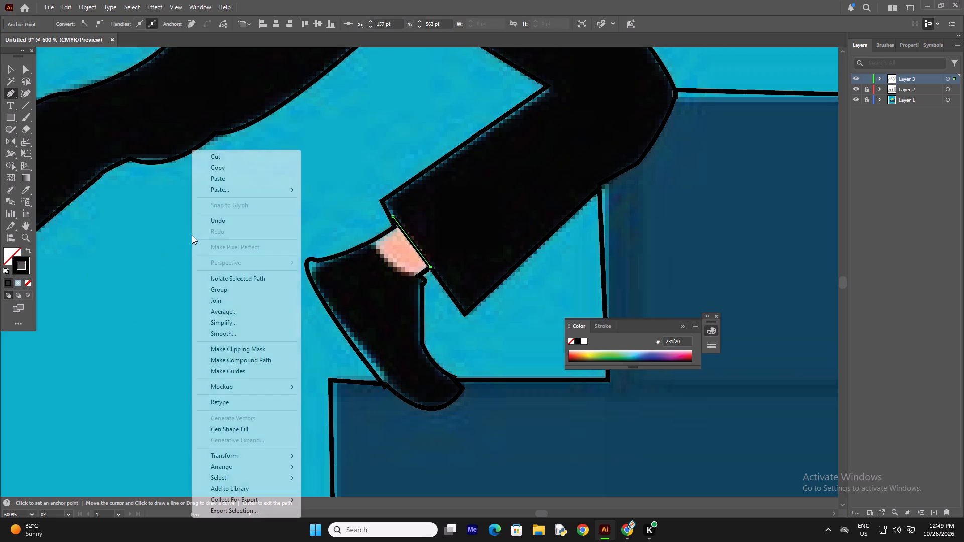
pyautogui.click(221, 182)
pyautogui.press('BackSpace')
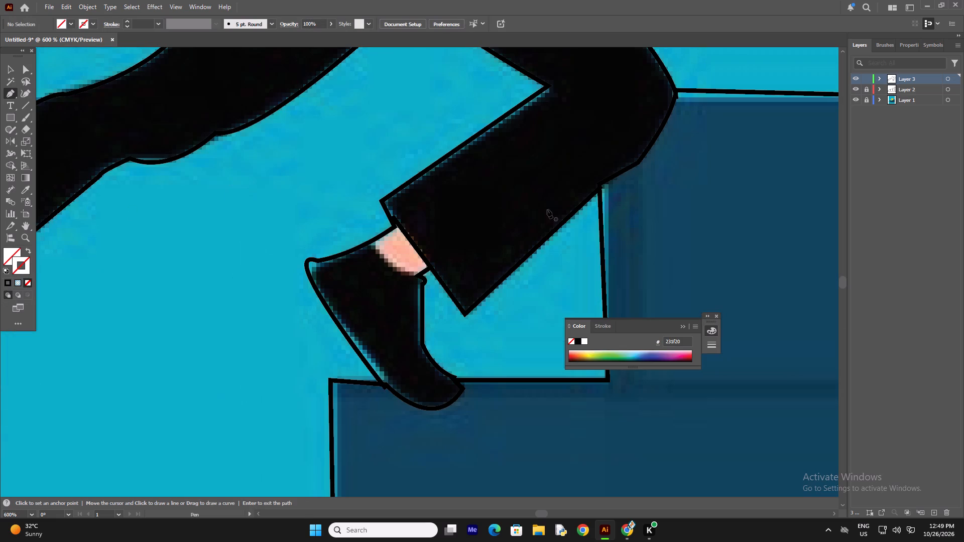
pyautogui.click(715, 316)
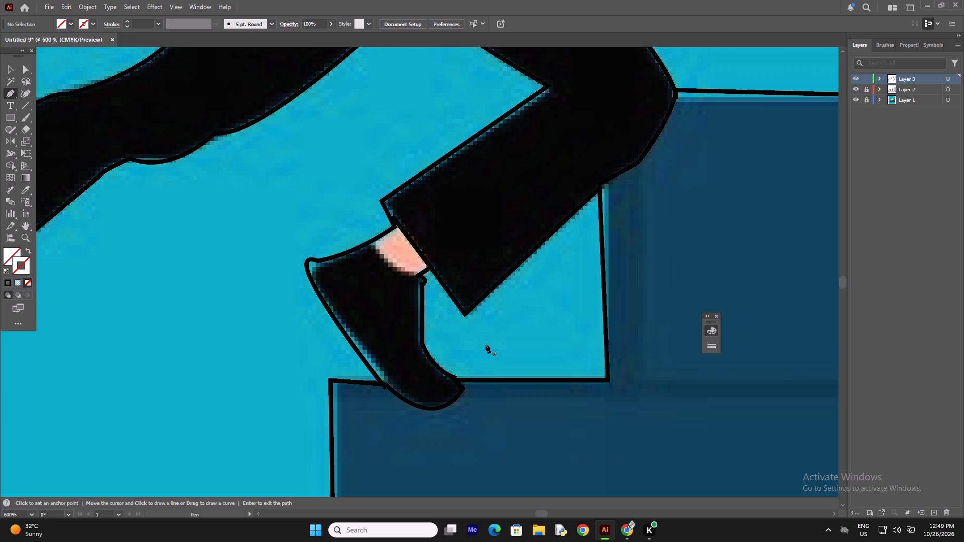
# Draw a curved black path along the front shoe's collar beneath the bare ankle, and end the path.
pyautogui.click(370, 242)
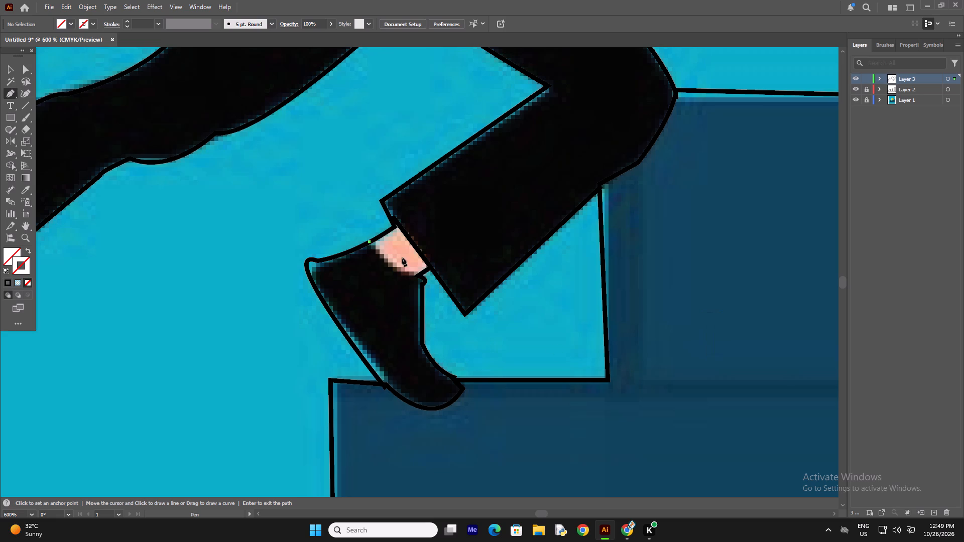
pyautogui.moveTo(421, 275); pyautogui.dragTo(447, 274)
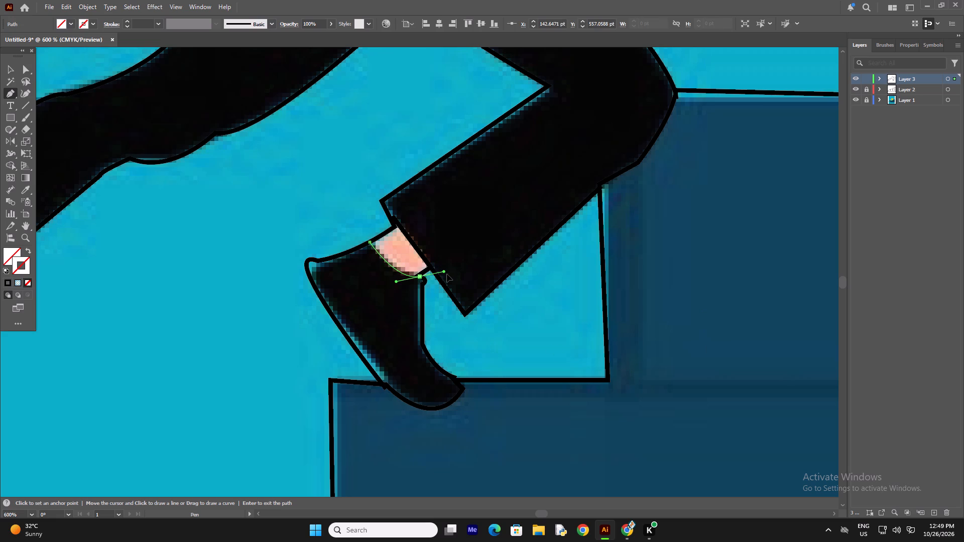
pyautogui.moveTo(447, 274); pyautogui.dragTo(446, 274)
pyautogui.click(7, 285)
pyautogui.rightClick(258, 253)
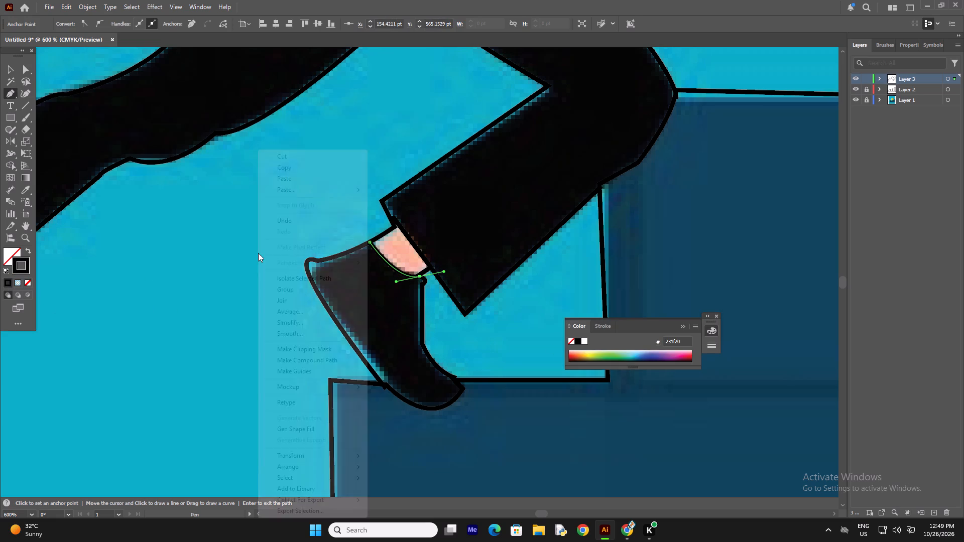
pyautogui.click(294, 176)
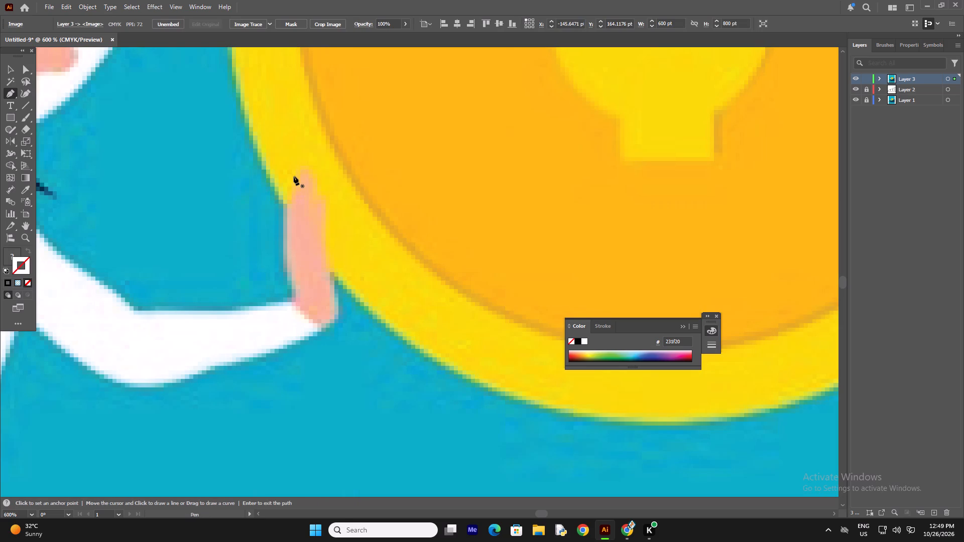
pyautogui.press('BackSpace')
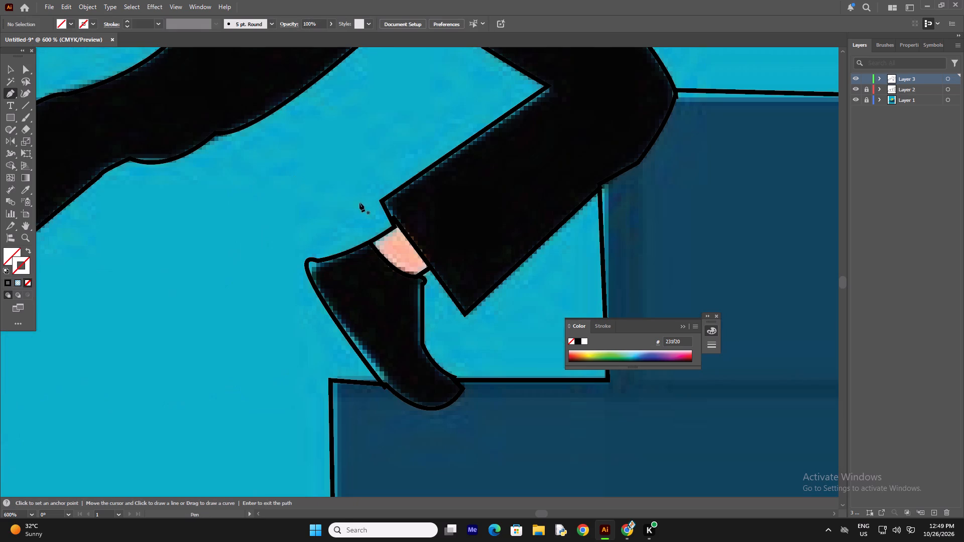
pyautogui.click(716, 316)
pyautogui.hotkey('ctrl', '-')
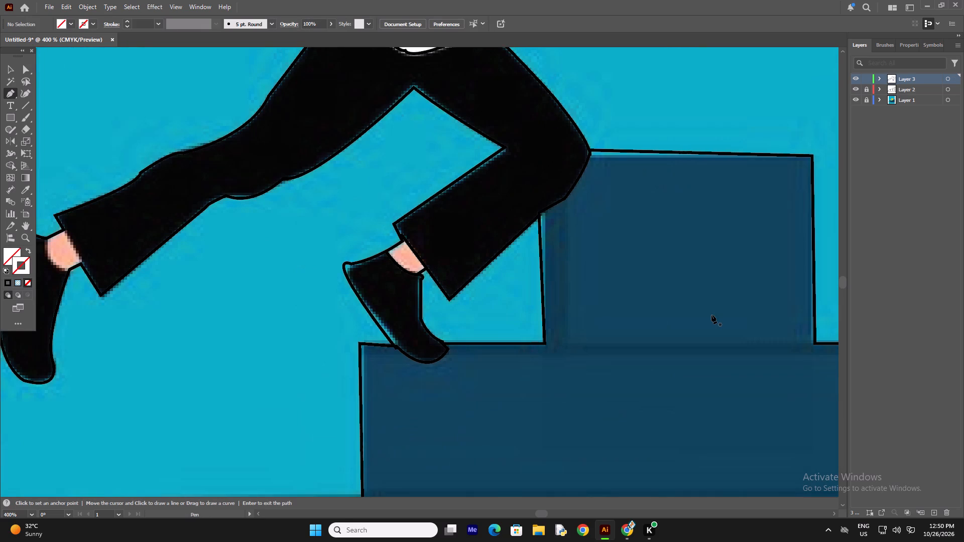
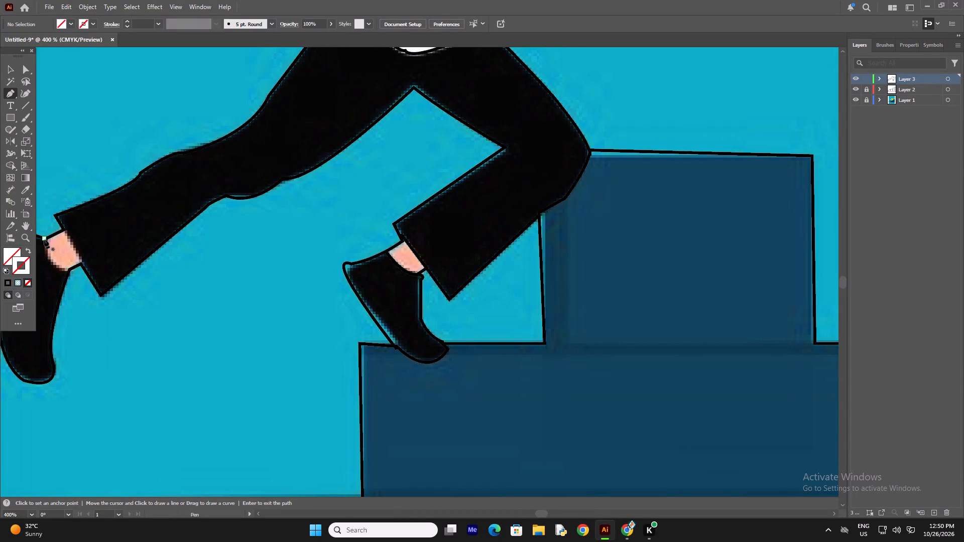
# Draw a curved path along the rear shoe's collar beneath the bare ankle, give it a black stroke, and end the path.
pyautogui.click(44, 239)
pyautogui.moveTo(68, 270); pyautogui.dragTo(74, 269)
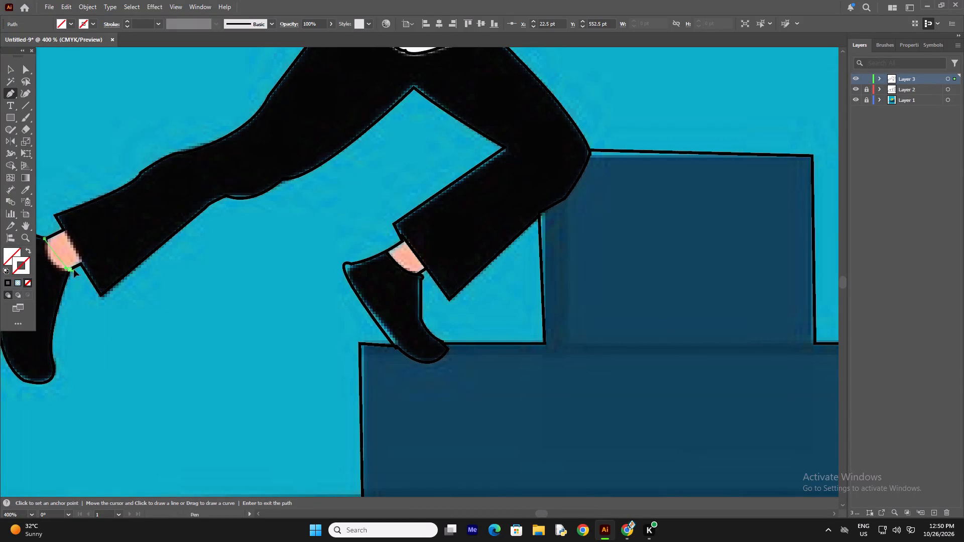
pyautogui.moveTo(74, 269); pyautogui.dragTo(89, 264)
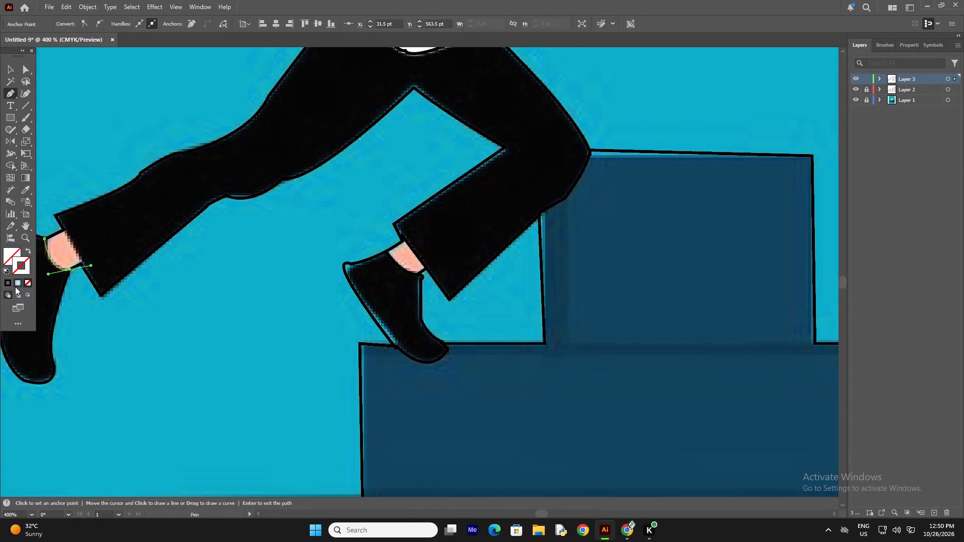
pyautogui.click(9, 284)
pyautogui.rightClick(111, 313)
pyautogui.click(134, 184)
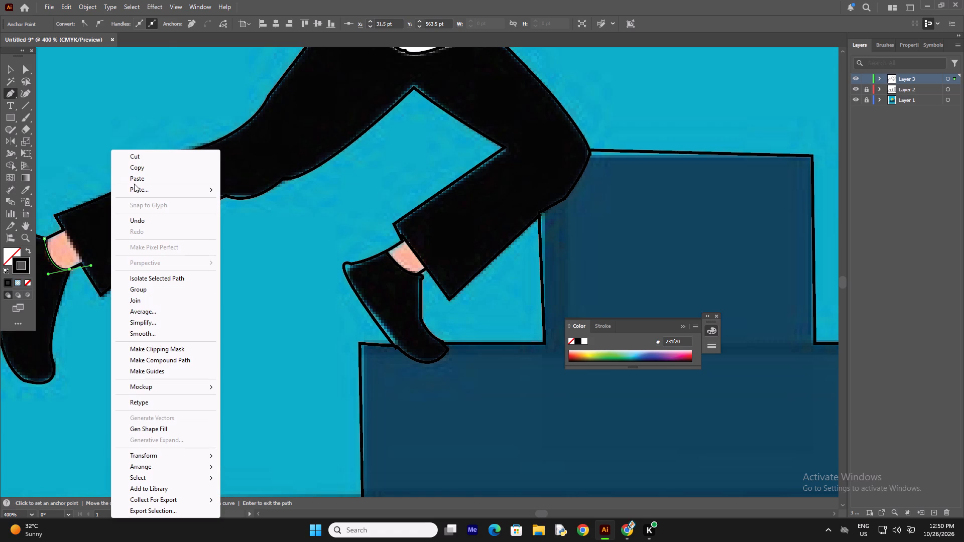
pyautogui.press('BackSpace')
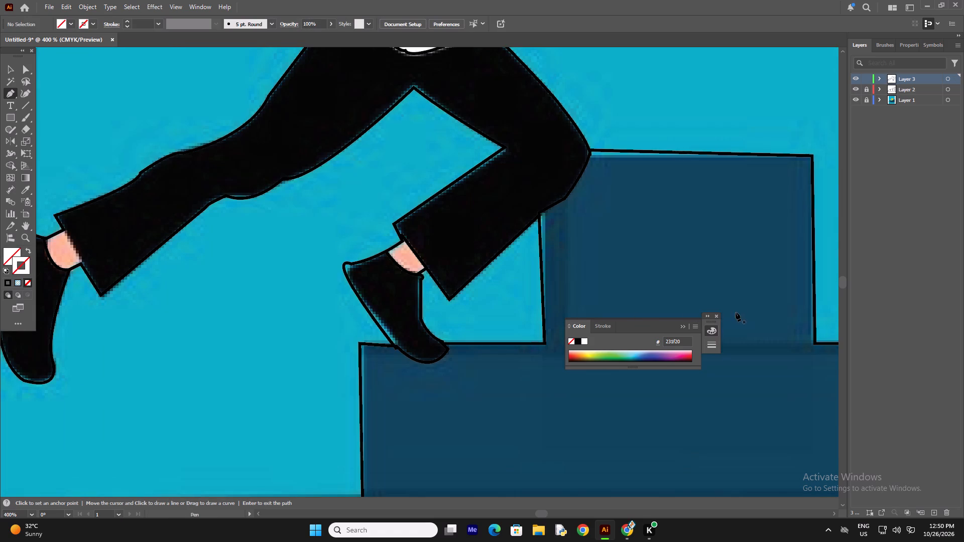
pyautogui.click(716, 317)
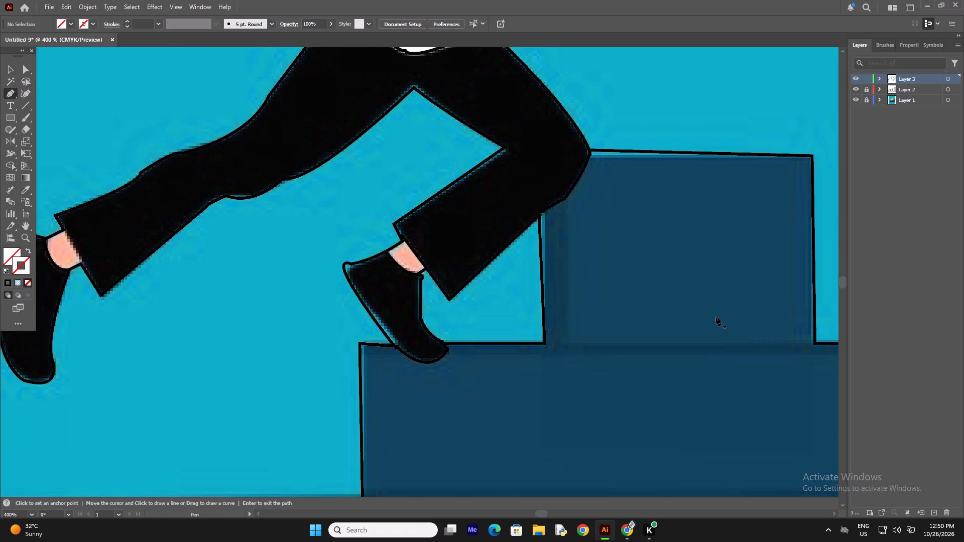
# Lock Layer 3, which holds the trouser and shoe outlines.
pyautogui.hotkey('ctrl', '-')
pyautogui.scroll(16, 718, 315)
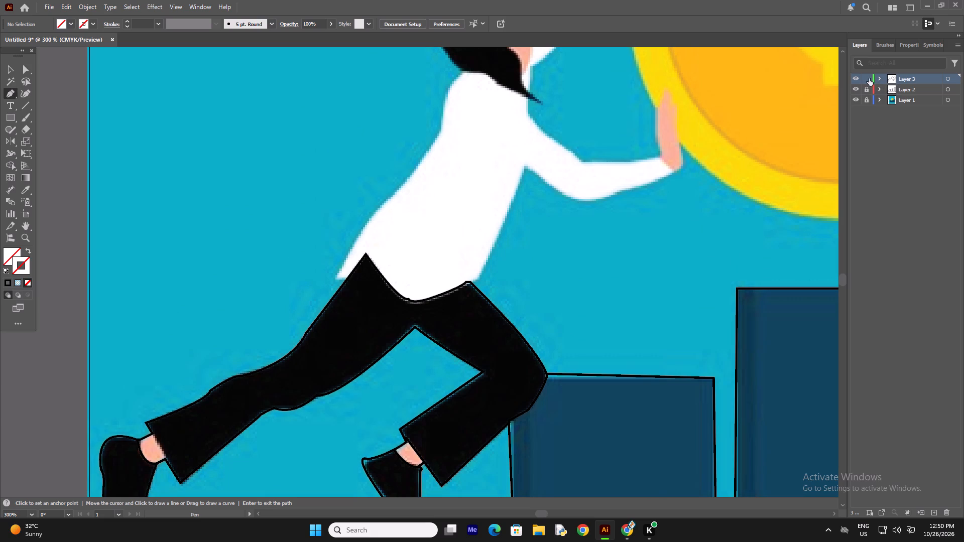
pyautogui.click(869, 78)
# Hide the reference image on Layer 1, examine the traced outlines as a whole, and show the image again.
pyautogui.click(856, 97)
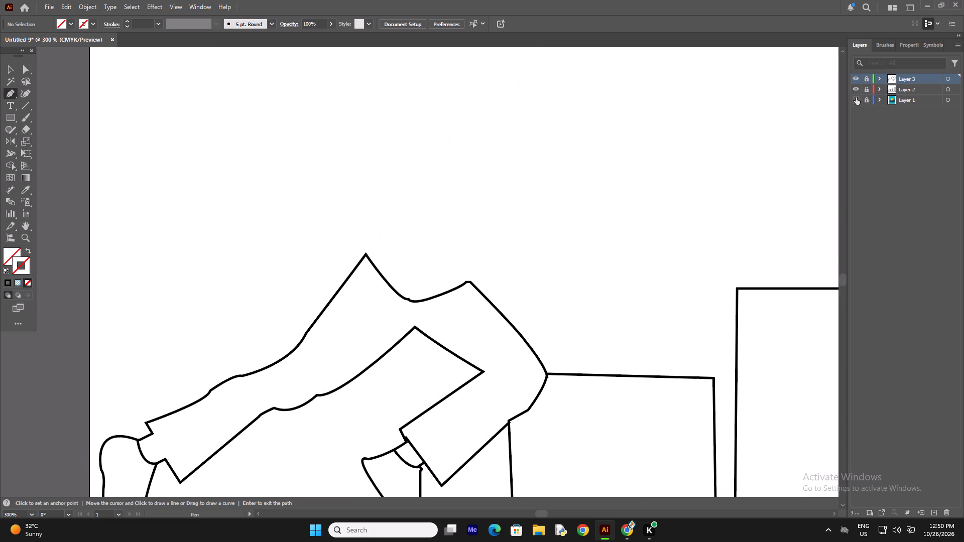
pyautogui.hotkey('ctrl', '-')
pyautogui.hotkey('ctrl', '-')
pyautogui.hotkey('ctrl', '-')
pyautogui.hotkey('ctrl', '-')
pyautogui.hotkey('ctrl', '-')
pyautogui.hotkey('ctrl', '+')
pyautogui.hotkey('ctrl', '+')
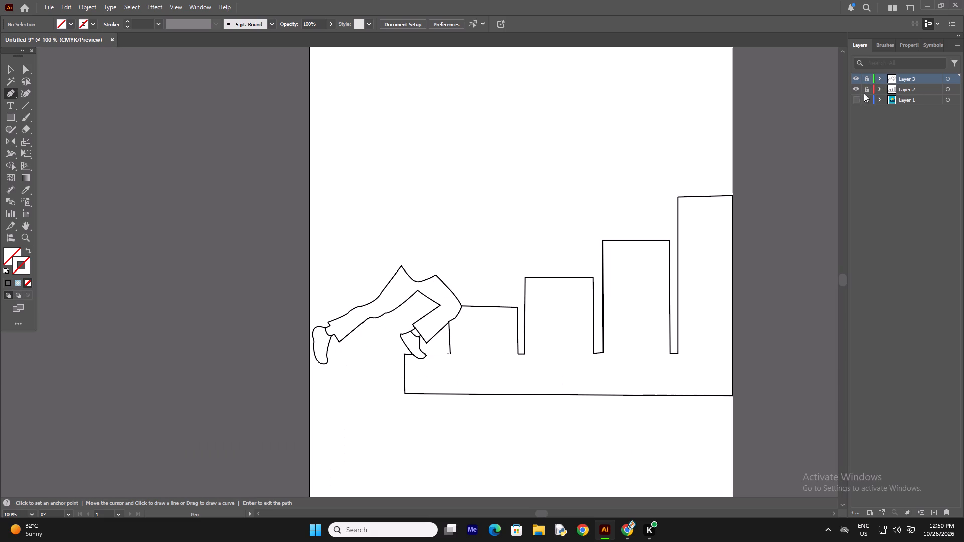
pyautogui.click(853, 100)
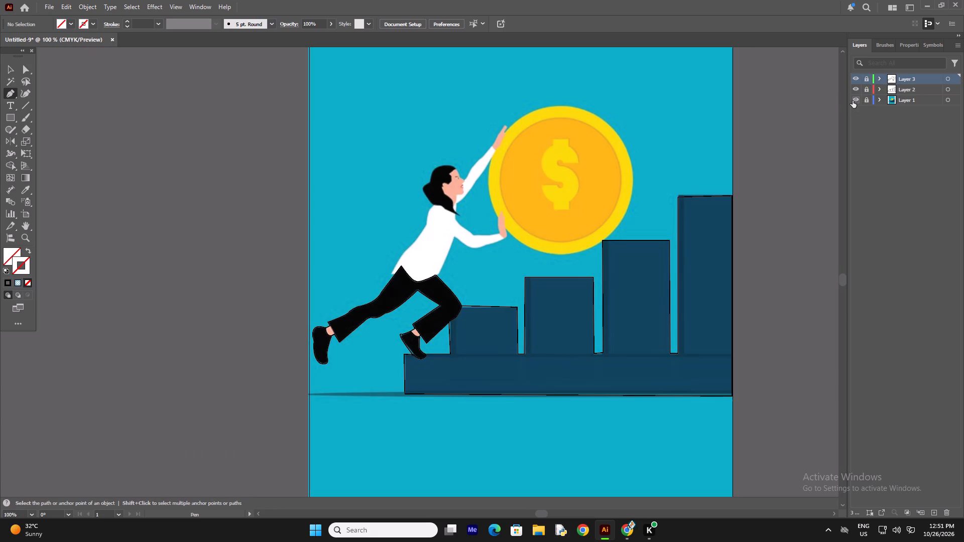
# Create a new layer above Layer 3.
pyautogui.hotkey('ctrl', '+')
pyautogui.hotkey('ctrl', '+')
pyautogui.hotkey('ctrl', '+')
pyautogui.hotkey('ctrl', '+')
pyautogui.hotkey('ctrl', '+')
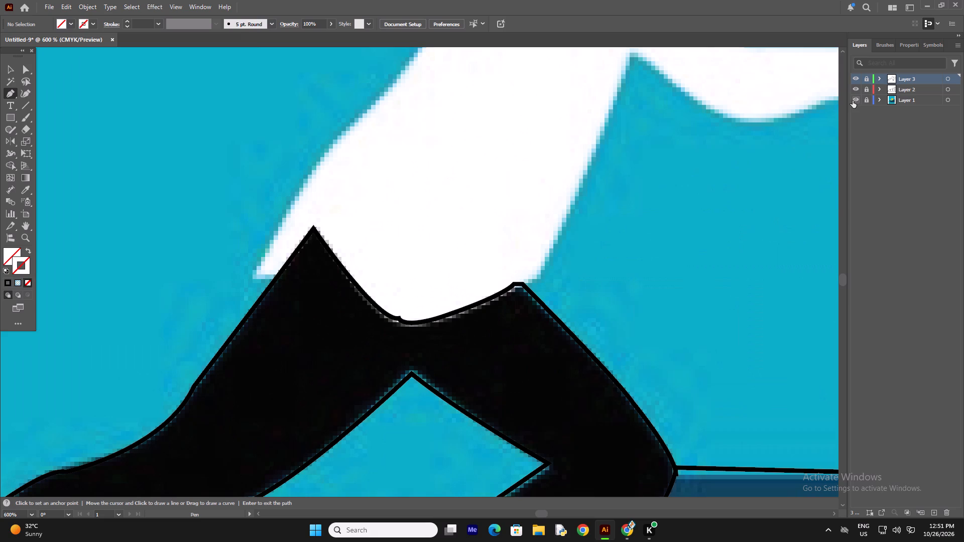
pyautogui.press('+')
pyautogui.press('+')
pyautogui.press('+')
pyautogui.hotkey('ctrl', '+')
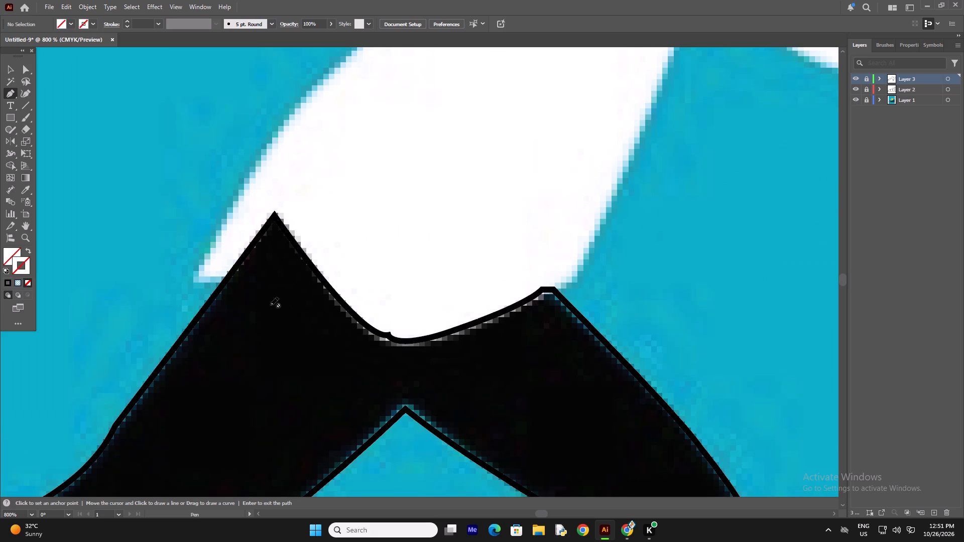
pyautogui.click(936, 513)
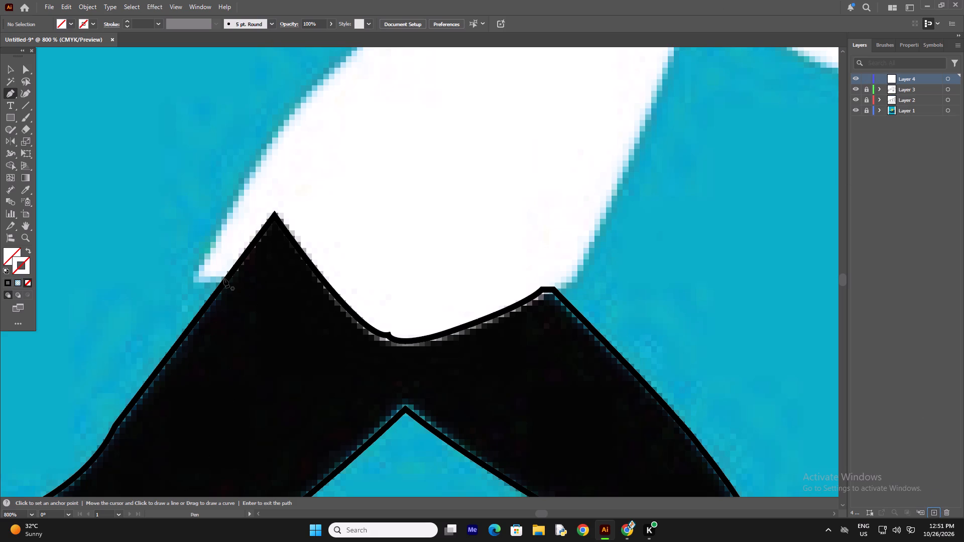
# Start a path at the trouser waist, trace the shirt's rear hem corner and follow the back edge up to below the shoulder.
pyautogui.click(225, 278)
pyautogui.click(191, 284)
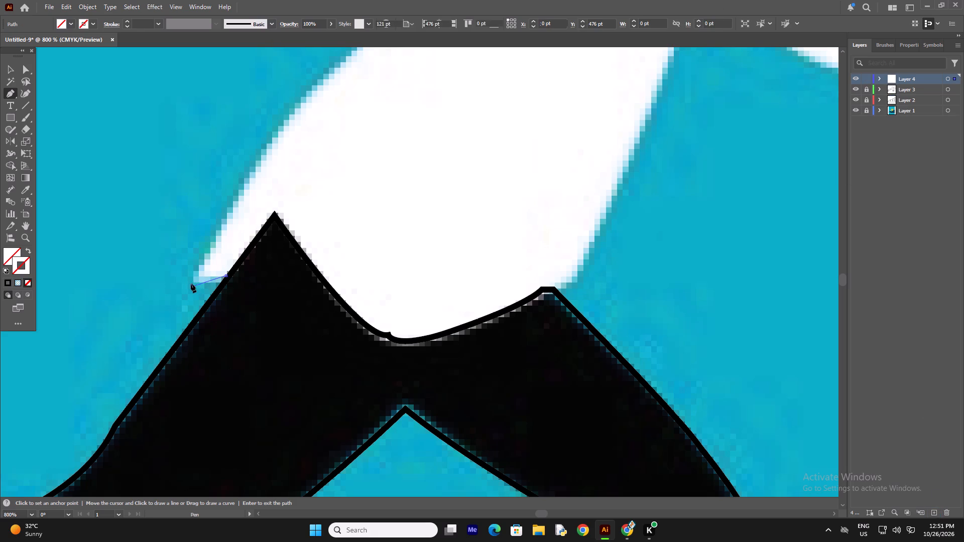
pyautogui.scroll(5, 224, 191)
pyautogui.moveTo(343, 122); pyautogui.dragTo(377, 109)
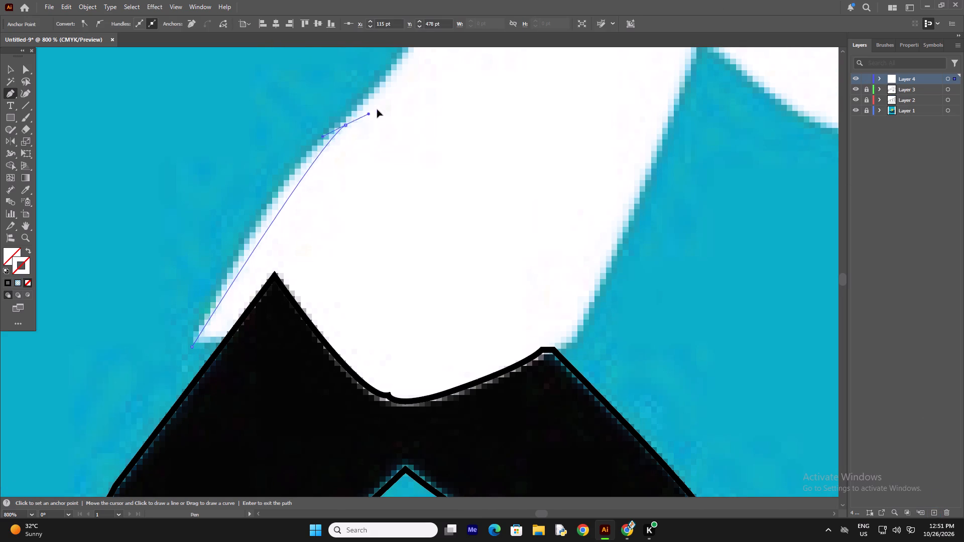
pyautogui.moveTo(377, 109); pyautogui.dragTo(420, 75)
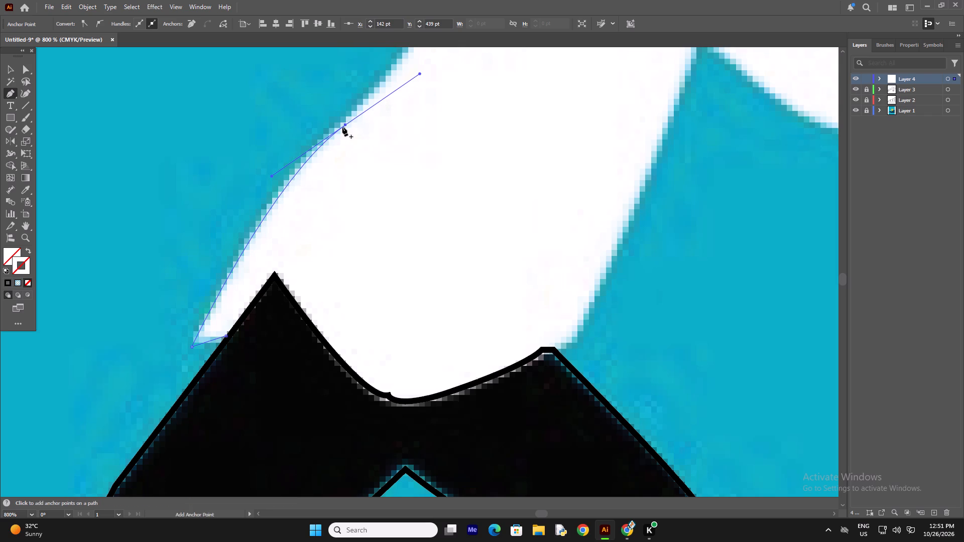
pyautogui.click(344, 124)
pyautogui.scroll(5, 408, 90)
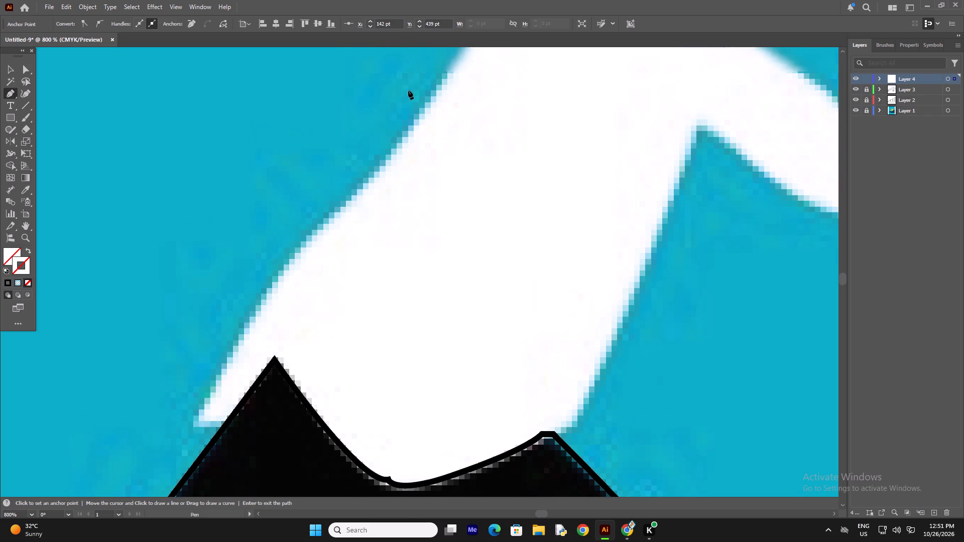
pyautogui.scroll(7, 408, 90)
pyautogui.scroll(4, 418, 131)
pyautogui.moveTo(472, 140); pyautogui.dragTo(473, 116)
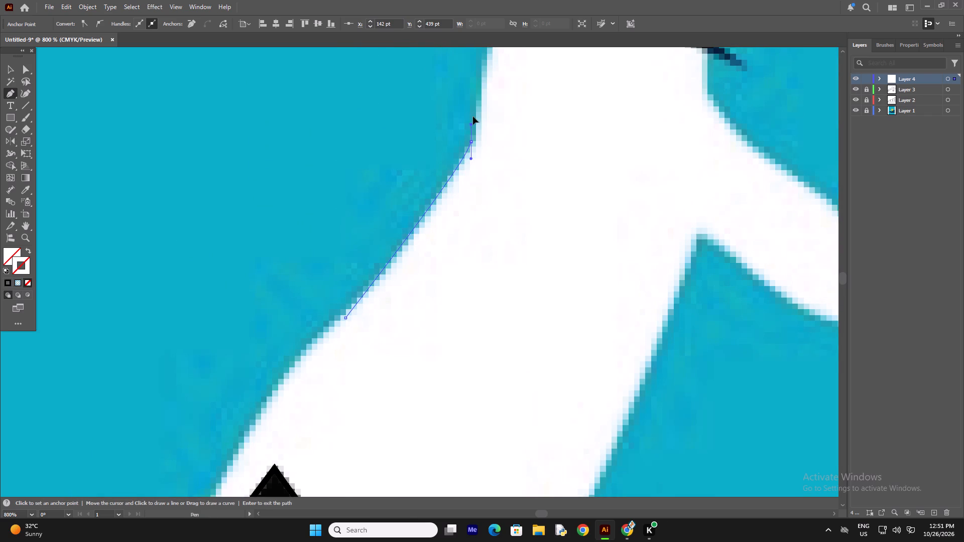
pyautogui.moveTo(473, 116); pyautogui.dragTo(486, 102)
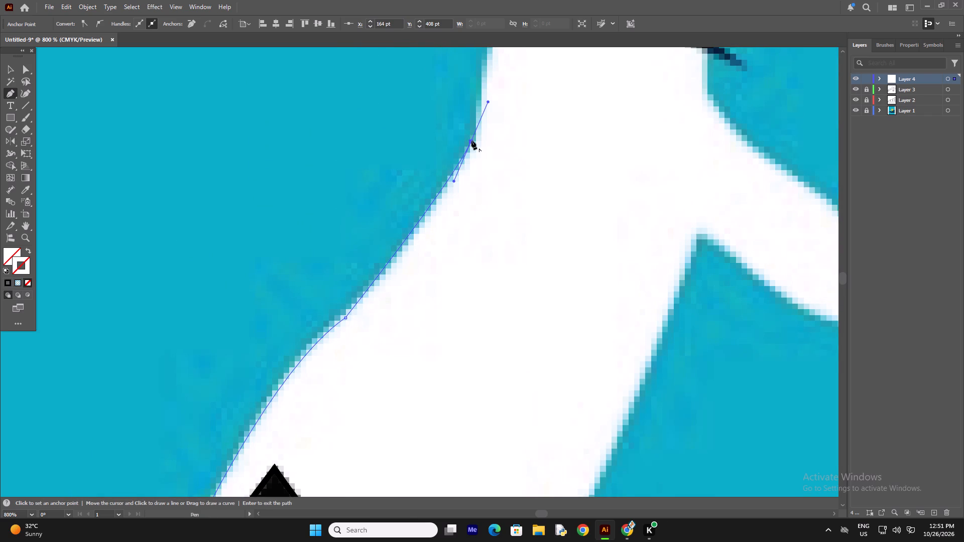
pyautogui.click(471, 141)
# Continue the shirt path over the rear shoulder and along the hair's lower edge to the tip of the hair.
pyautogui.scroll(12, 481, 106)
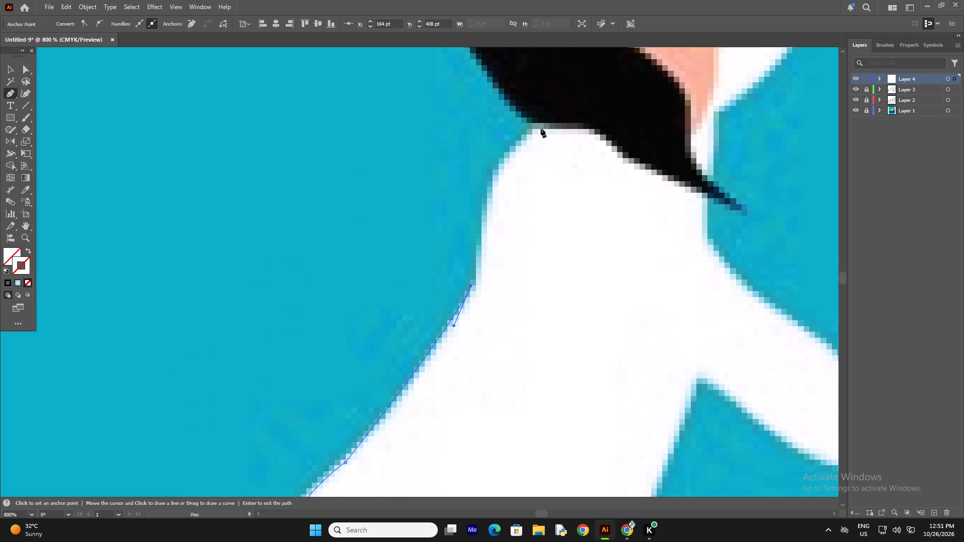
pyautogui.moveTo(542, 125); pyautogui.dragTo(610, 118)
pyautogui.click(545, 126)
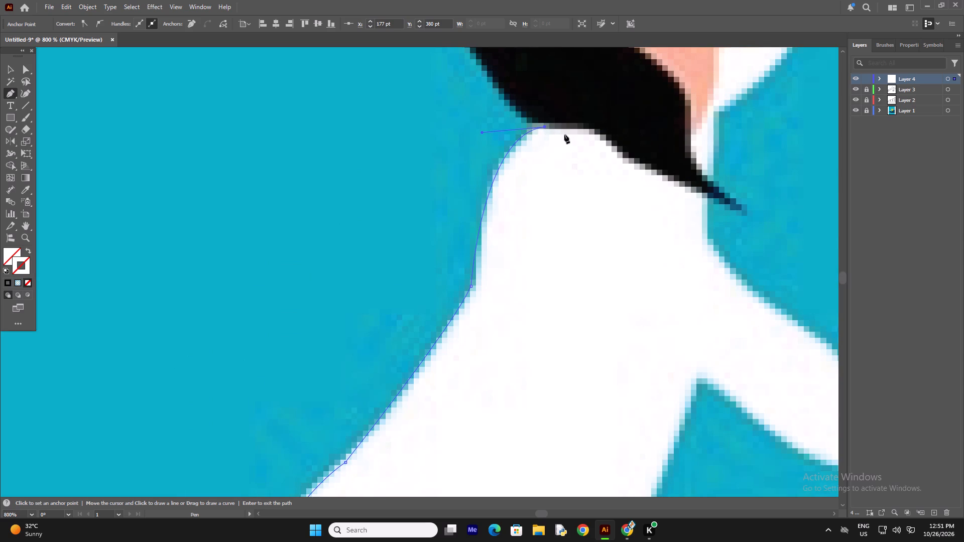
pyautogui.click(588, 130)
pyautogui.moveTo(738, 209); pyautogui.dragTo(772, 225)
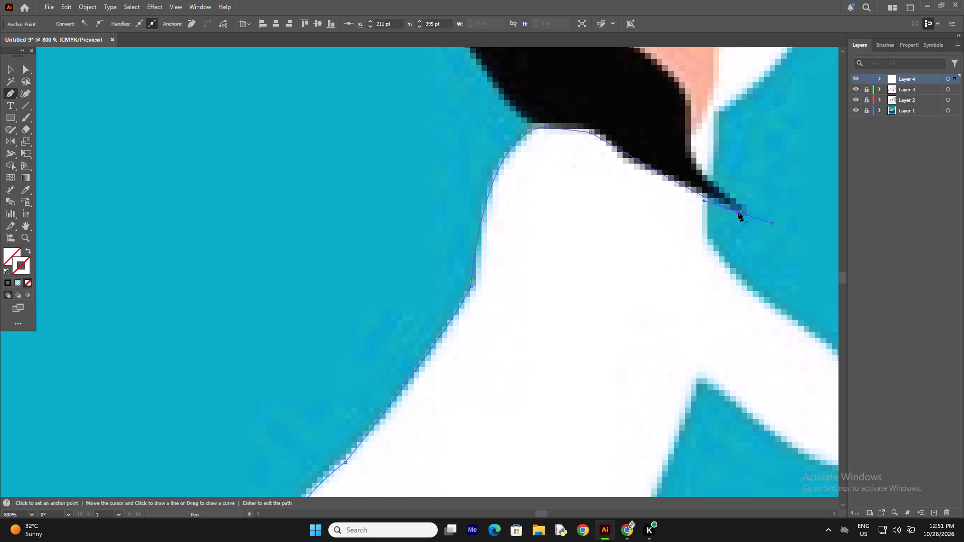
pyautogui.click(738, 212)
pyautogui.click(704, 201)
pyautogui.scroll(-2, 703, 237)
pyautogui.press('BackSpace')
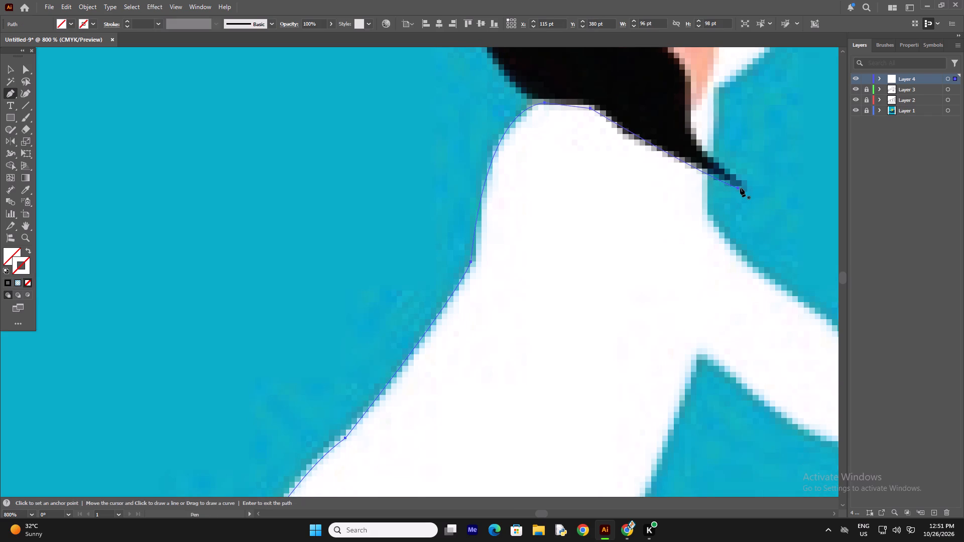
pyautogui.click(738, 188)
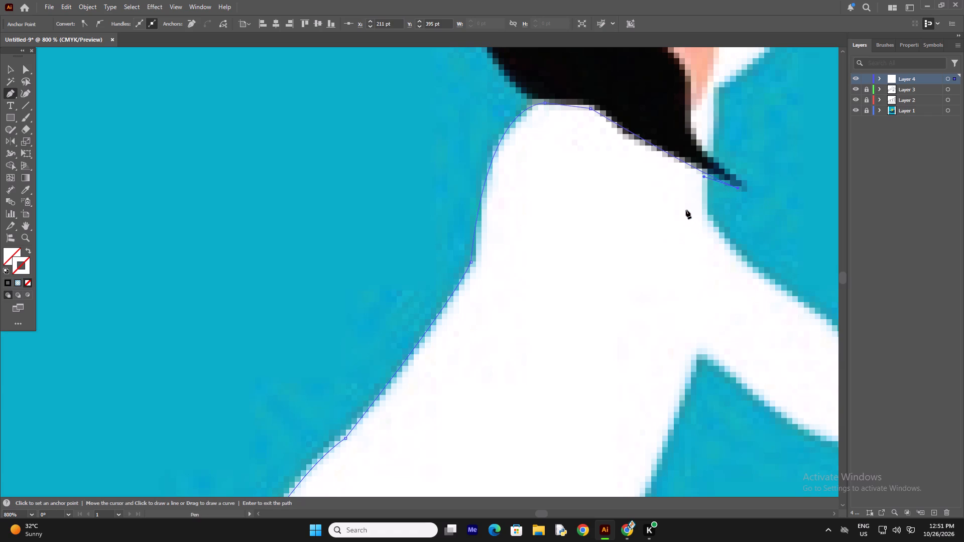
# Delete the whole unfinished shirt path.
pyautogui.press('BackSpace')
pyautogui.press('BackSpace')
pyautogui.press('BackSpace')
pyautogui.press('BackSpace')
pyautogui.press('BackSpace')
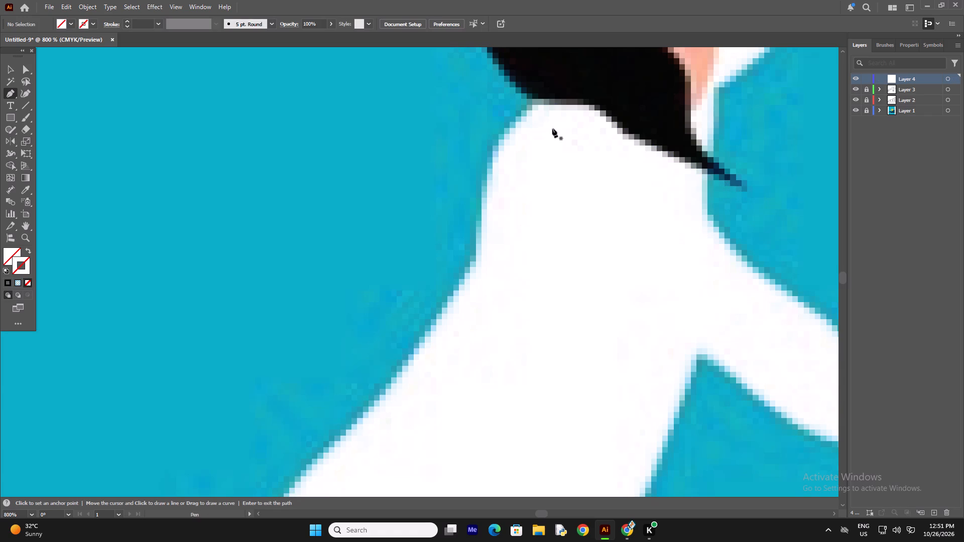
# Start a new shirt path at the rear shoulder, tracing beneath the hair to the shirt's front edge and down to the sleeve's start.
pyautogui.click(531, 101)
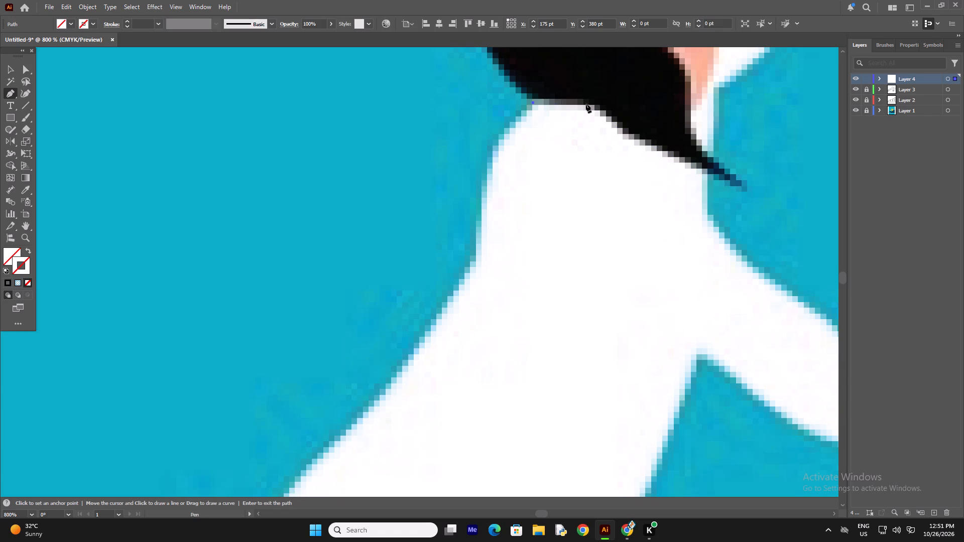
pyautogui.click(588, 104)
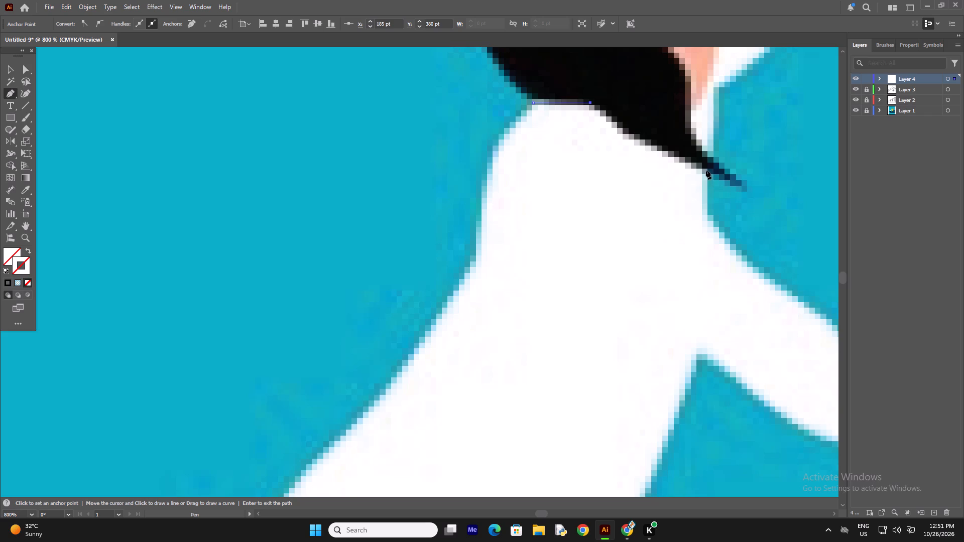
pyautogui.moveTo(706, 170); pyautogui.dragTo(750, 187)
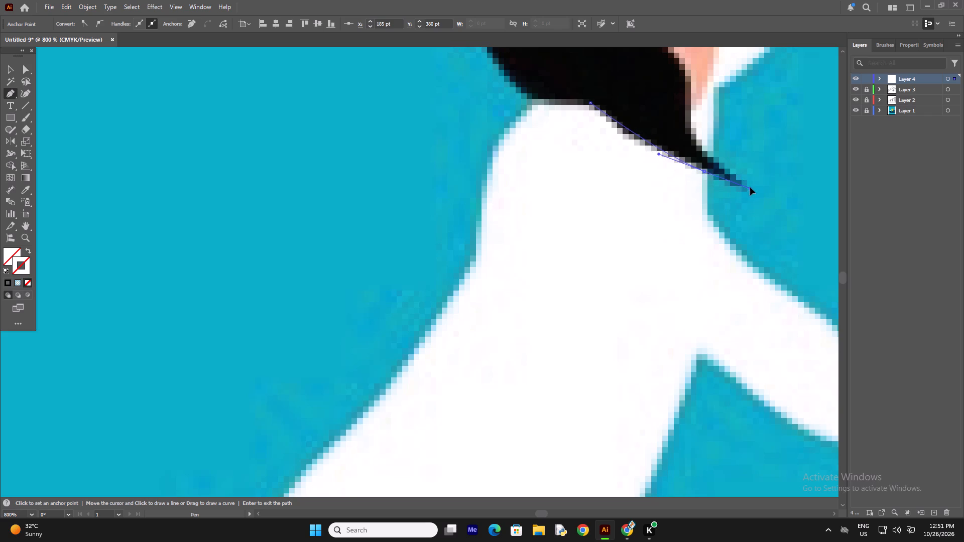
pyautogui.moveTo(750, 187); pyautogui.dragTo(784, 200)
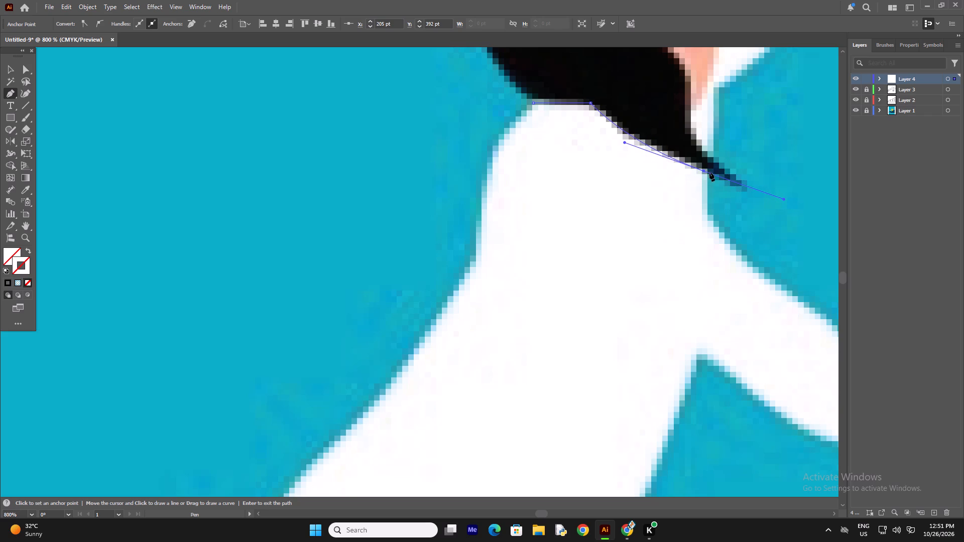
pyautogui.click(705, 172)
pyautogui.click(710, 217)
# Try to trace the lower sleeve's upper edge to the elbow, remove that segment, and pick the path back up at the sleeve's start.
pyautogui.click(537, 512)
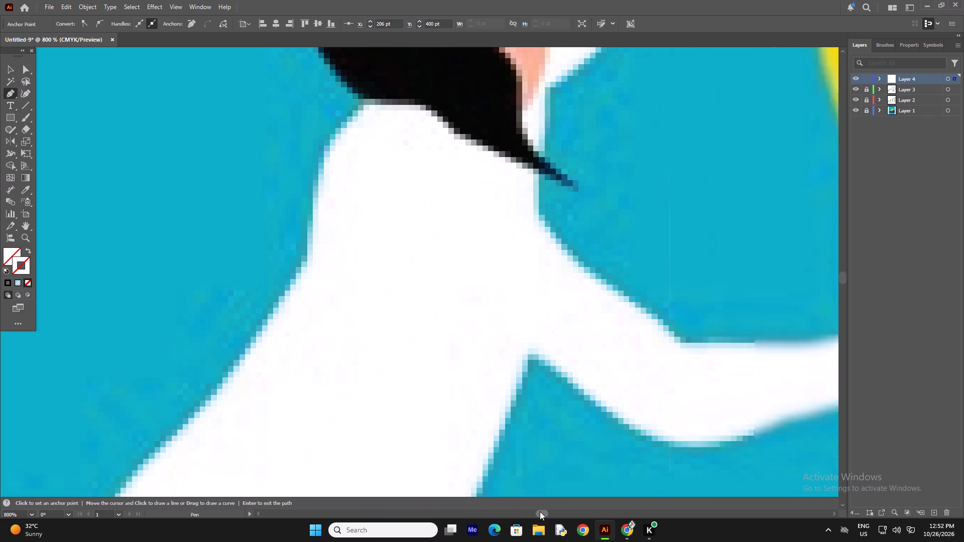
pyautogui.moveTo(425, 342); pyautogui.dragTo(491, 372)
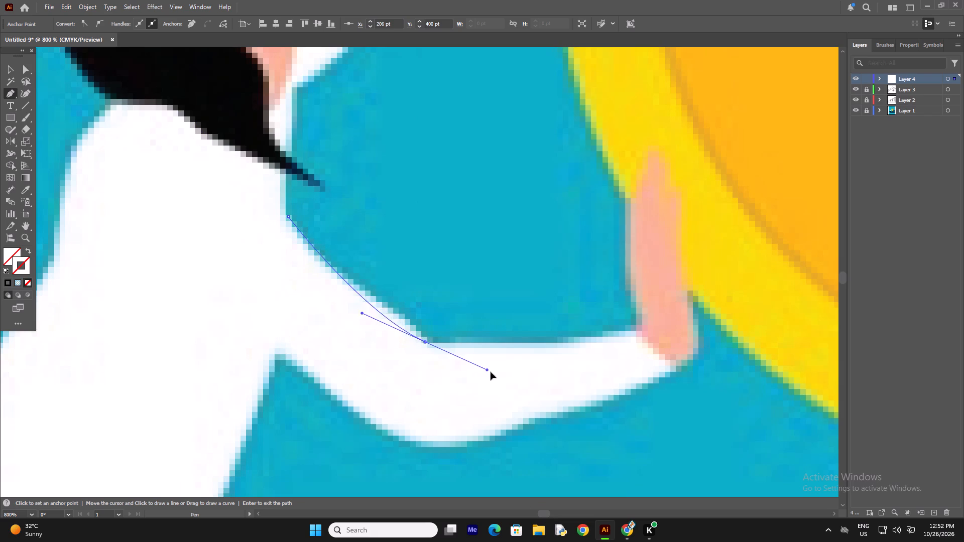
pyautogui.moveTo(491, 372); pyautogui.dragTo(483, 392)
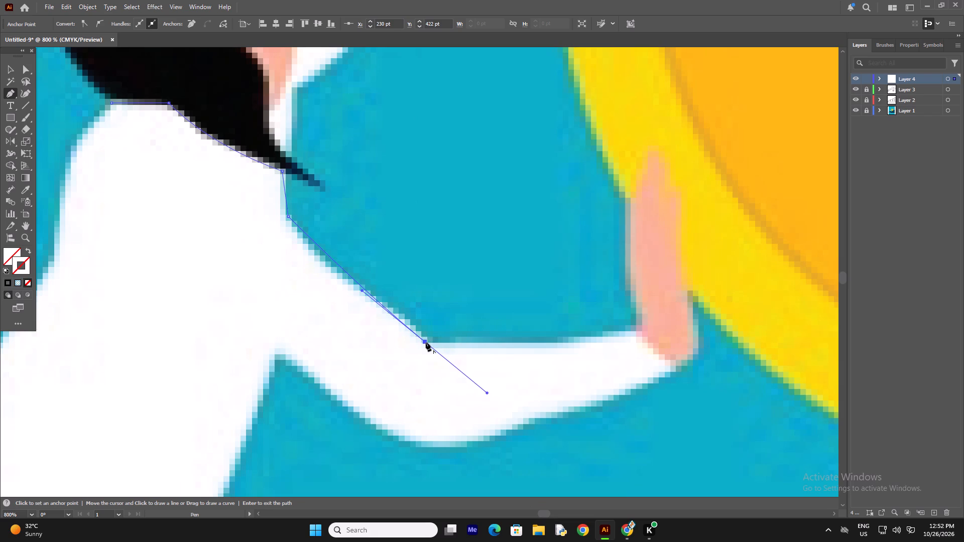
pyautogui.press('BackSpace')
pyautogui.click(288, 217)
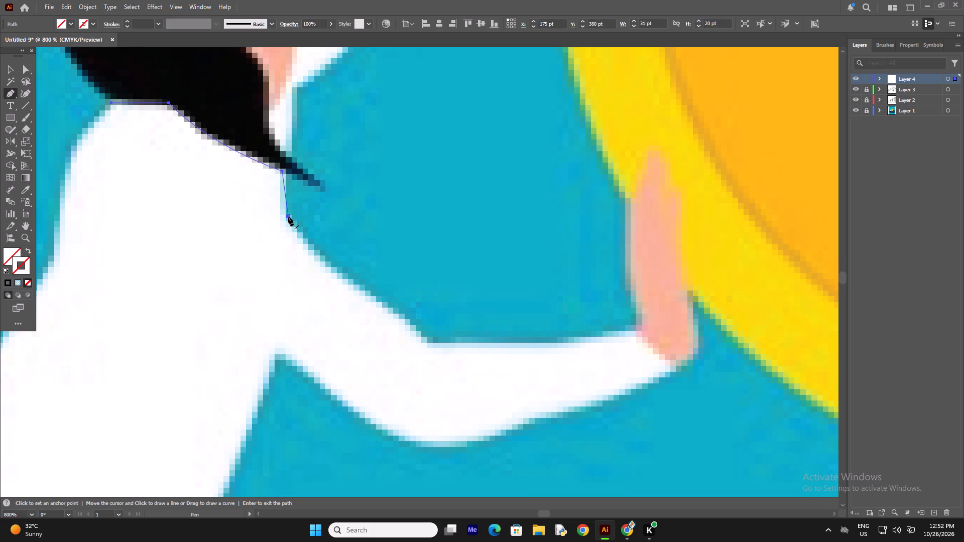
# Continue the shirt path along the lower sleeve's upper edge, past the elbow to the wrist and across the cuff.
pyautogui.moveTo(354, 281); pyautogui.dragTo(385, 285)
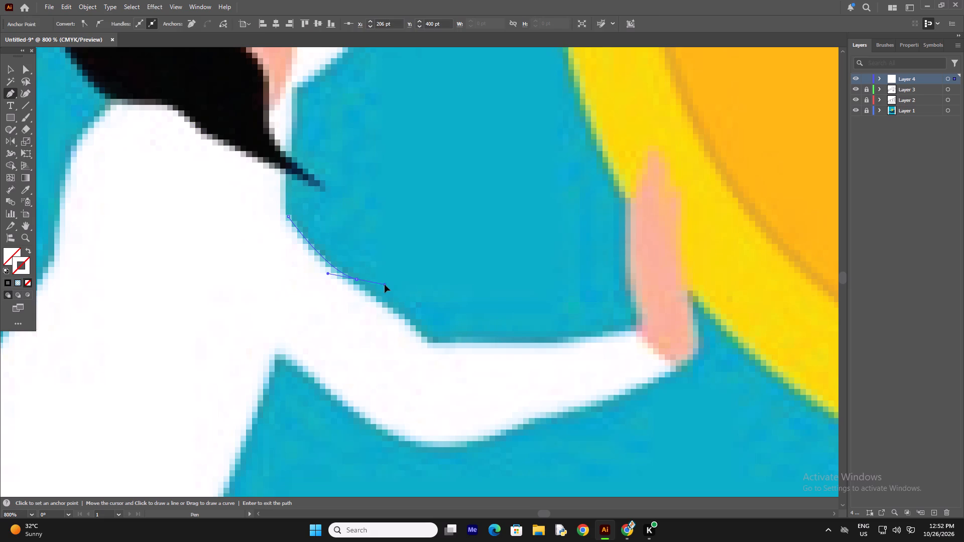
pyautogui.moveTo(385, 285); pyautogui.dragTo(383, 285)
pyautogui.click(356, 280)
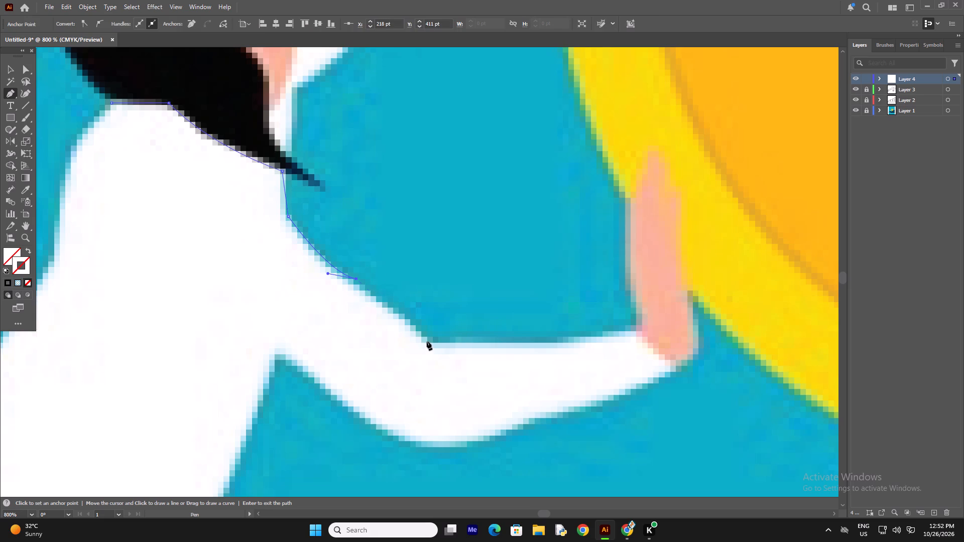
pyautogui.moveTo(427, 341); pyautogui.dragTo(429, 348)
pyautogui.click(426, 342)
pyautogui.click(559, 341)
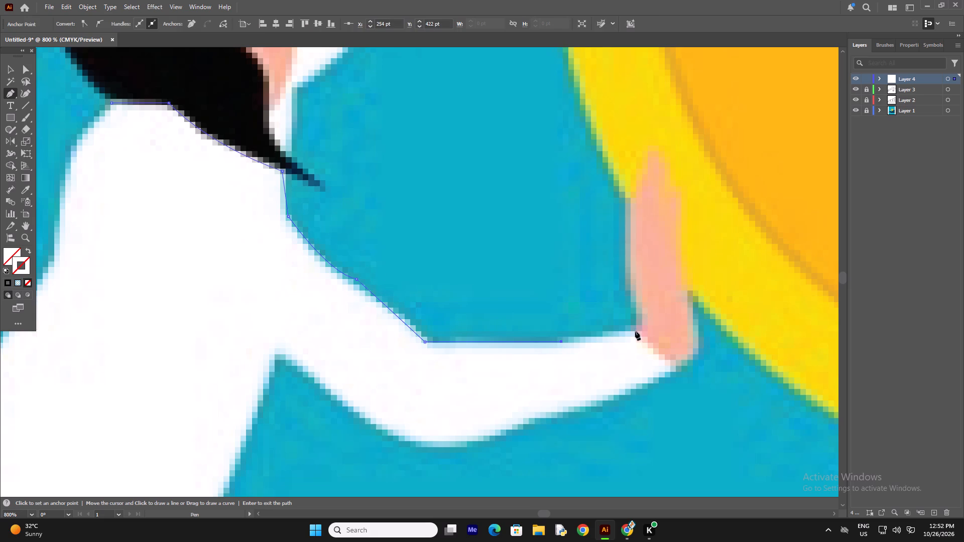
pyautogui.click(635, 331)
pyautogui.click(674, 367)
# Trace the forearm's underside with a curve from the cuff back toward the elbow, ending in a corner anchor.
pyautogui.scroll(-8, 664, 374)
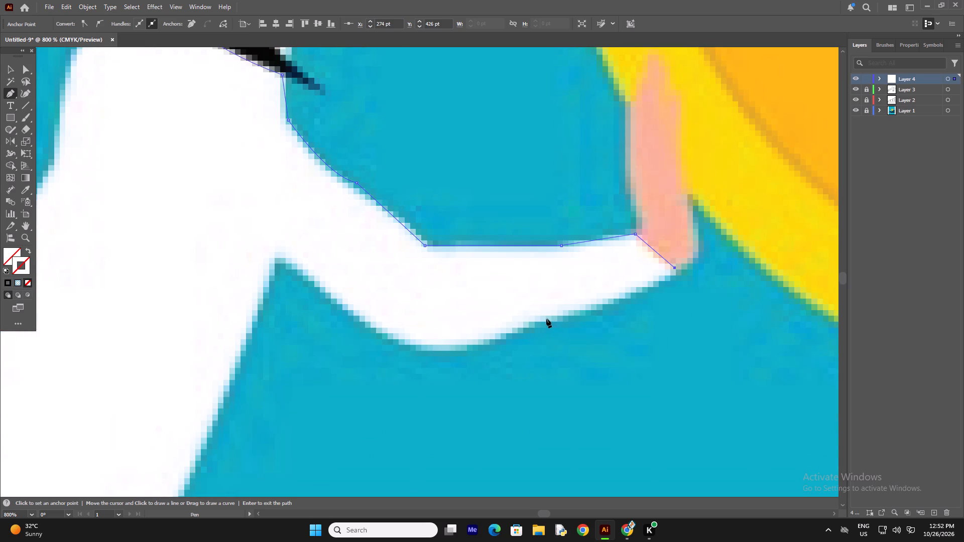
pyautogui.moveTo(546, 319); pyautogui.dragTo(443, 332)
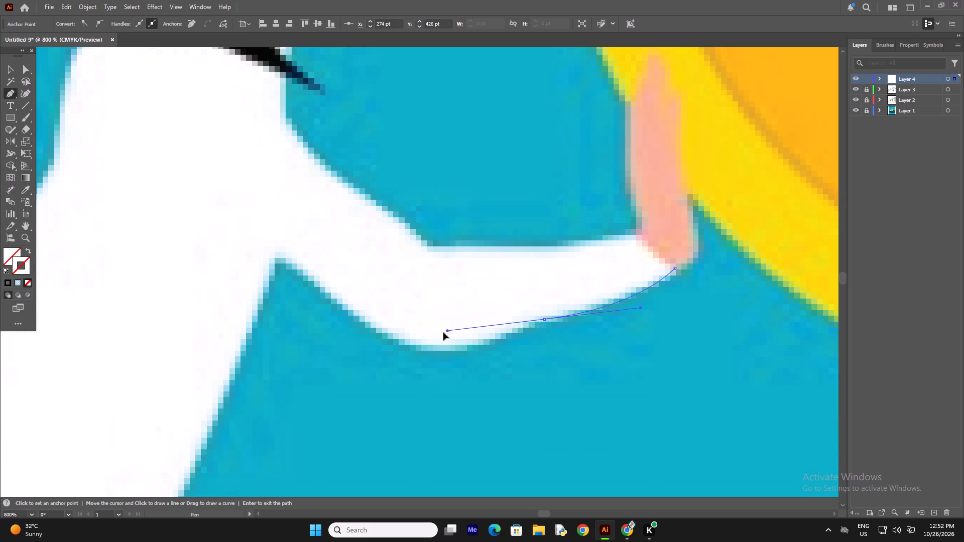
pyautogui.moveTo(443, 332); pyautogui.dragTo(440, 331)
pyautogui.click(545, 319)
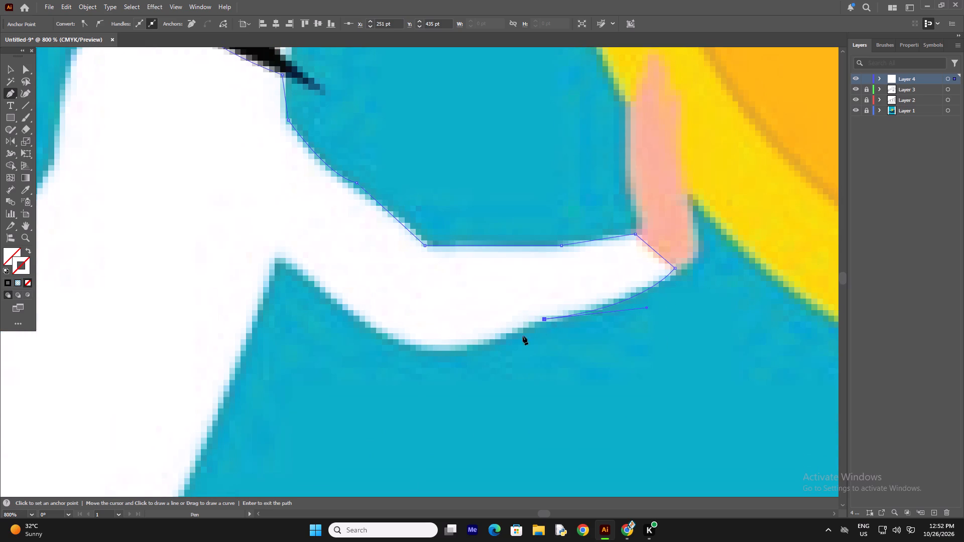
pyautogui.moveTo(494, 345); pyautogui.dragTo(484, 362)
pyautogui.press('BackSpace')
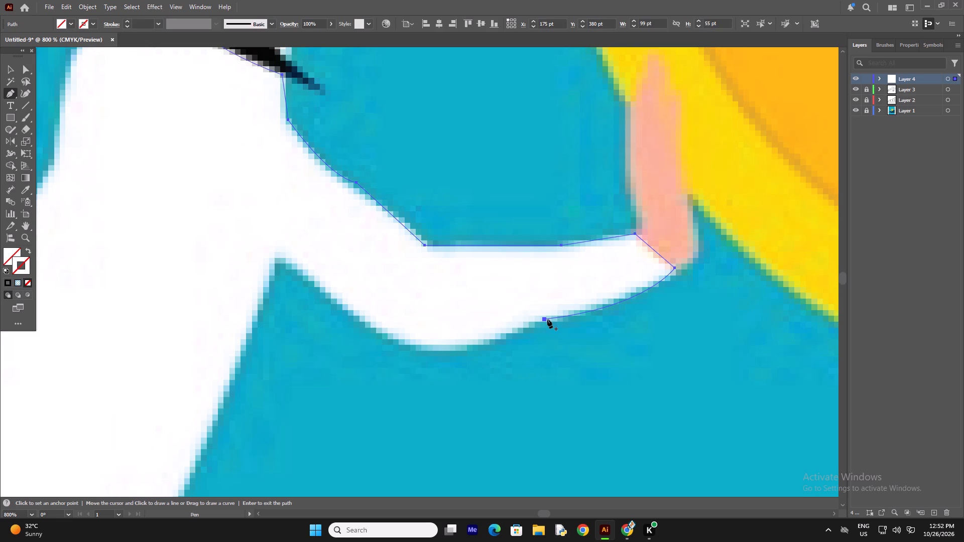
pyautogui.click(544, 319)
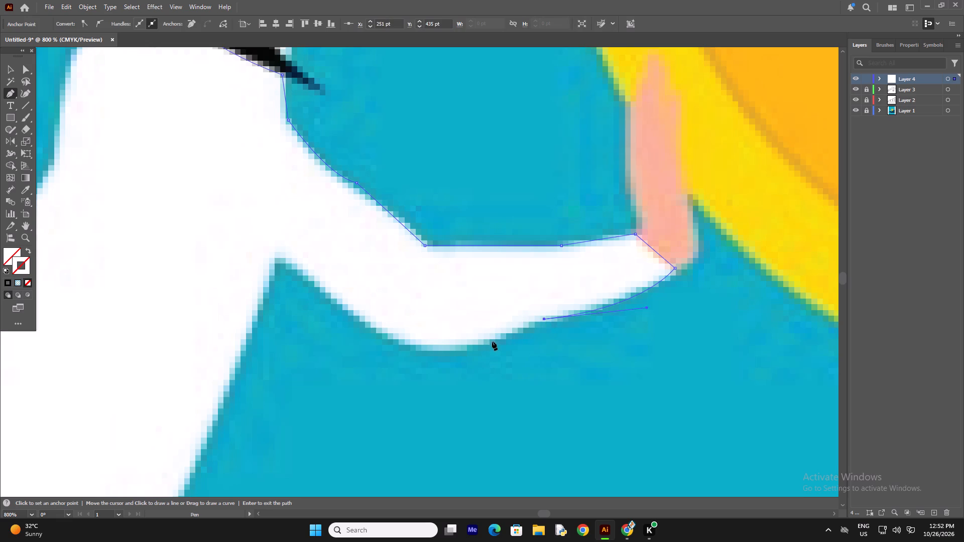
# Trace the sleeve's underside around the elbow with curved segments and on to the armpit.
pyautogui.moveTo(492, 341); pyautogui.dragTo(467, 357)
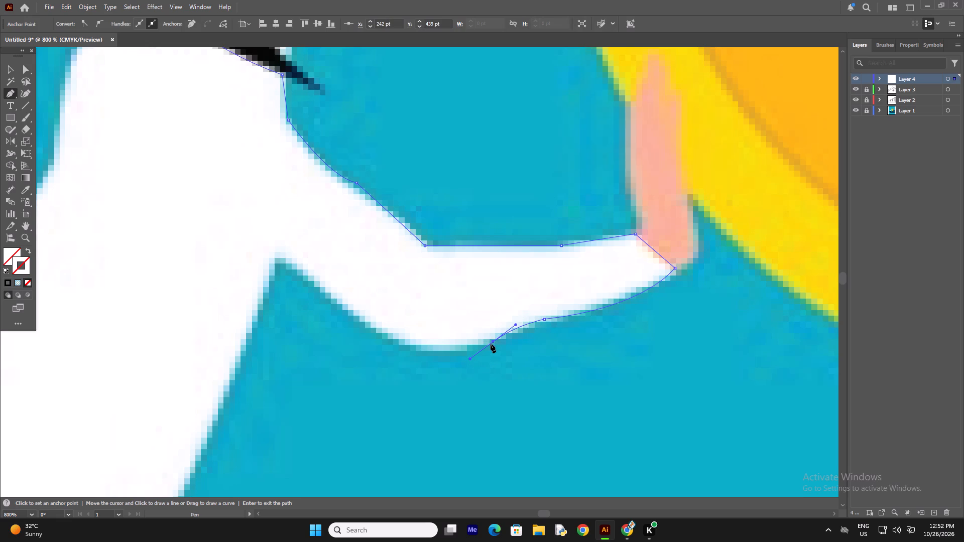
pyautogui.click(492, 343)
pyautogui.moveTo(388, 335); pyautogui.dragTo(354, 305)
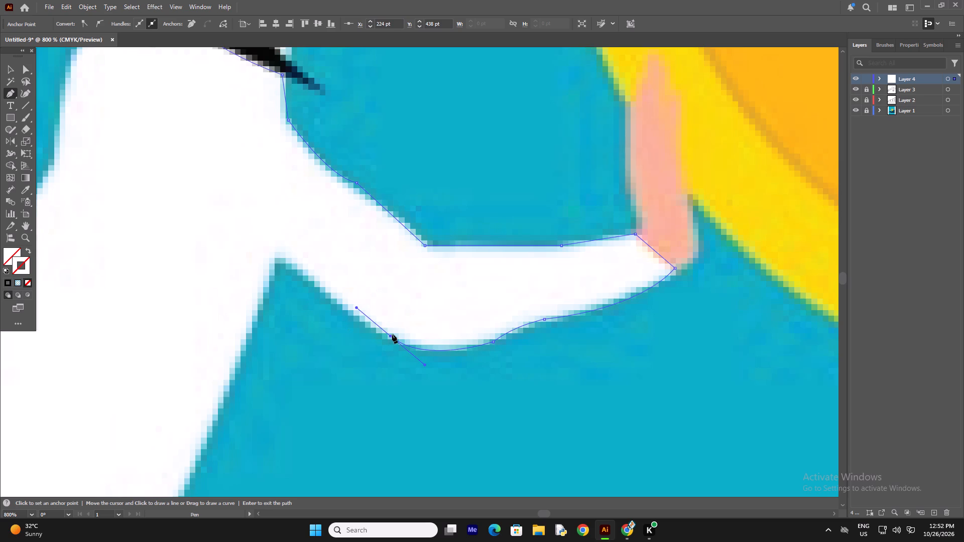
pyautogui.click(391, 335)
pyautogui.click(279, 259)
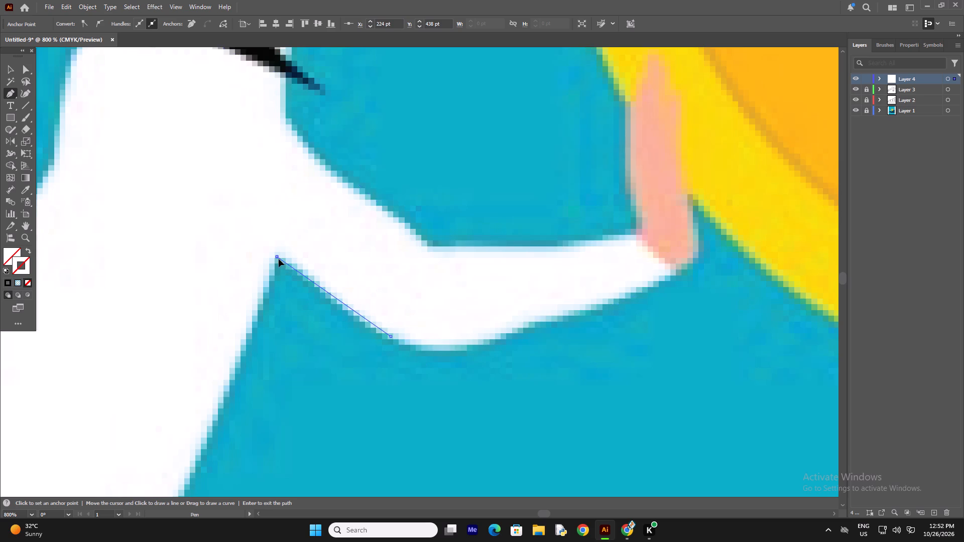
# Trace the shirt's front edge with one curve from the armpit down to the front corner of the trousers' waist.
pyautogui.scroll(-15, 271, 261)
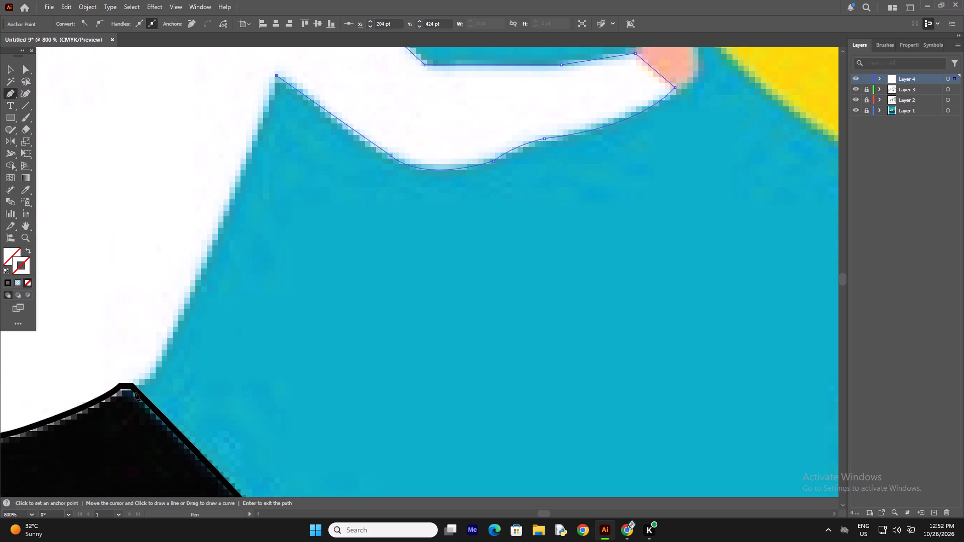
pyautogui.moveTo(134, 387); pyautogui.dragTo(86, 425)
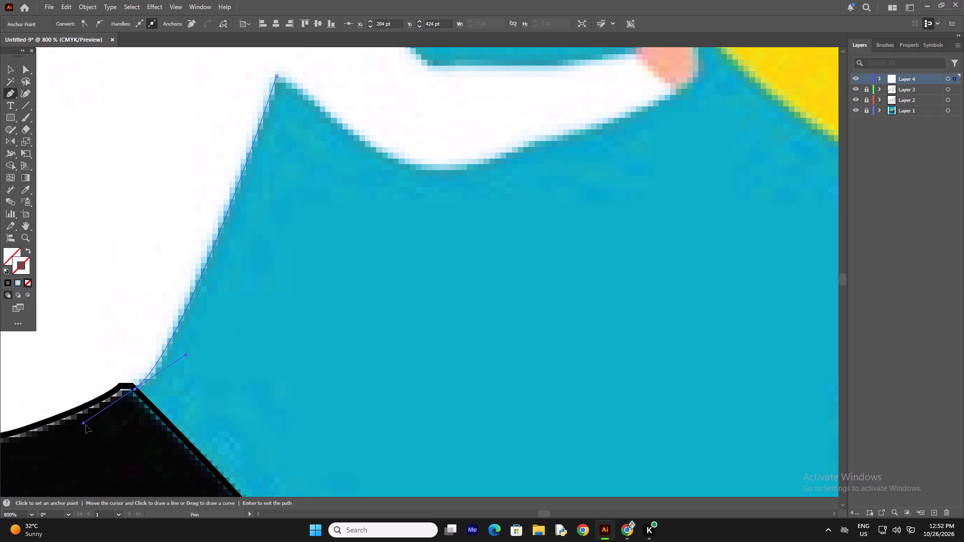
pyautogui.moveTo(86, 425); pyautogui.dragTo(82, 430)
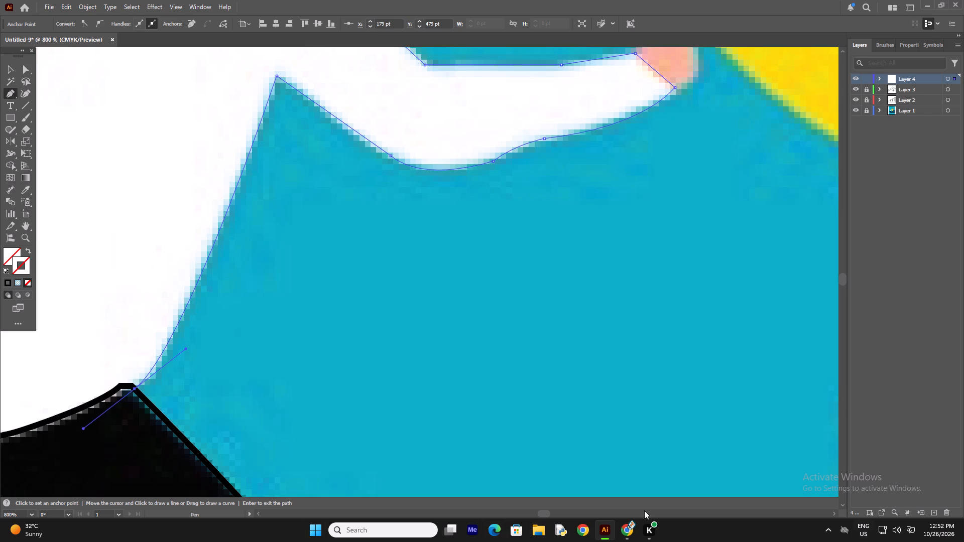
# Apply a black stroke to the open shirt path and end the path.
pyautogui.moveTo(543, 514); pyautogui.dragTo(539, 513)
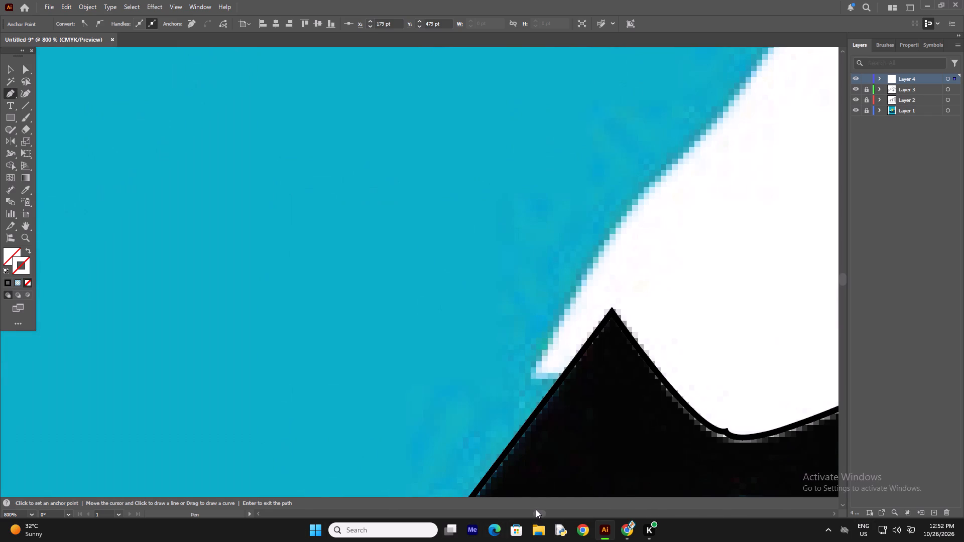
pyautogui.hotkey('ctrl', '-')
pyautogui.hotkey('ctrl', '-')
pyautogui.hotkey('ctrl', '-')
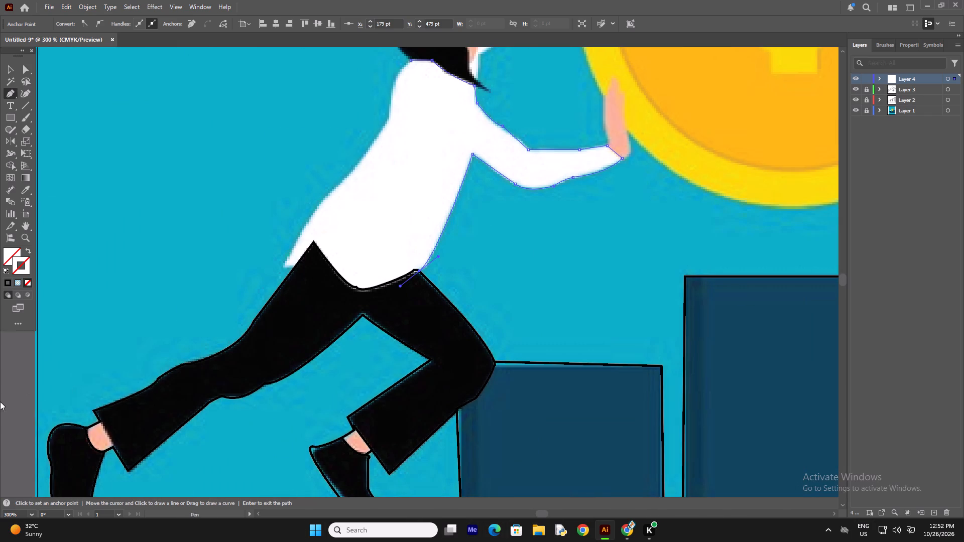
pyautogui.click(4, 282)
pyautogui.rightClick(282, 204)
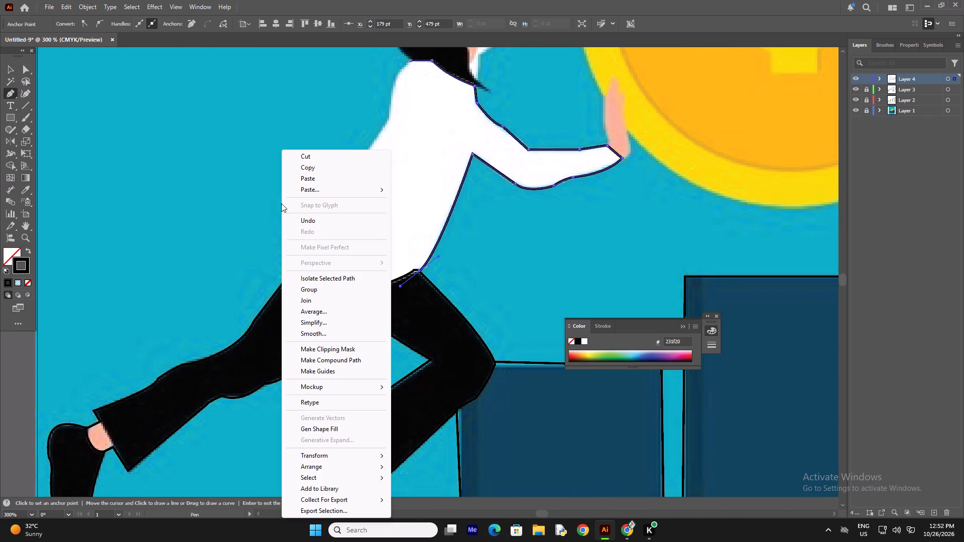
pyautogui.click(317, 182)
pyautogui.press('BackSpace')
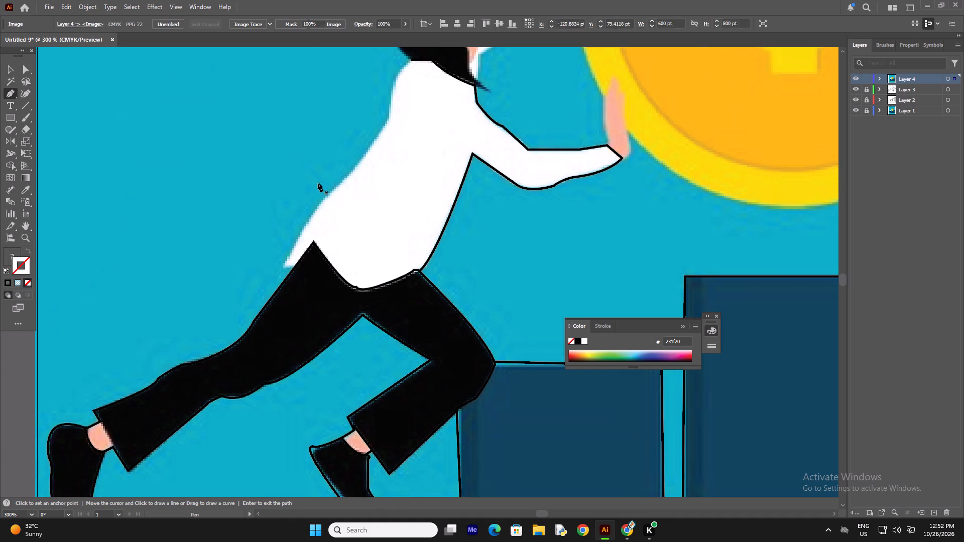
pyautogui.click(716, 316)
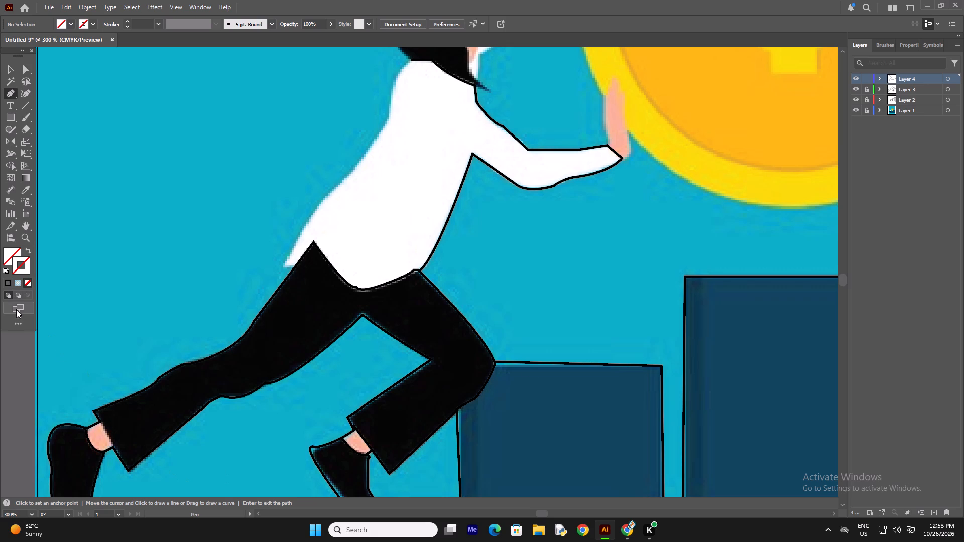
# Start a black-stroked path at the trousers' rear edge, tracing the shirt-tail hem and the lower back up to the first bend.
pyautogui.click(10, 286)
pyautogui.hotkey('ctrl', '+')
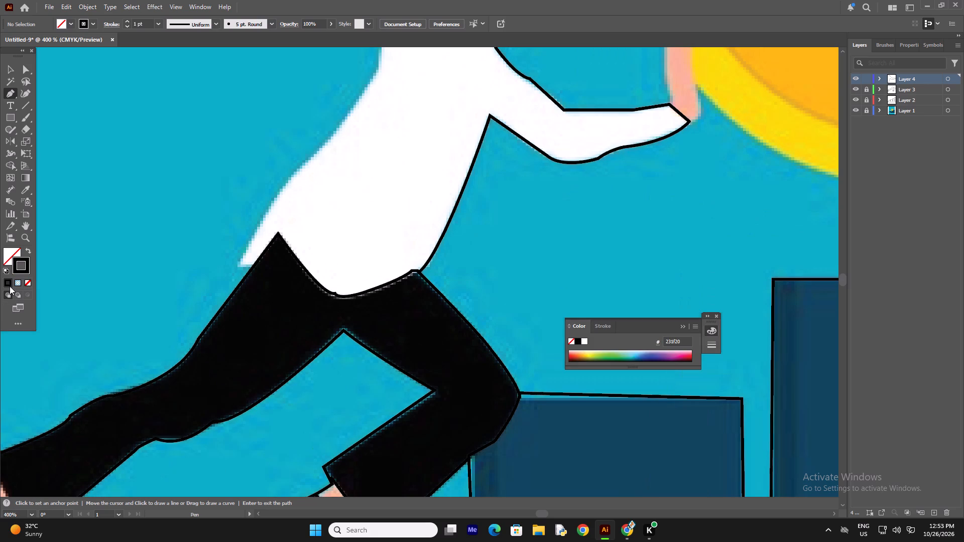
pyautogui.click(718, 316)
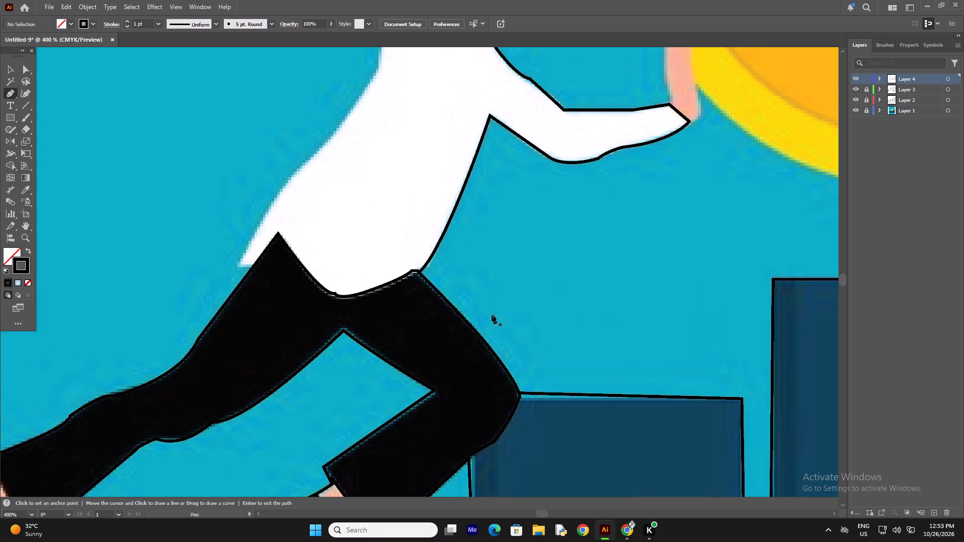
pyautogui.hotkey('ctrl', '+')
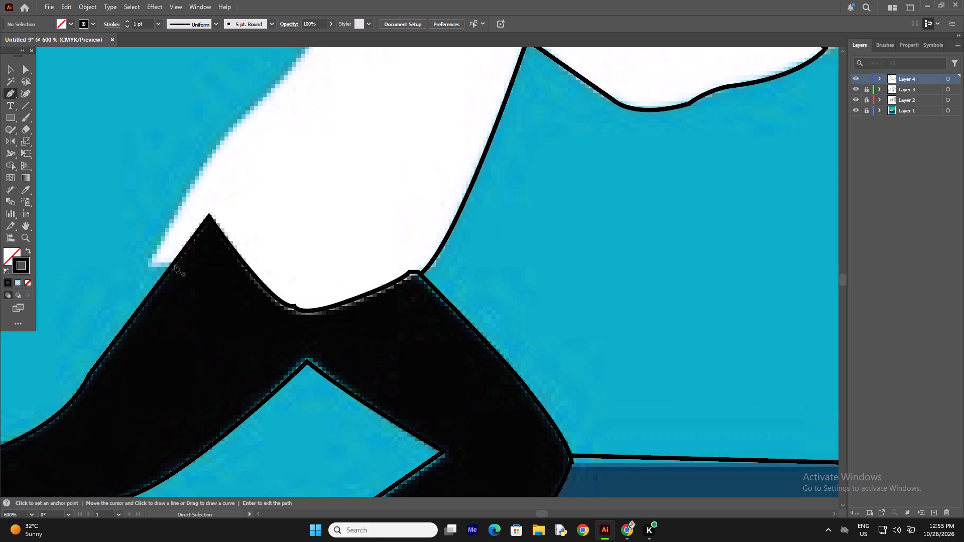
pyautogui.click(174, 264)
pyautogui.click(147, 262)
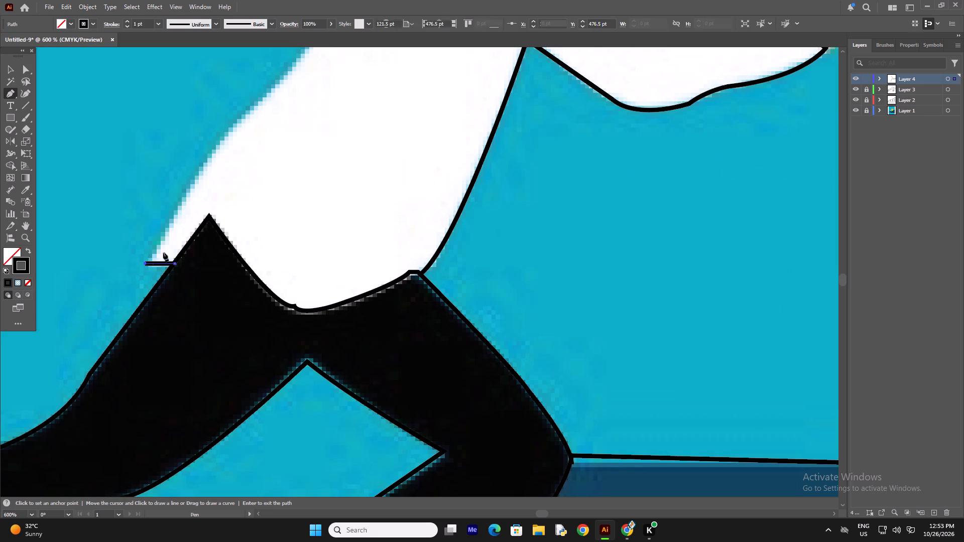
pyautogui.scroll(5, 175, 223)
pyautogui.moveTo(234, 184); pyautogui.dragTo(244, 183)
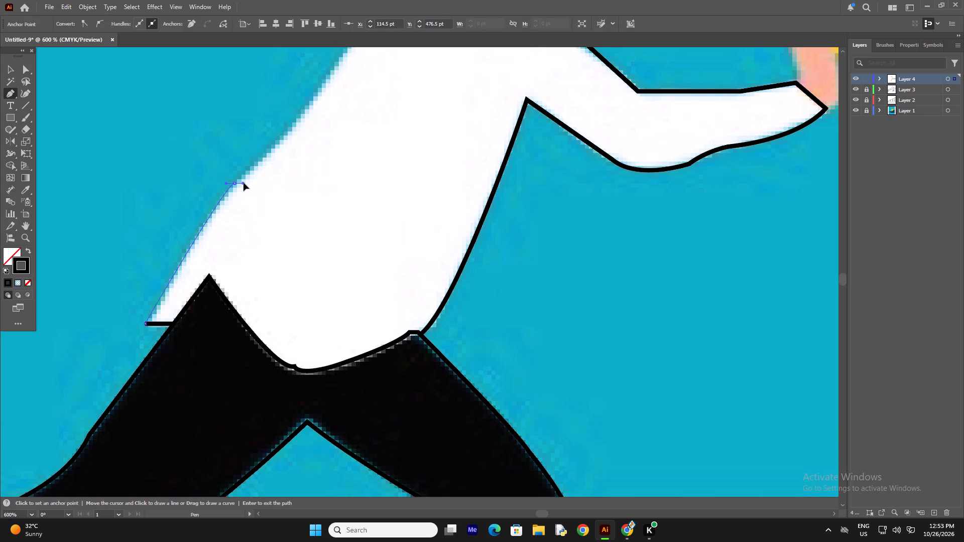
pyautogui.moveTo(244, 183); pyautogui.dragTo(244, 176)
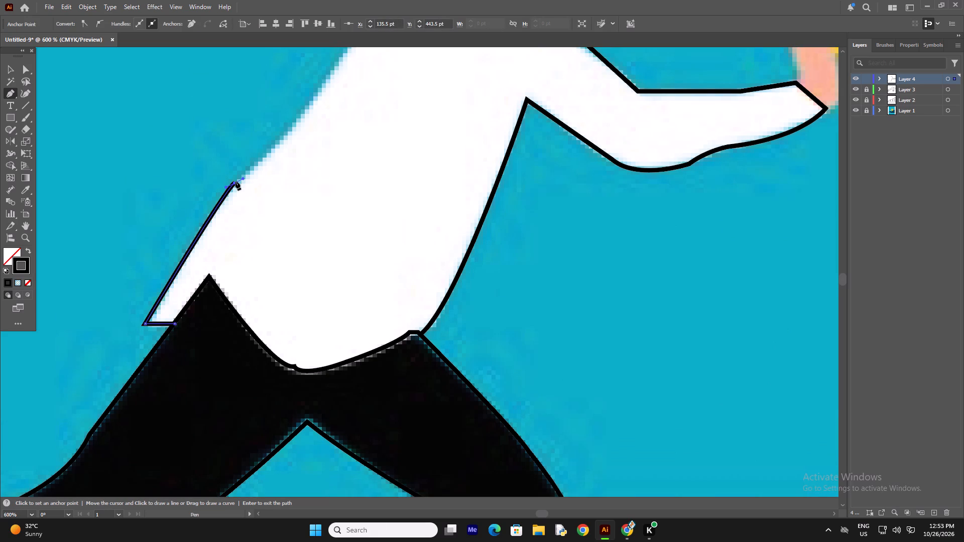
pyautogui.click(234, 183)
# Continue the outline up the shirt's back and over the rear shoulder, joining it to the first shirt path's start, and end the path.
pyautogui.scroll(5, 273, 143)
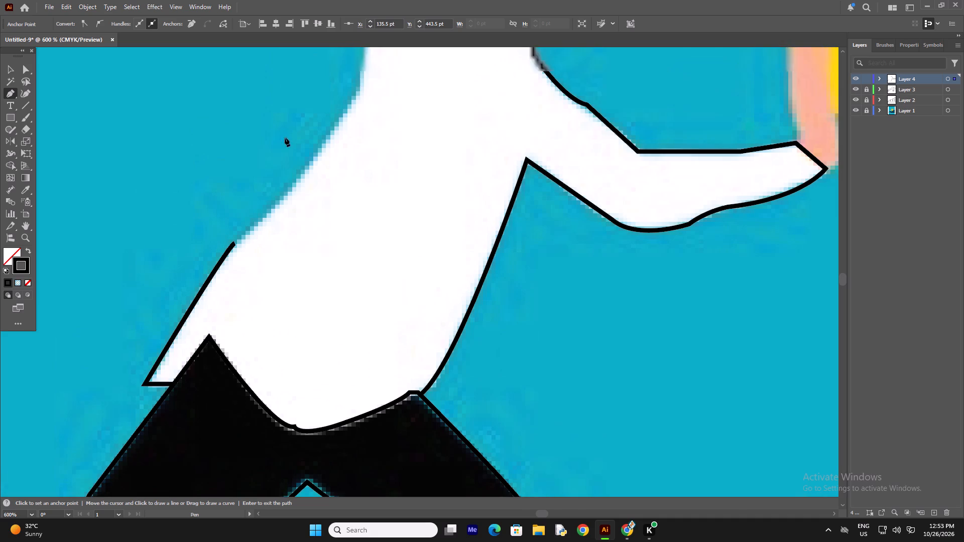
pyautogui.moveTo(327, 137); pyautogui.dragTo(352, 84)
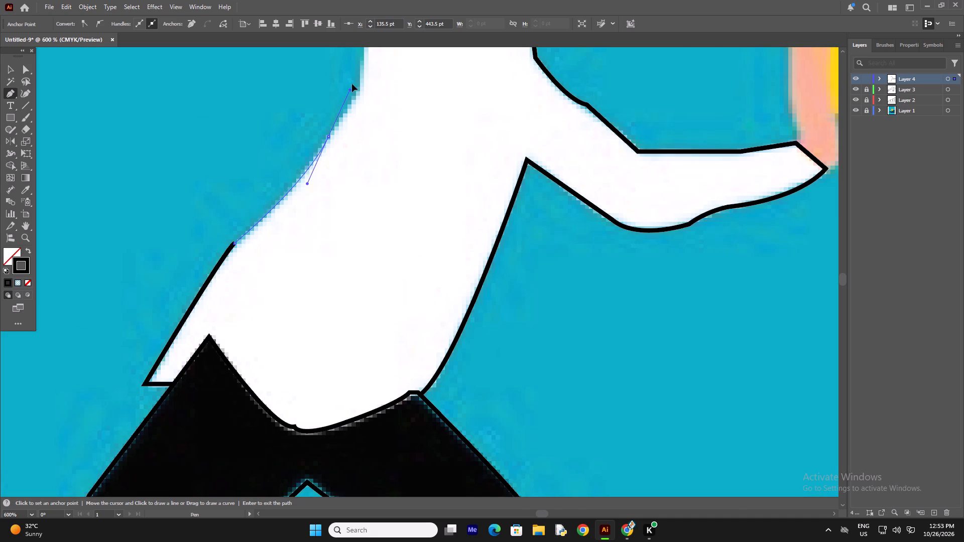
pyautogui.moveTo(352, 84); pyautogui.dragTo(360, 80)
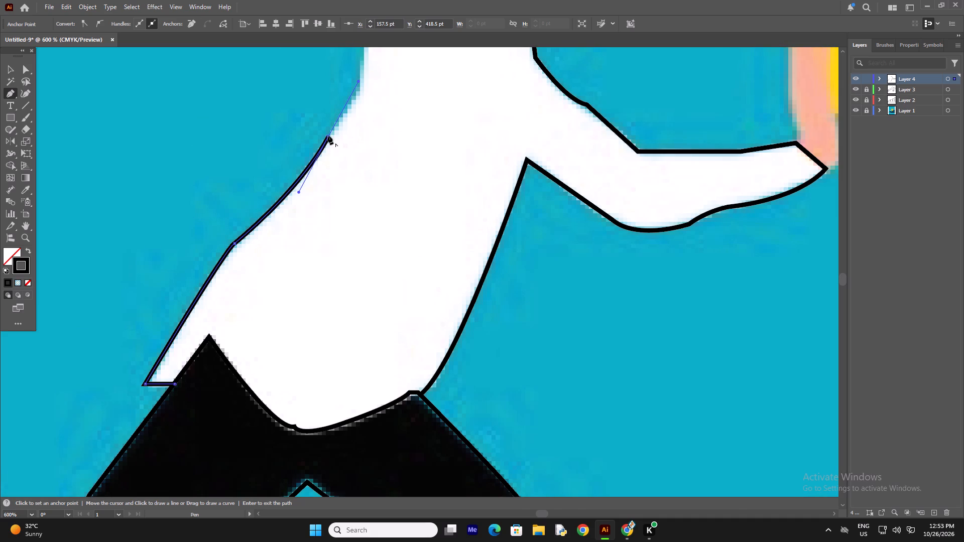
pyautogui.click(328, 135)
pyautogui.click(359, 93)
pyautogui.scroll(3, 355, 88)
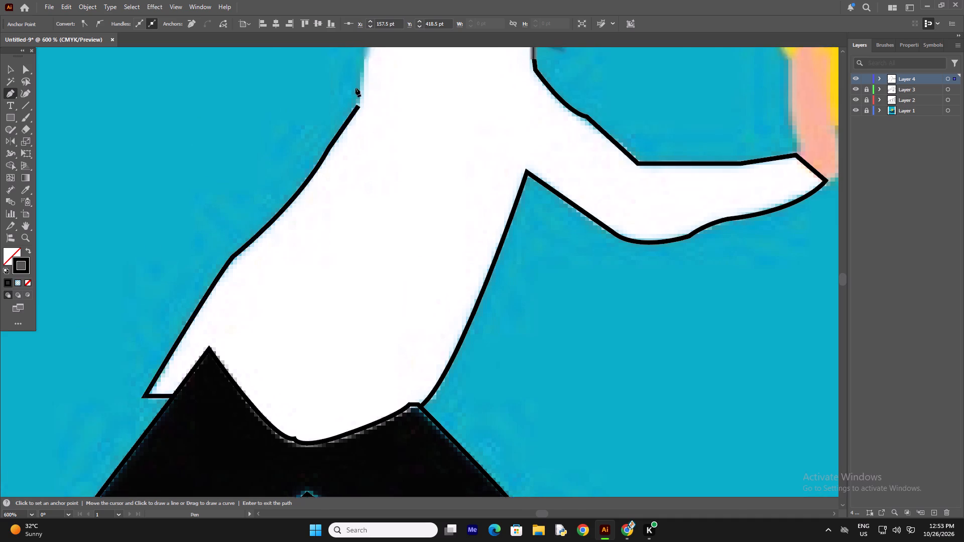
pyautogui.scroll(7, 355, 88)
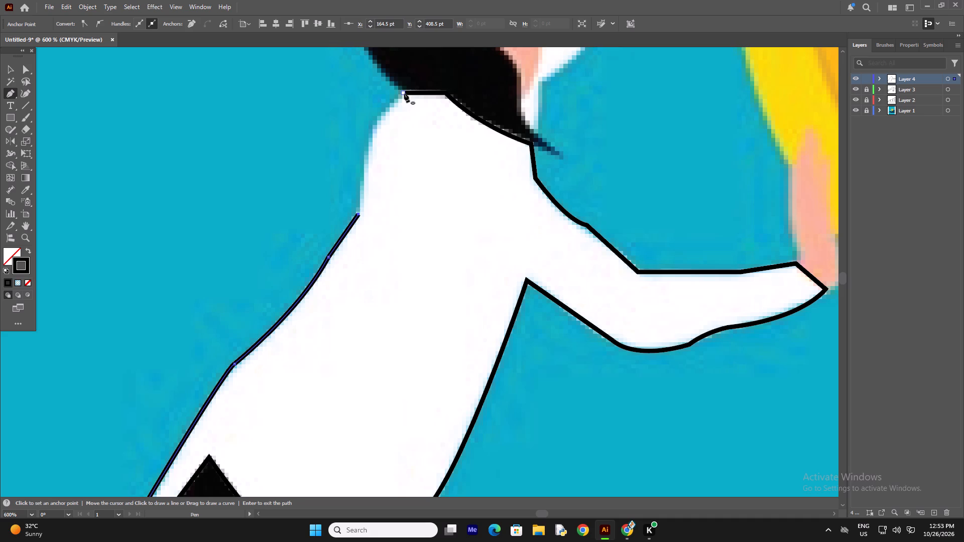
pyautogui.moveTo(404, 93); pyautogui.dragTo(447, 58)
pyautogui.rightClick(317, 179)
pyautogui.click(334, 182)
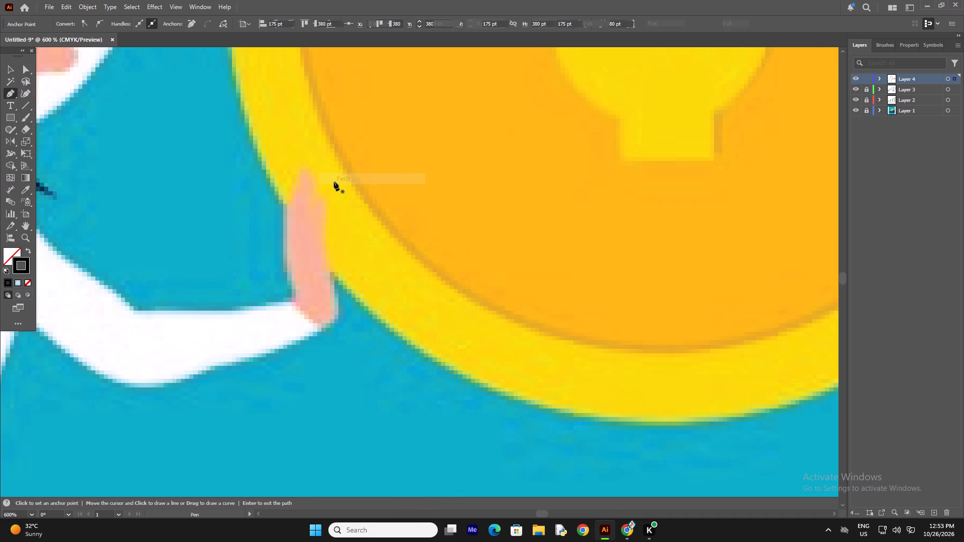
pyautogui.press('BackSpace')
pyautogui.scroll(4, 469, 279)
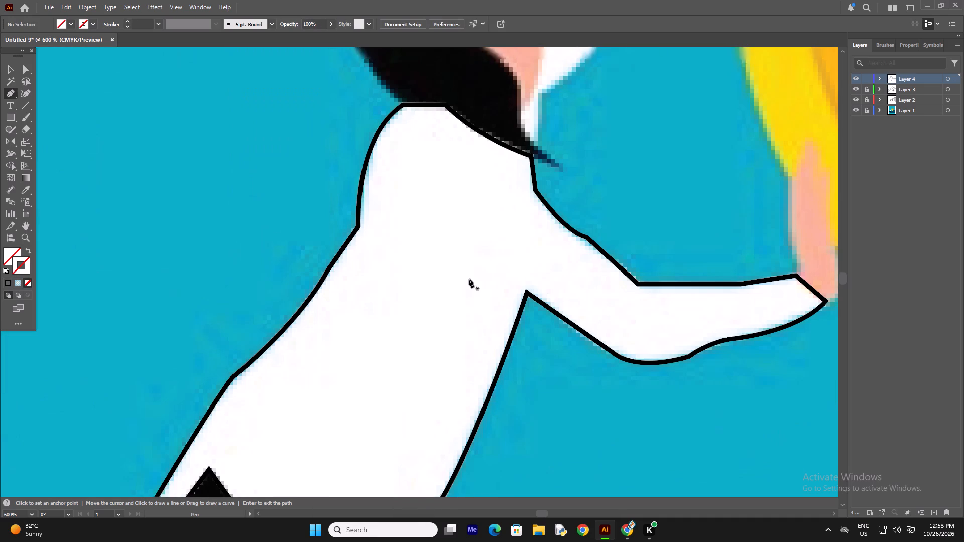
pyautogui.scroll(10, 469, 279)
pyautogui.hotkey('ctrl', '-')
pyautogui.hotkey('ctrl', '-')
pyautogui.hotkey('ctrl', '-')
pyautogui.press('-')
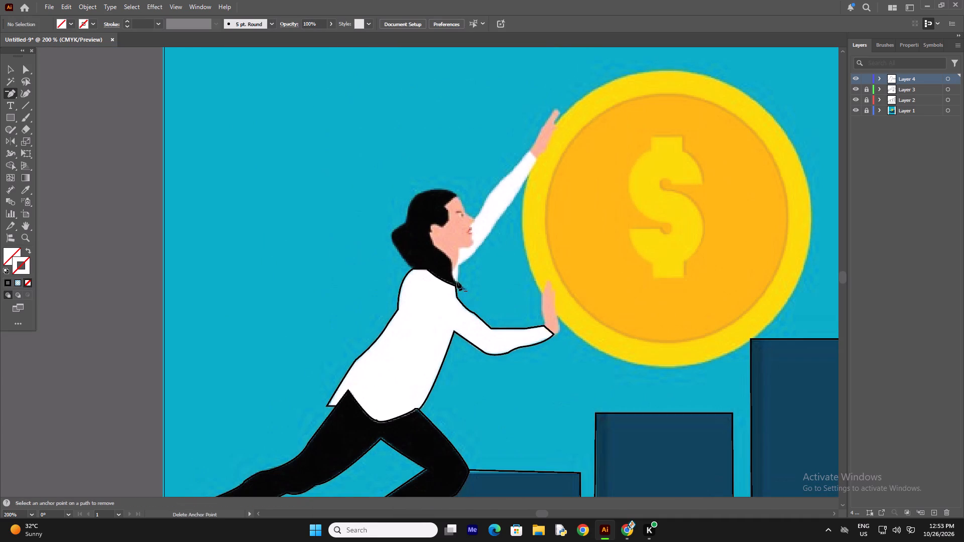
# Lock Layer 4, which holds the completed shirt outline.
pyautogui.scroll(-7, 444, 281)
pyautogui.scroll(-4, 581, 223)
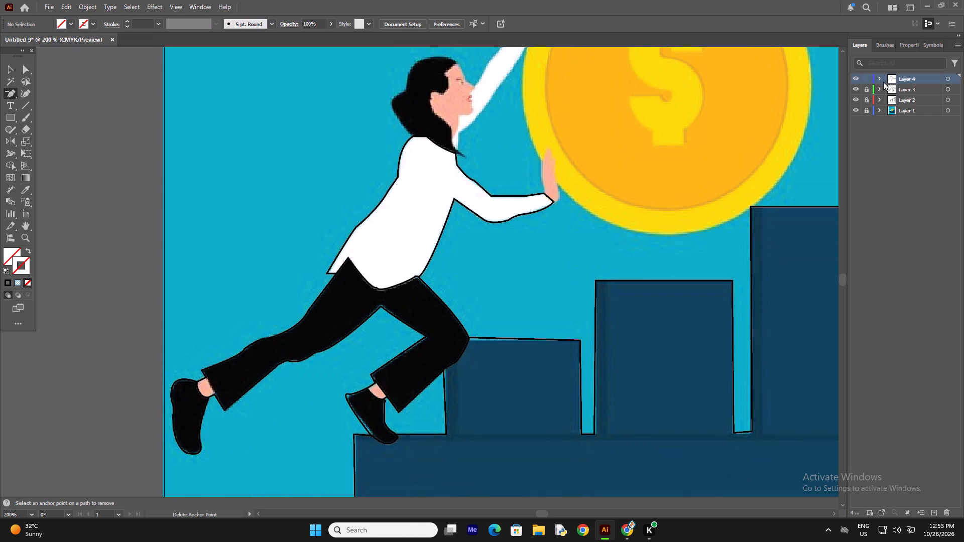
pyautogui.click(870, 79)
# Hide the reference image on Layer 1 to check the traced outlines, and show it again.
pyautogui.click(857, 111)
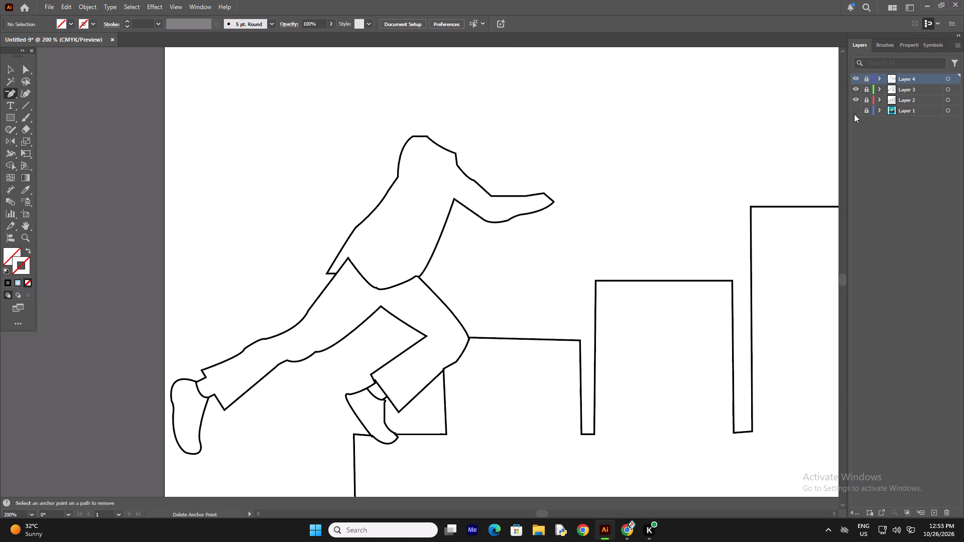
pyautogui.click(854, 111)
pyautogui.click(854, 111)
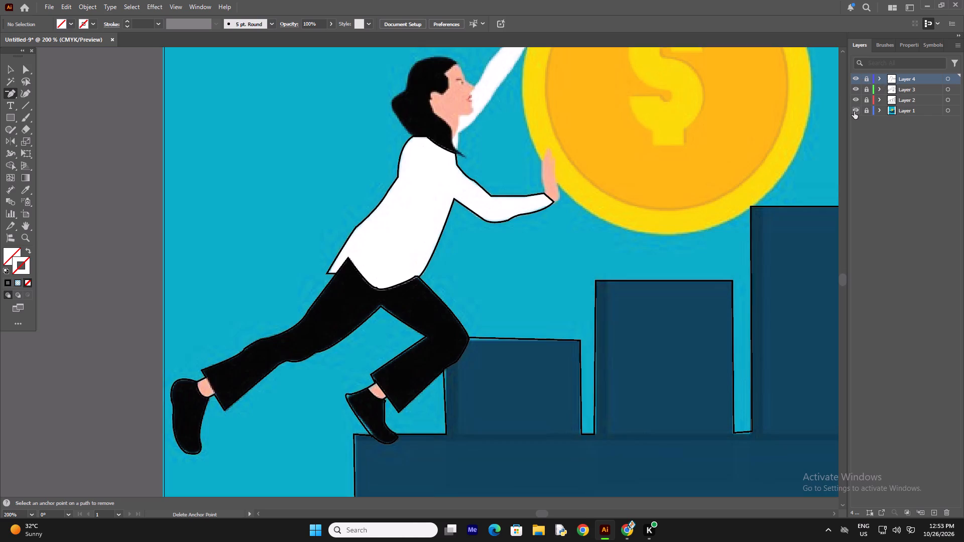
pyautogui.click(854, 111)
# Add a new layer above Layer 4 for tracing the figure's hair.
pyautogui.scroll(9, 604, 119)
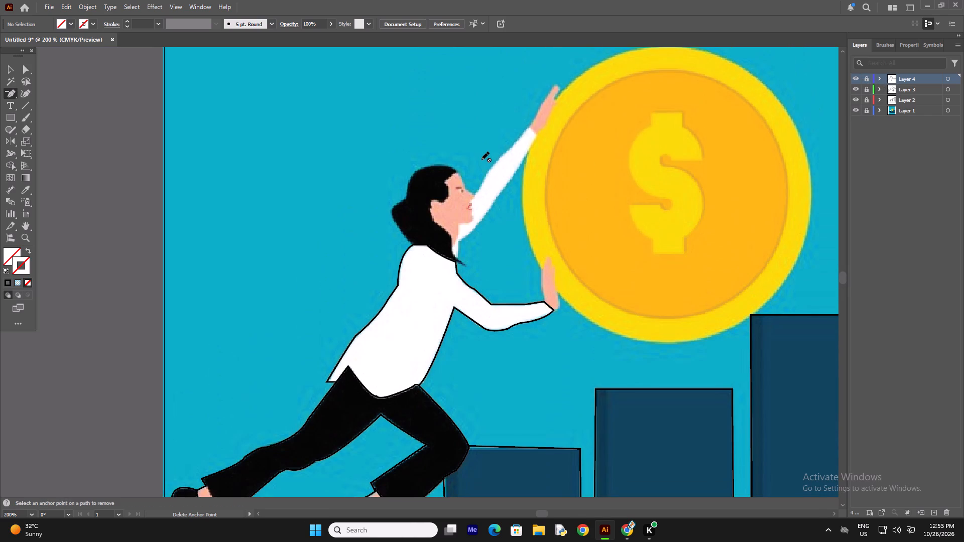
pyautogui.hotkey('ctrl', '+')
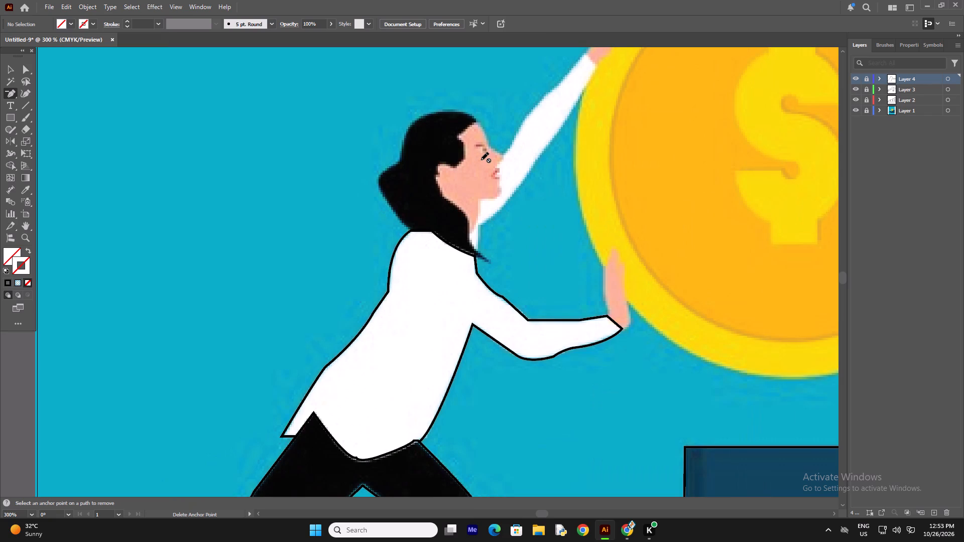
pyautogui.hotkey('ctrl', '+')
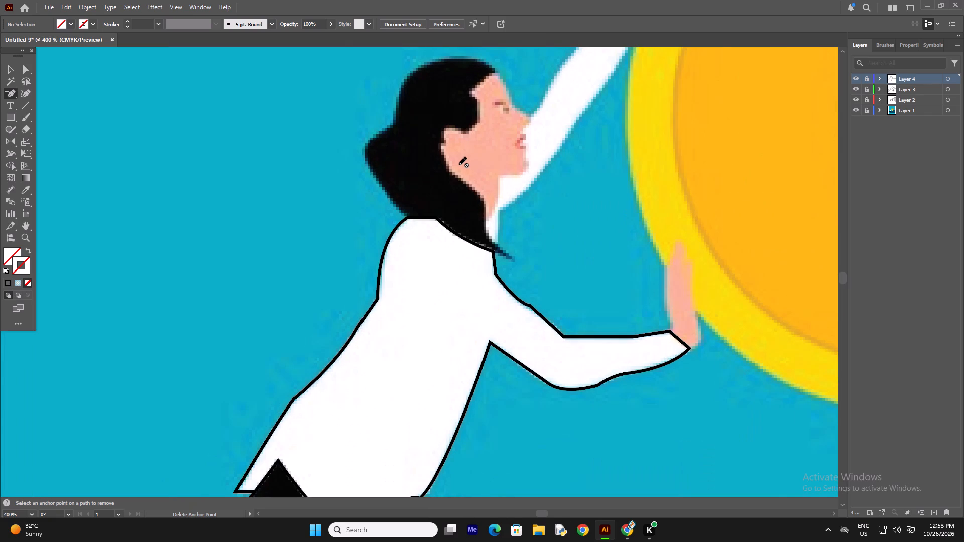
pyautogui.hotkey('ctrl', '+')
pyautogui.scroll(7, 470, 175)
pyautogui.scroll(3, 529, 182)
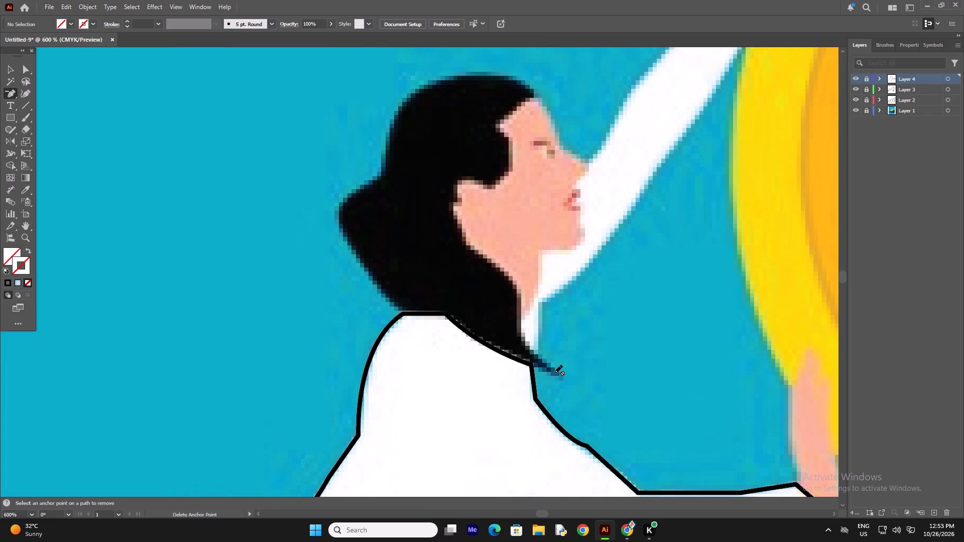
pyautogui.click(934, 514)
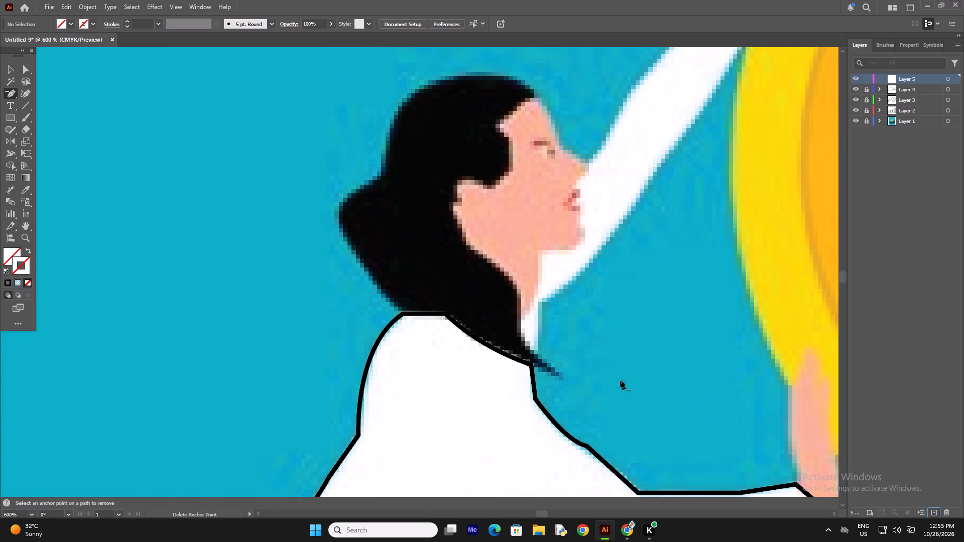
# Start a 1 pt black-stroked, unfilled Pen path with a straight segment from the hair's pointed tip to the shirt's front neckline corner.
pyautogui.scroll(-5, 551, 343)
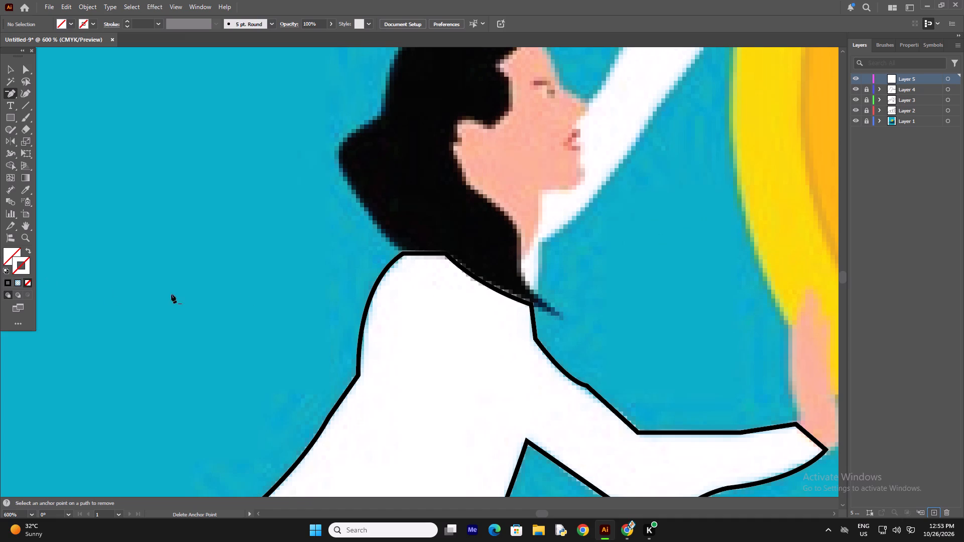
pyautogui.click(5, 279)
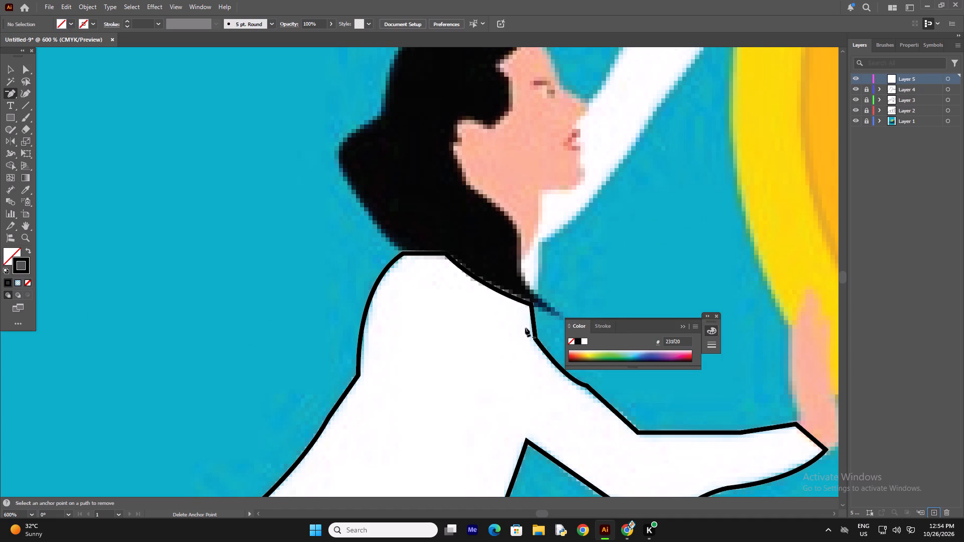
pyautogui.click(718, 317)
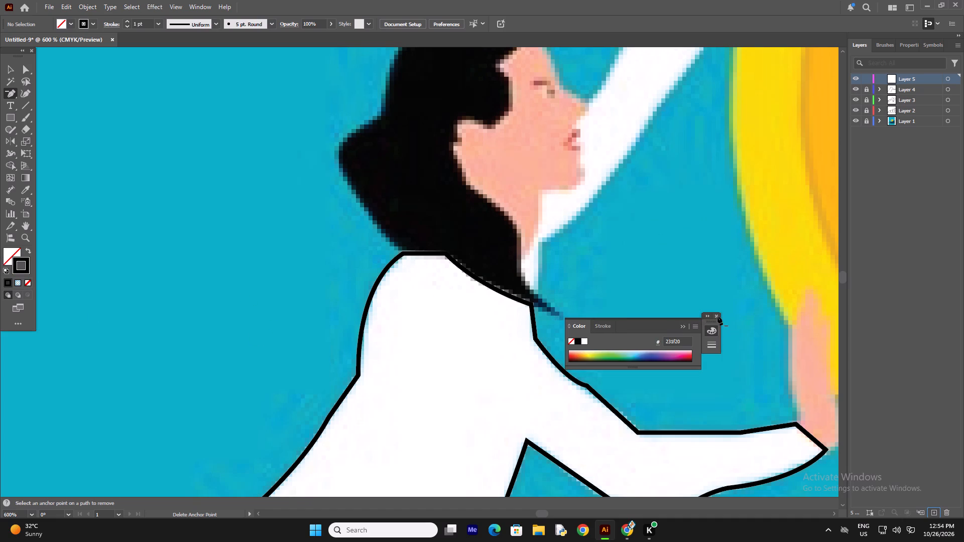
pyautogui.press('p')
pyautogui.click(562, 318)
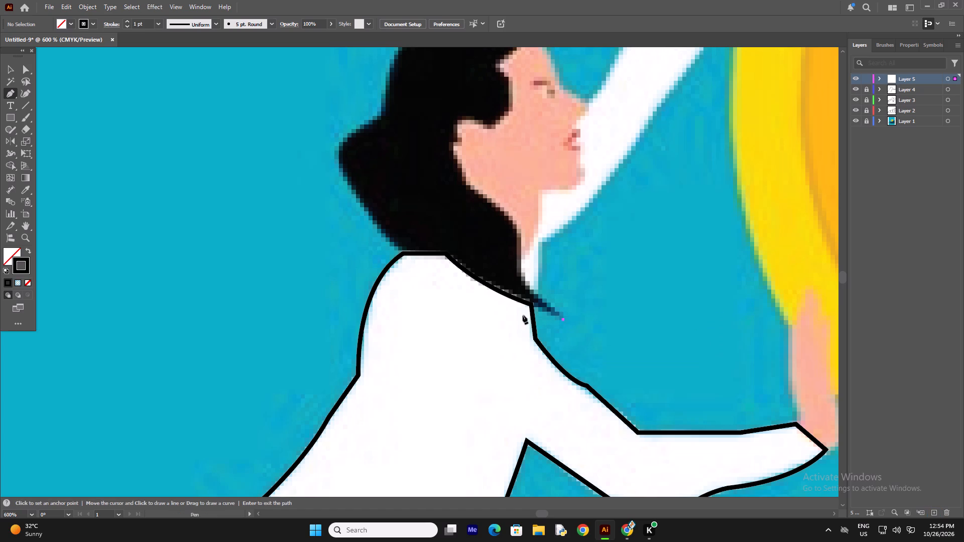
pyautogui.click(530, 305)
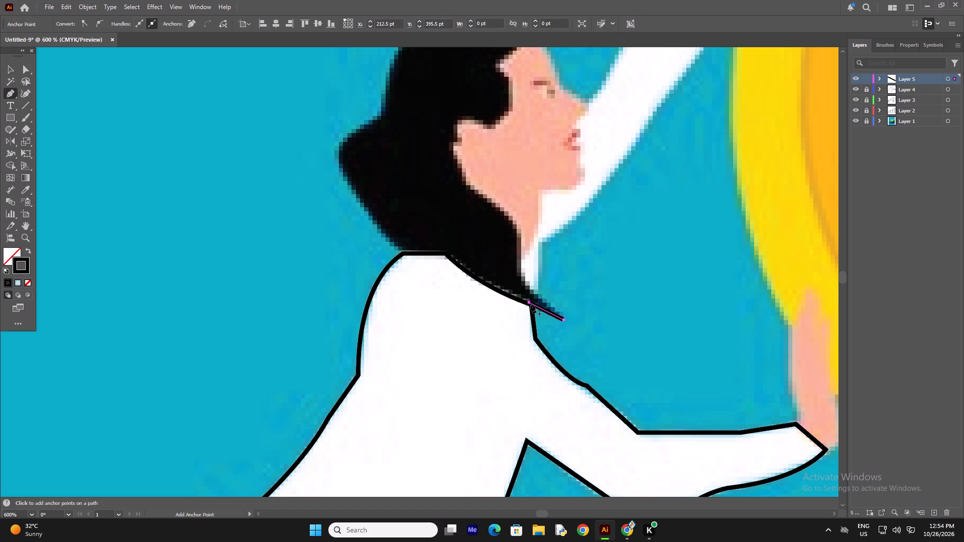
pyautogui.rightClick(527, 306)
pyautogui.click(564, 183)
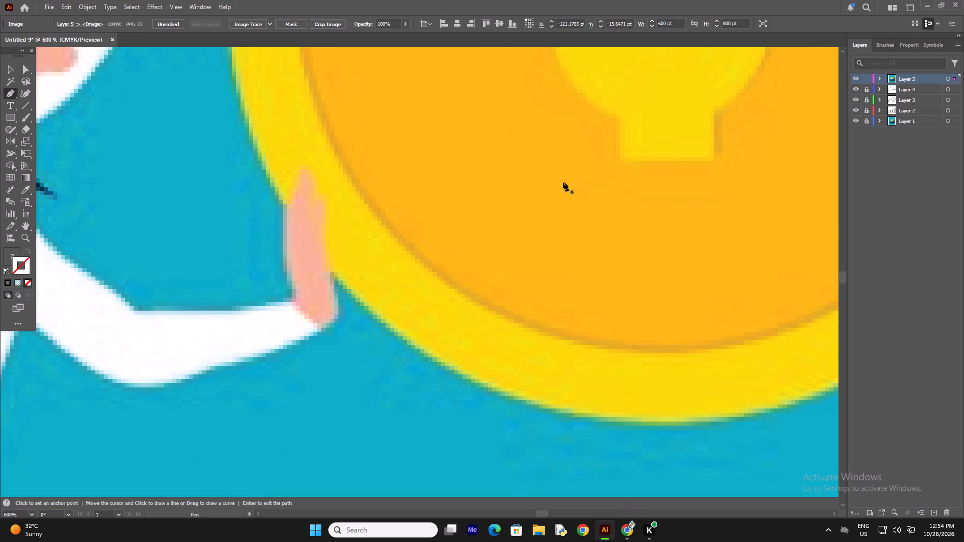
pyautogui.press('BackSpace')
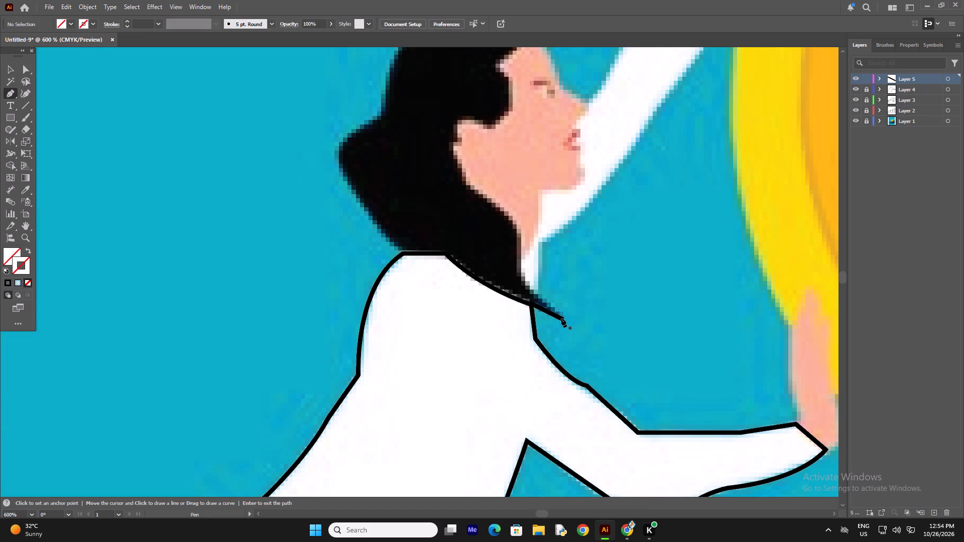
# Resume the path at the hair's pointed tip and curve it up along the neck to the jaw below the ear.
pyautogui.click(563, 320)
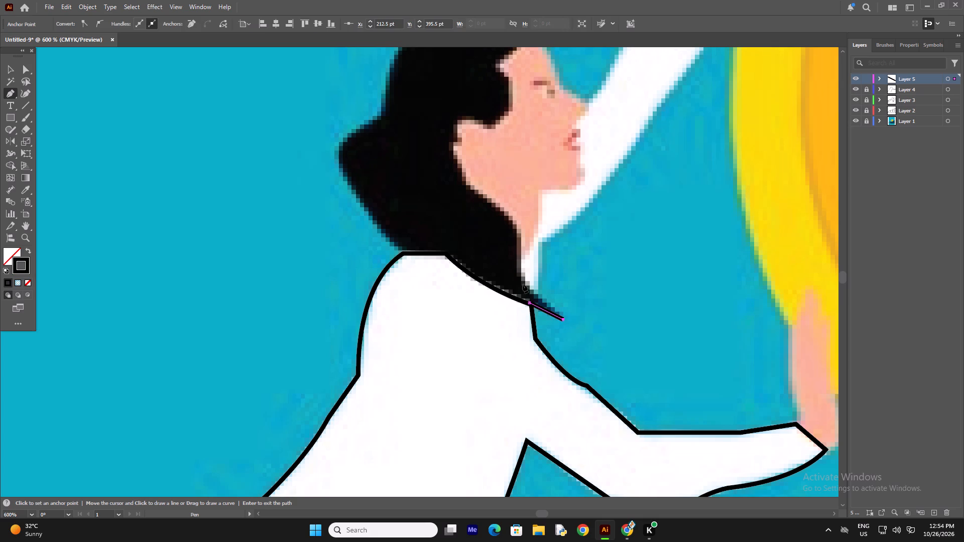
pyautogui.moveTo(521, 238); pyautogui.dragTo(521, 231)
pyautogui.moveTo(521, 231); pyautogui.dragTo(529, 195)
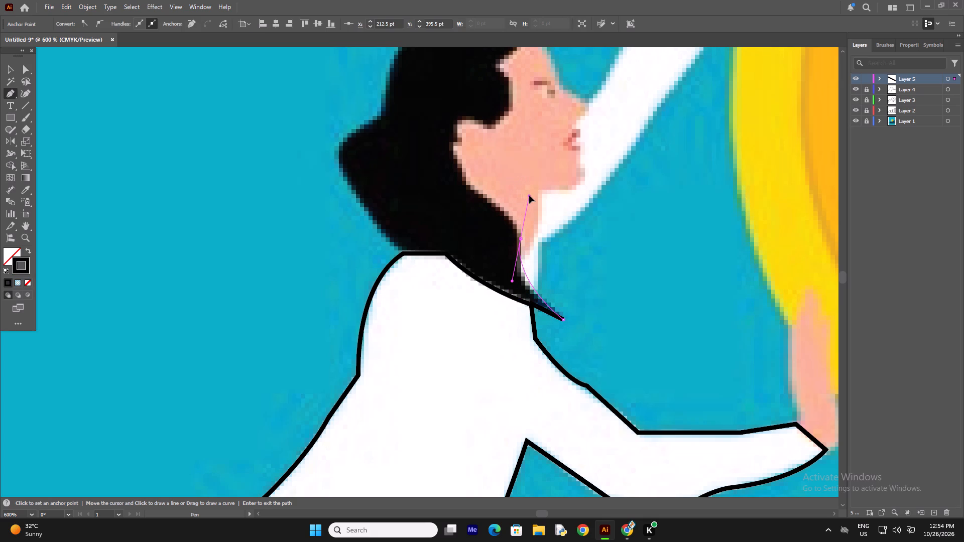
pyautogui.moveTo(529, 195); pyautogui.dragTo(530, 195)
pyautogui.click(521, 239)
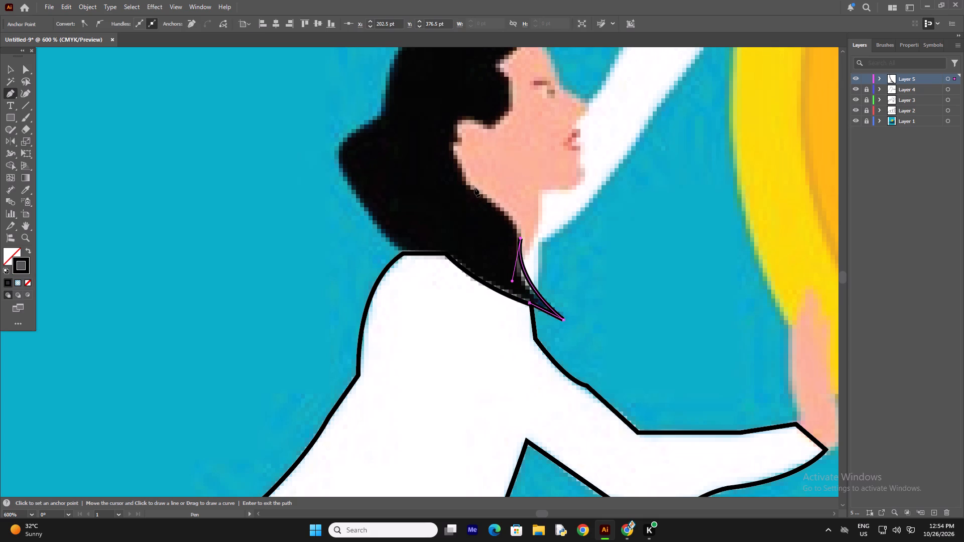
pyautogui.moveTo(474, 187); pyautogui.dragTo(427, 164)
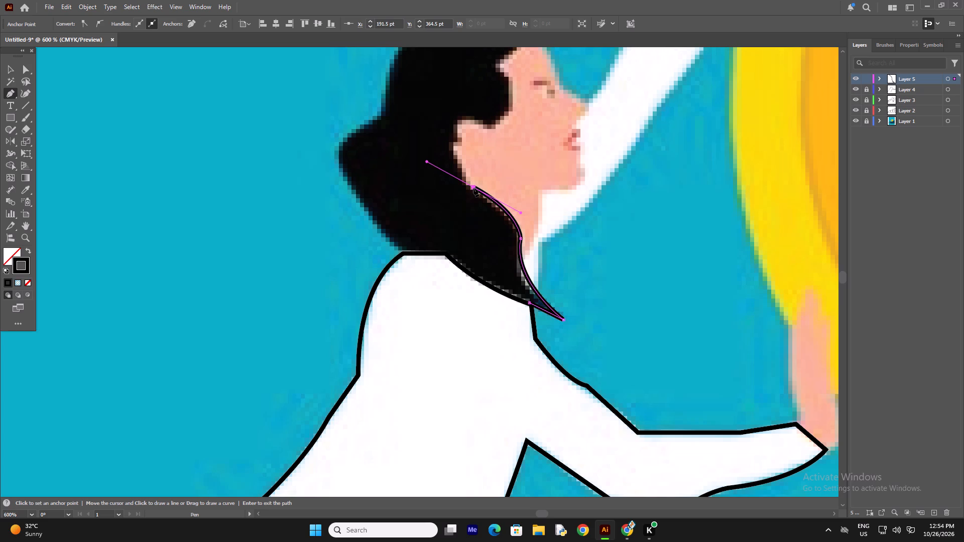
pyautogui.click(473, 188)
# Continue the hair outline around the back of the ear with a small inner notch, curving over the ear to the sideburn's lower edge.
pyautogui.moveTo(458, 141); pyautogui.dragTo(473, 120)
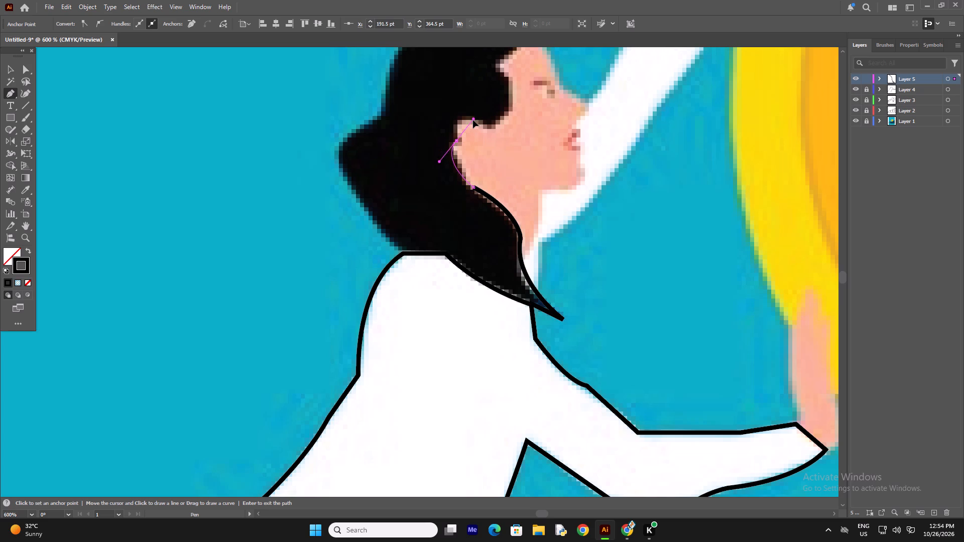
pyautogui.moveTo(473, 120); pyautogui.dragTo(468, 120)
pyautogui.click(458, 142)
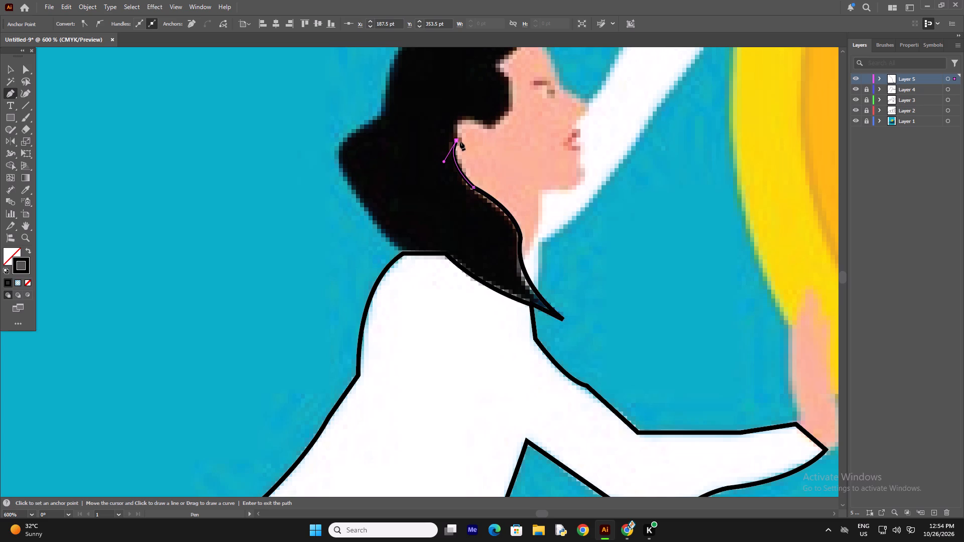
pyautogui.click(461, 143)
pyautogui.click(463, 138)
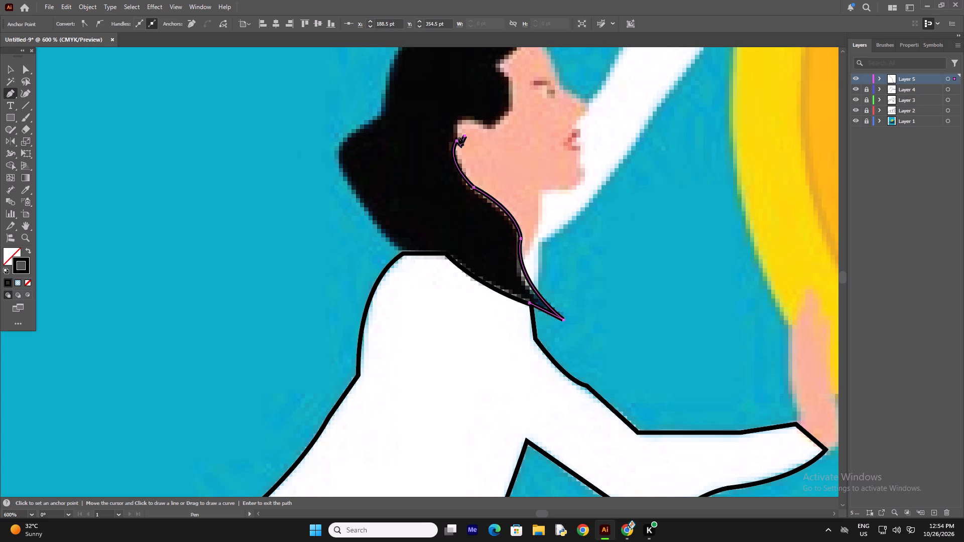
pyautogui.moveTo(484, 125); pyautogui.dragTo(517, 135)
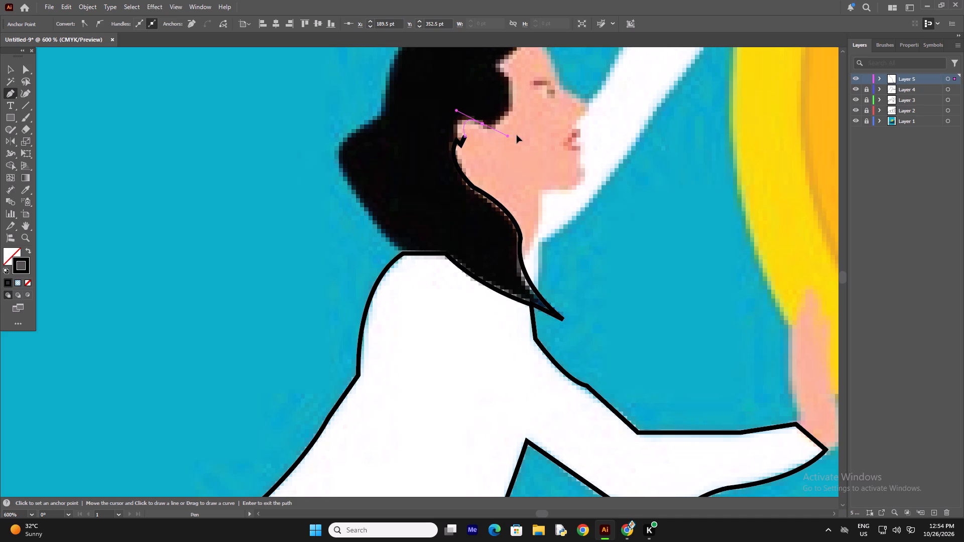
pyautogui.moveTo(517, 135); pyautogui.dragTo(524, 135)
pyautogui.click(484, 122)
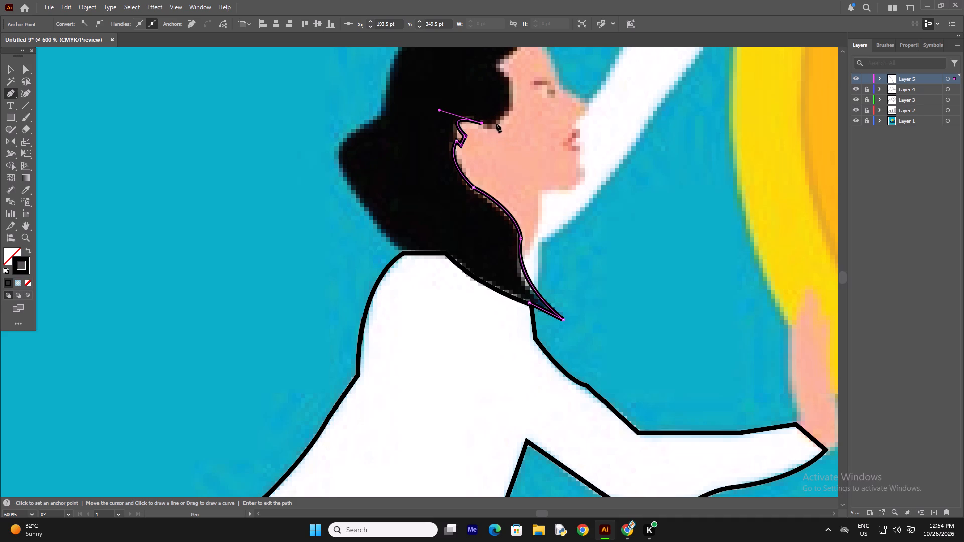
pyautogui.moveTo(498, 124); pyautogui.dragTo(510, 114)
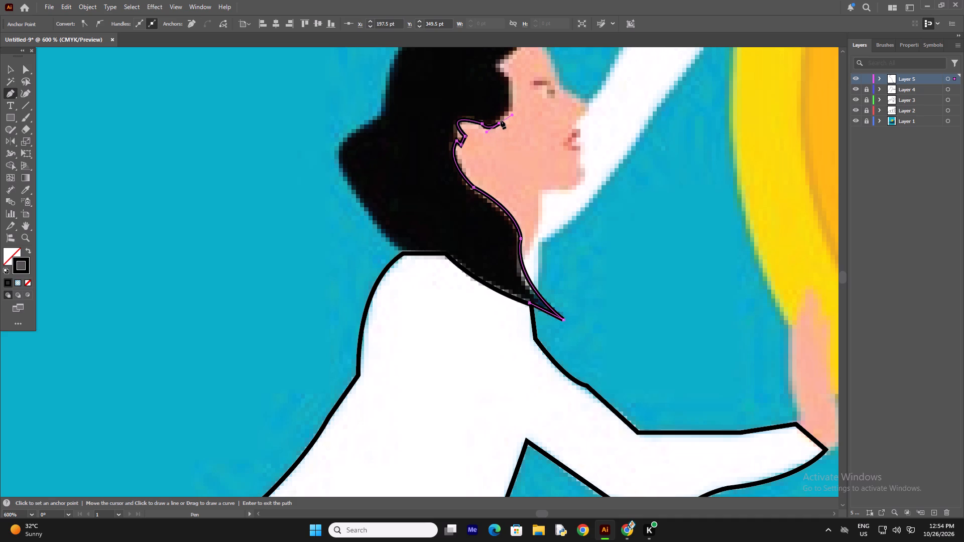
pyautogui.click(500, 122)
# Trace the sideburn's front edge up to the temple corner and along the hairline to the top of the forehead.
pyautogui.moveTo(513, 81); pyautogui.dragTo(514, 73)
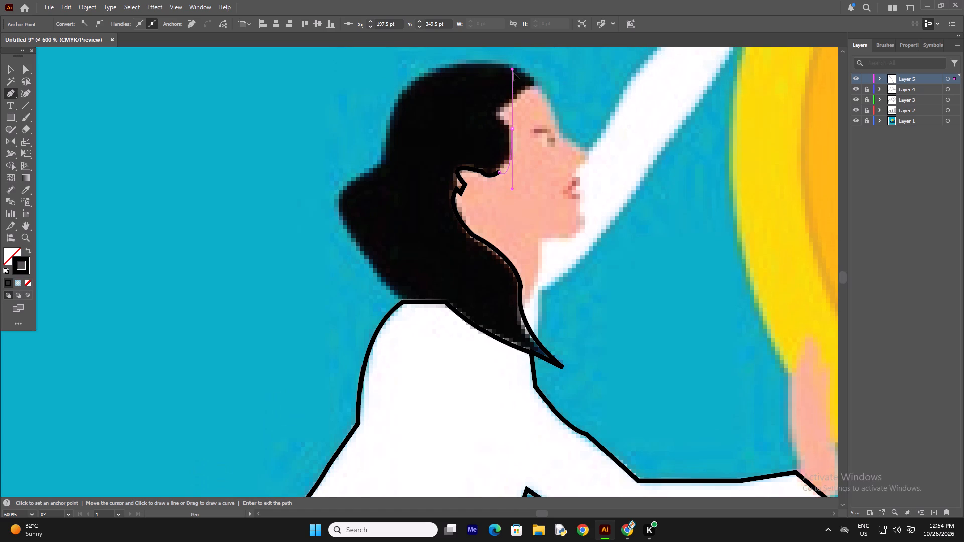
pyautogui.moveTo(514, 73); pyautogui.dragTo(506, 94)
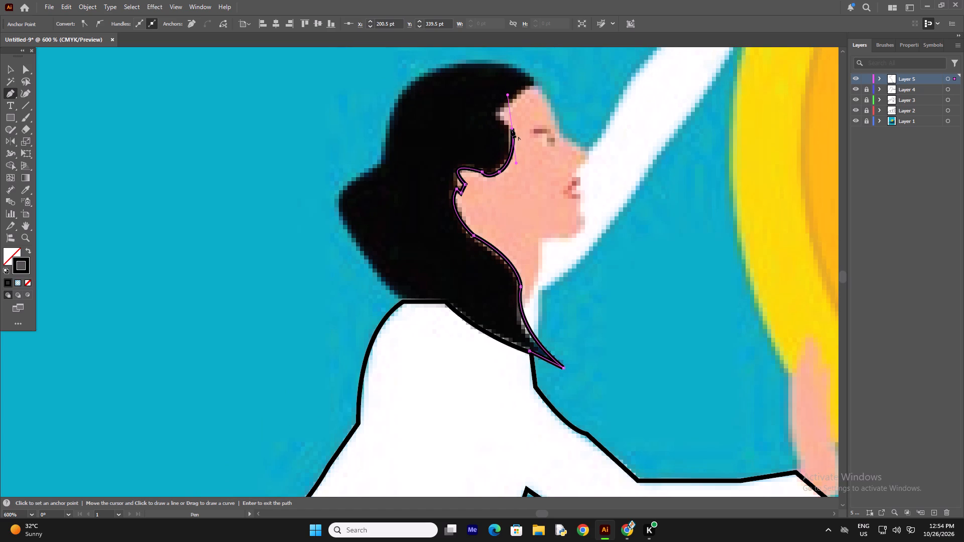
pyautogui.click(511, 129)
pyautogui.click(497, 117)
pyautogui.moveTo(533, 83); pyautogui.dragTo(539, 83)
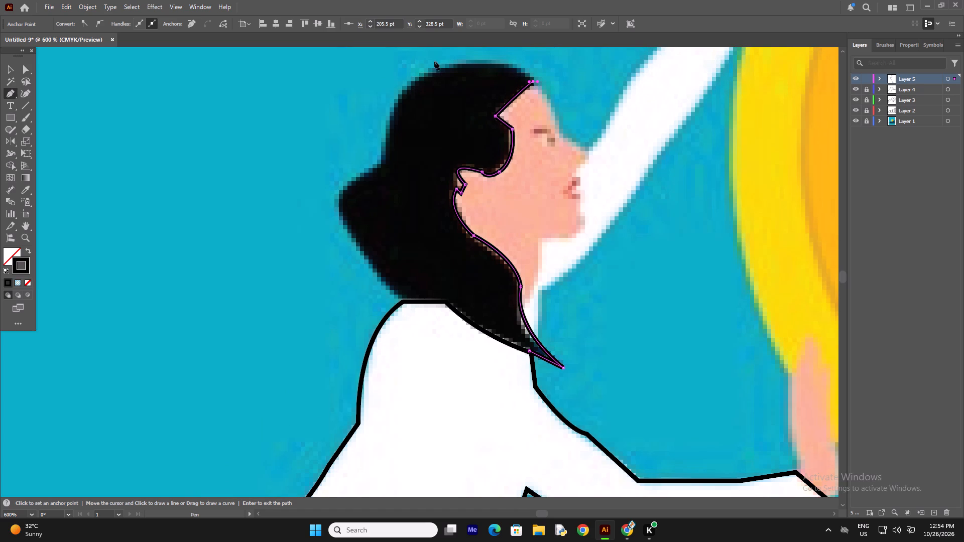
# Continue the hair outline from the top of the forehead over the crown and down the back of the head to the hair bun's upper notch.
pyautogui.moveTo(454, 64); pyautogui.dragTo(371, 73)
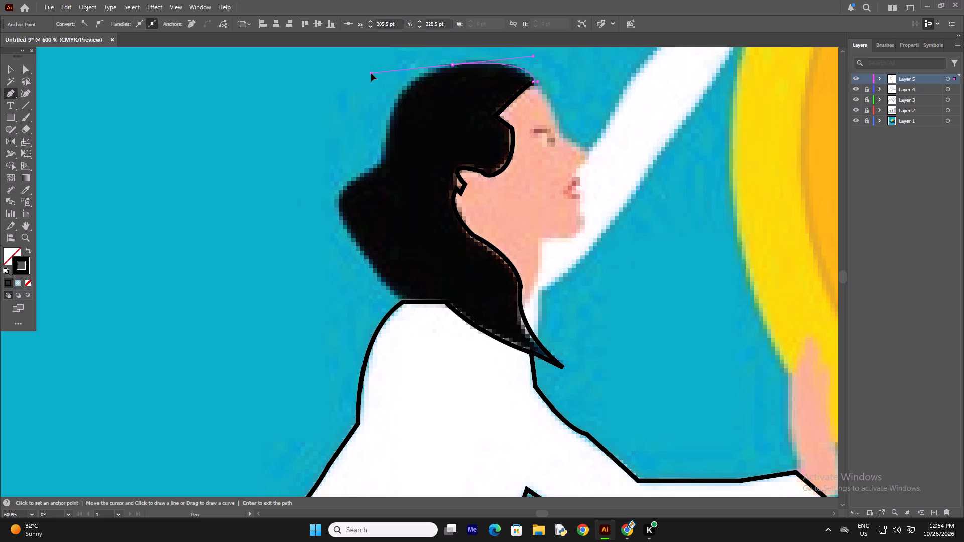
pyautogui.moveTo(371, 73); pyautogui.dragTo(379, 73)
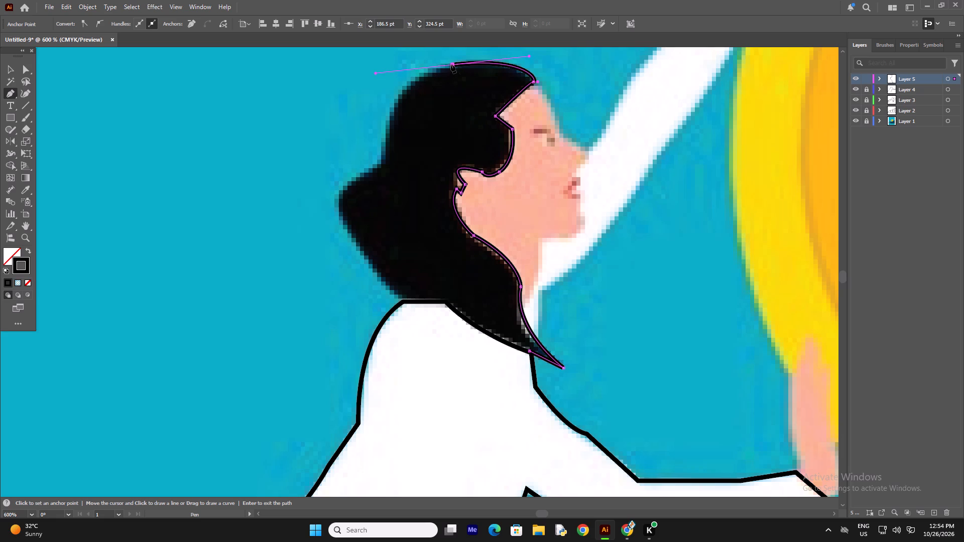
pyautogui.click(451, 64)
pyautogui.moveTo(382, 157); pyautogui.dragTo(383, 223)
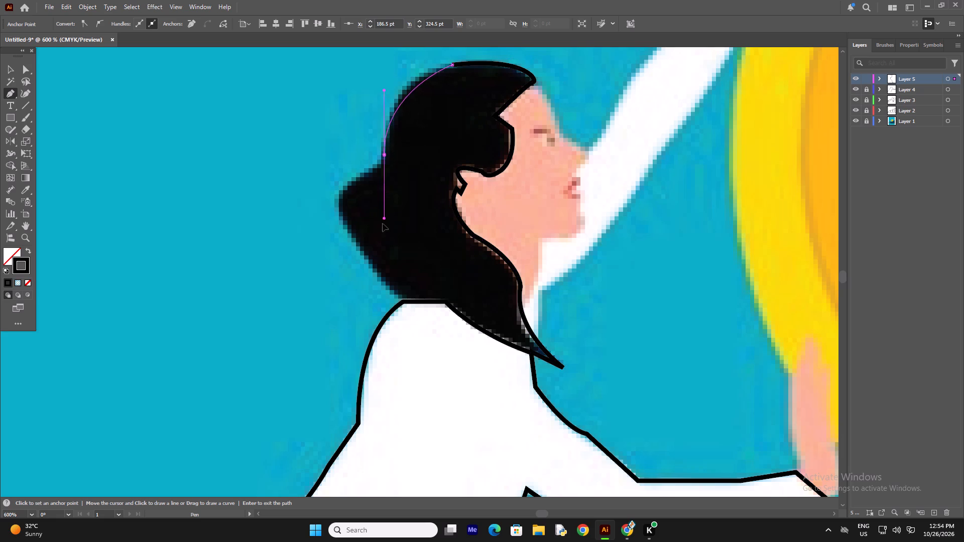
pyautogui.moveTo(383, 223); pyautogui.dragTo(386, 234)
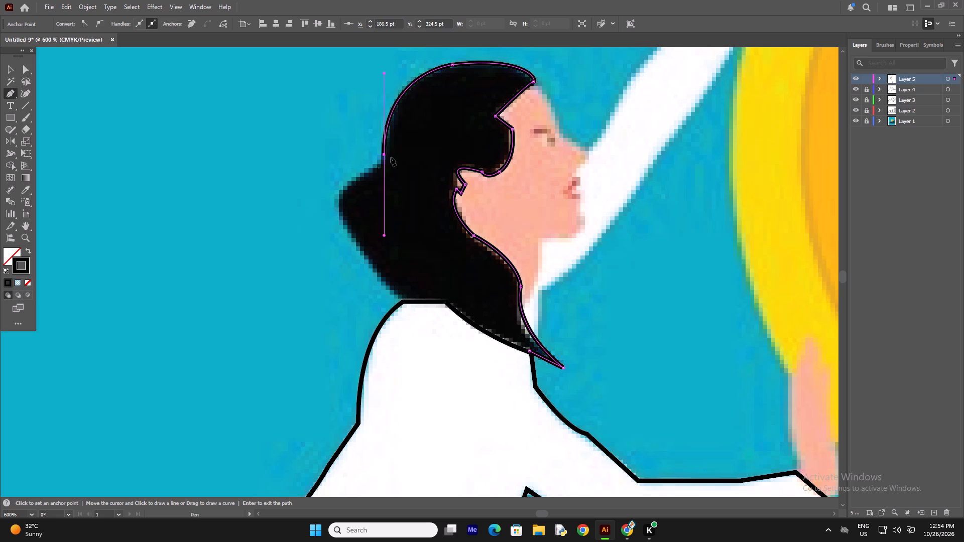
pyautogui.click(384, 153)
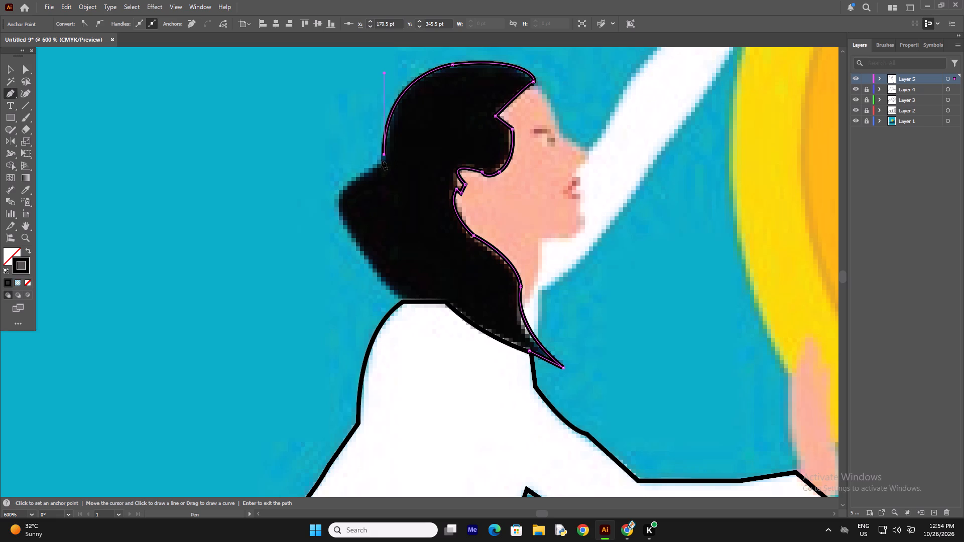
pyautogui.click(382, 161)
# Curve the hair outline around the back of the bun and down to the shirt's rear collar corner.
pyautogui.moveTo(342, 219); pyautogui.dragTo(362, 248)
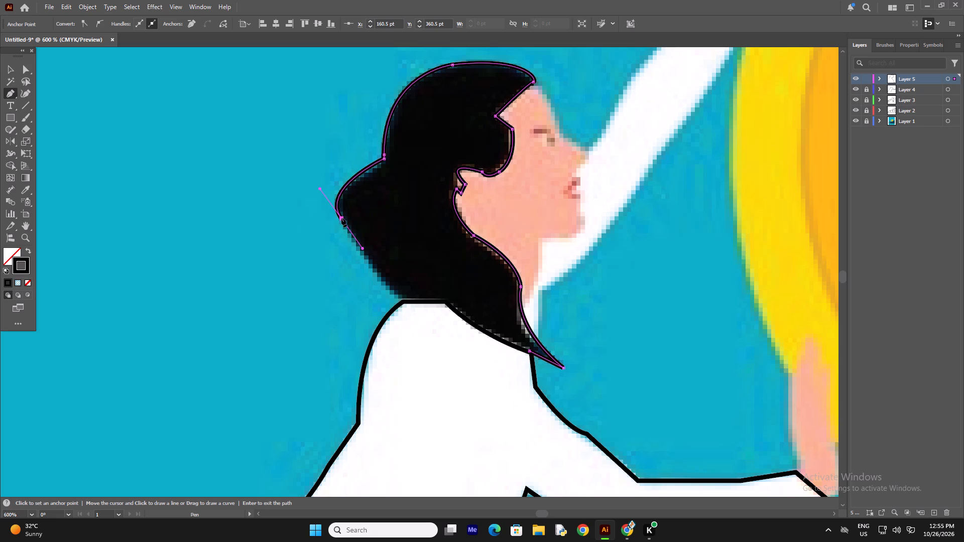
pyautogui.click(341, 218)
pyautogui.moveTo(403, 301); pyautogui.dragTo(406, 302)
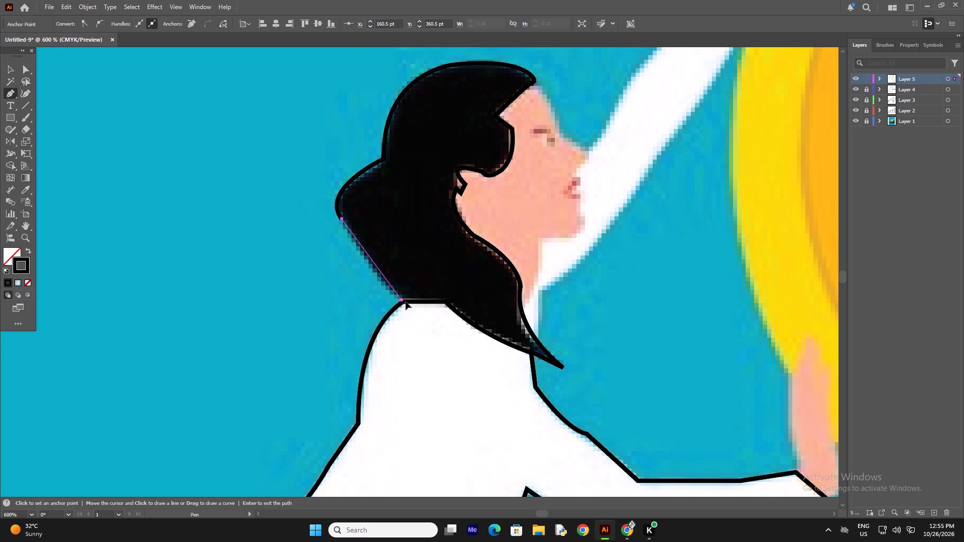
pyautogui.moveTo(406, 302); pyautogui.dragTo(427, 314)
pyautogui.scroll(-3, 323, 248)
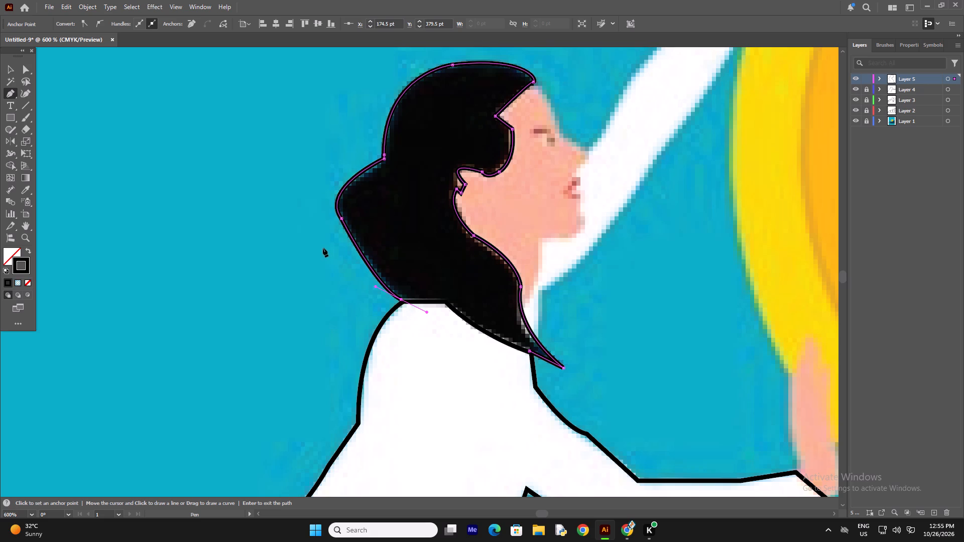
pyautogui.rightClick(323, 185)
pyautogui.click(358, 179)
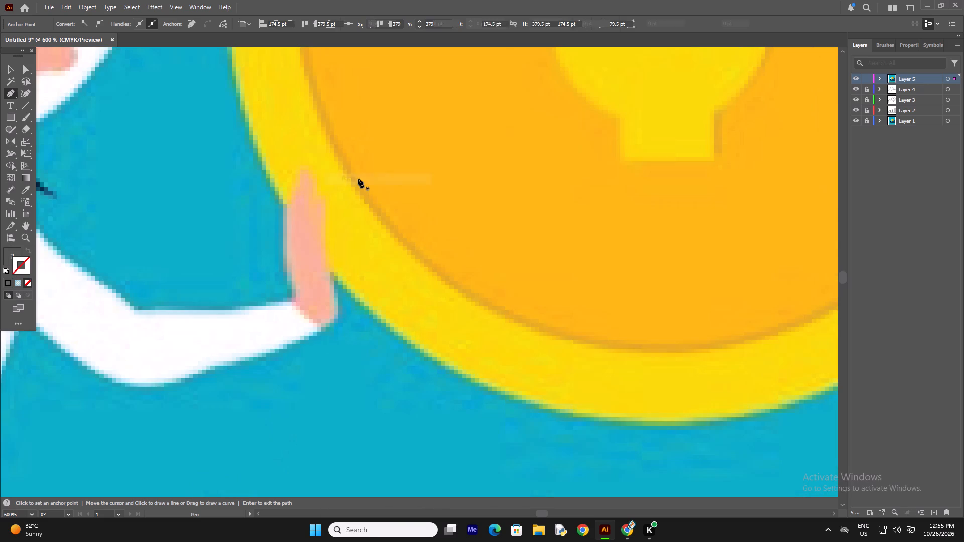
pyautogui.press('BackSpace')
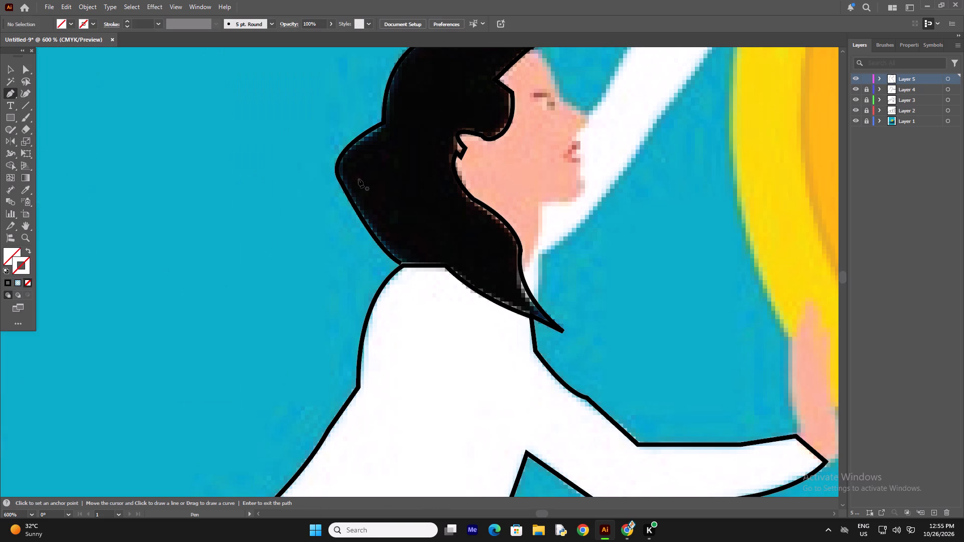
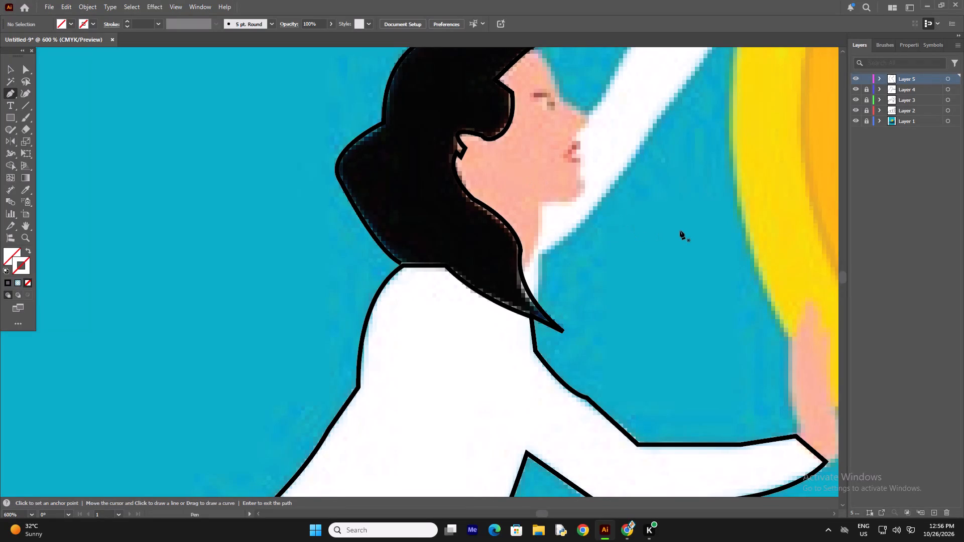
# Start the face outline at the hair beside the neck, tracing up the front of the neck and around the chin to the crease below the lips.
pyautogui.click(521, 273)
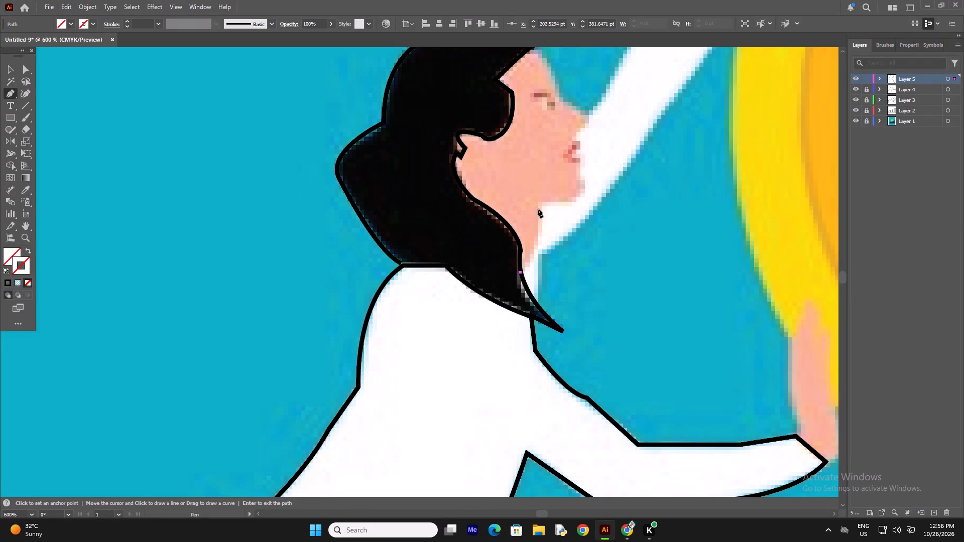
pyautogui.moveTo(541, 204); pyautogui.dragTo(533, 164)
pyautogui.click(538, 205)
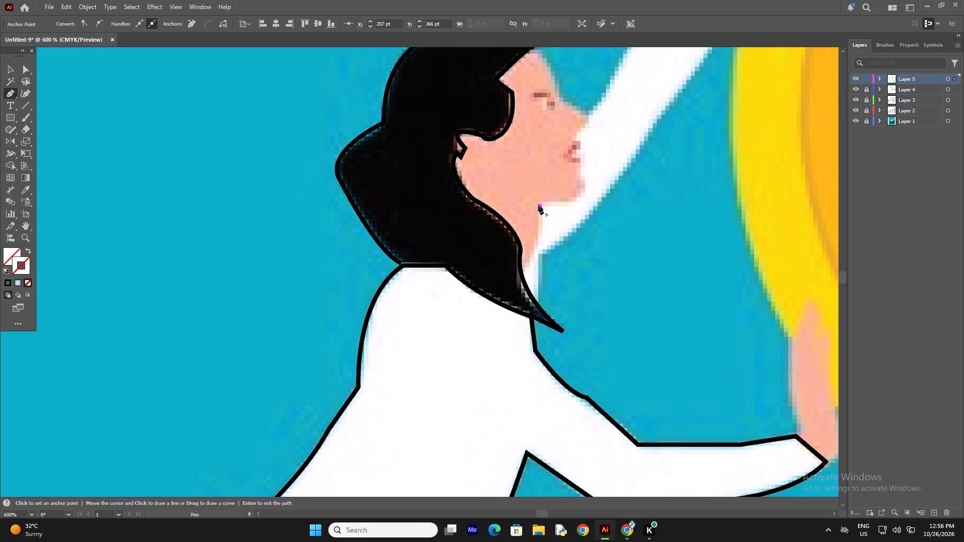
pyautogui.moveTo(577, 177); pyautogui.dragTo(548, 149)
pyautogui.moveTo(548, 149); pyautogui.dragTo(548, 153)
pyautogui.click(577, 175)
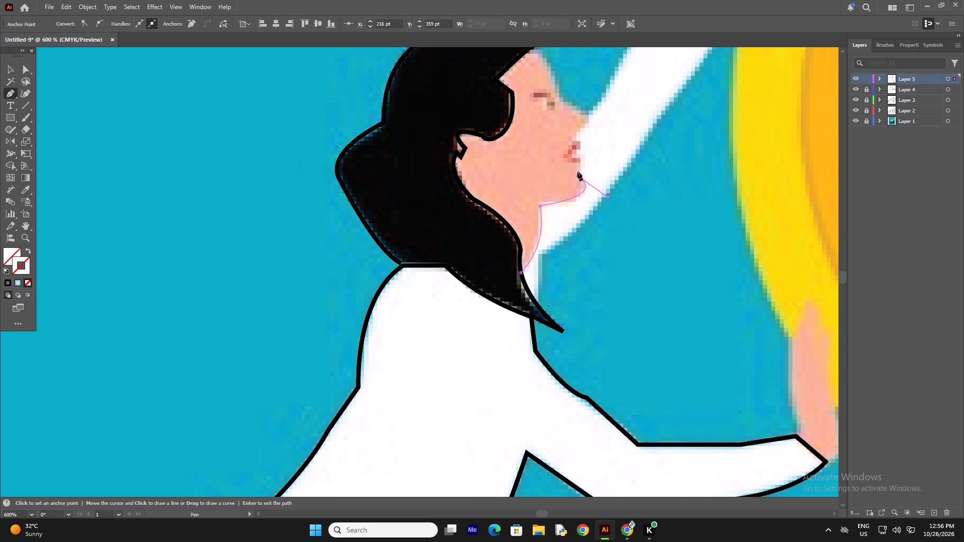
# Continue the face outline around the lower and upper lips, with a notch between them, up to the base of the nose.
pyautogui.click(581, 161)
pyautogui.moveTo(573, 157); pyautogui.dragTo(560, 161)
pyautogui.moveTo(560, 161); pyautogui.dragTo(562, 162)
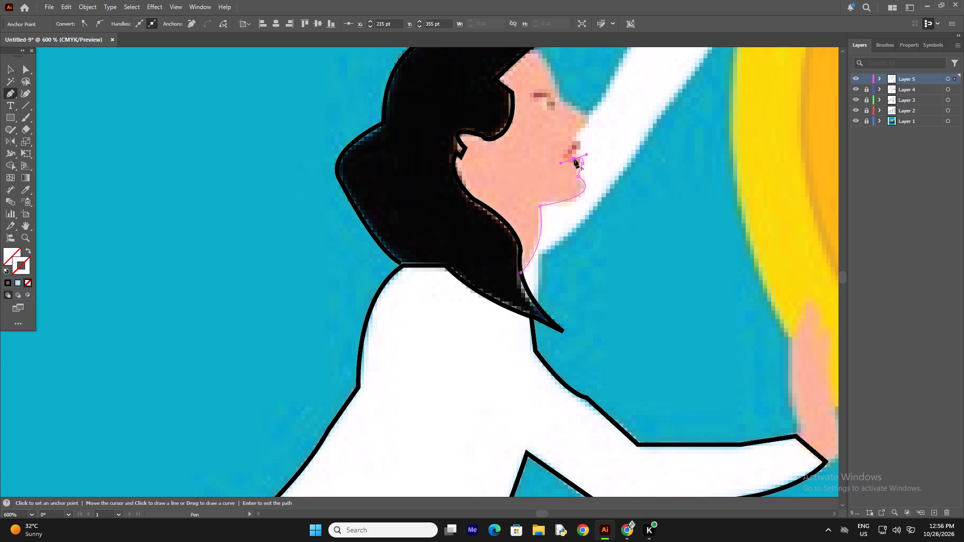
pyautogui.click(574, 158)
pyautogui.moveTo(579, 150); pyautogui.dragTo(585, 149)
pyautogui.click(578, 152)
pyautogui.moveTo(574, 141); pyautogui.dragTo(560, 141)
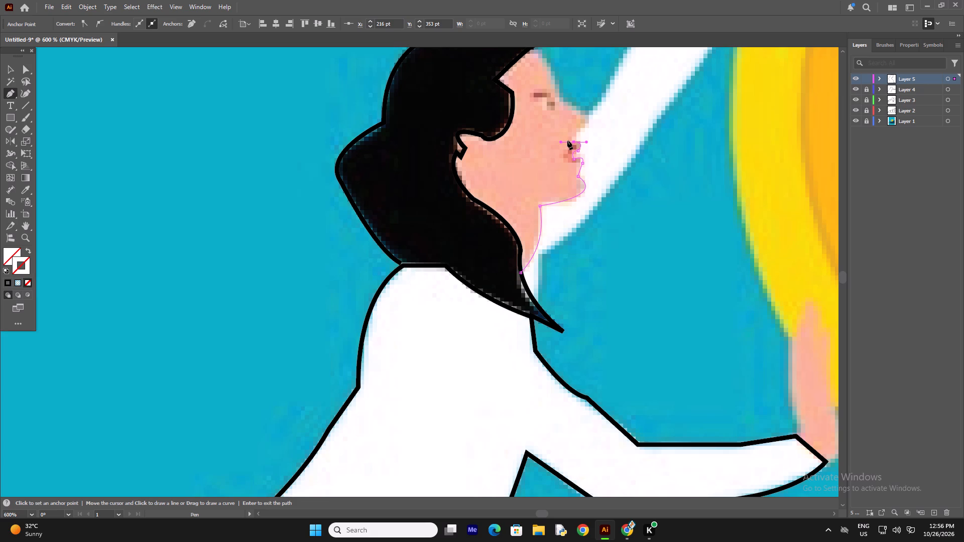
pyautogui.click(573, 141)
pyautogui.click(573, 138)
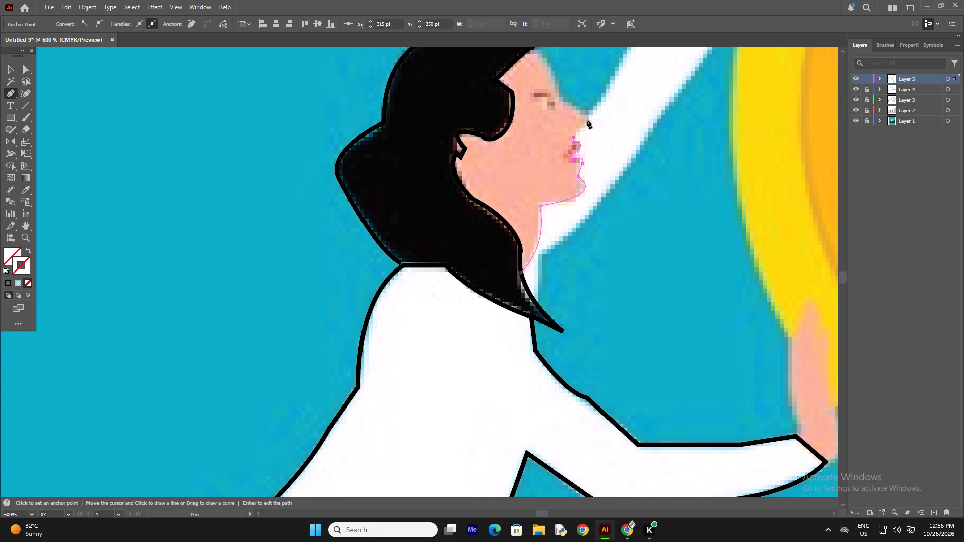
# Trace the nose and forehead up to the front hairline, and finish the face outline with a black stroke.
pyautogui.click(587, 120)
pyautogui.scroll(4, 564, 101)
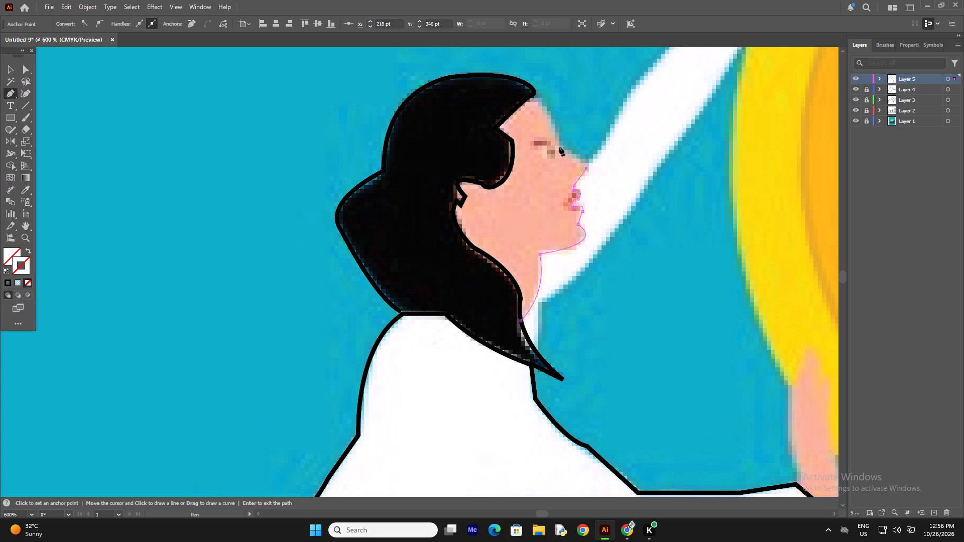
pyautogui.click(559, 147)
pyautogui.moveTo(534, 93); pyautogui.dragTo(511, 82)
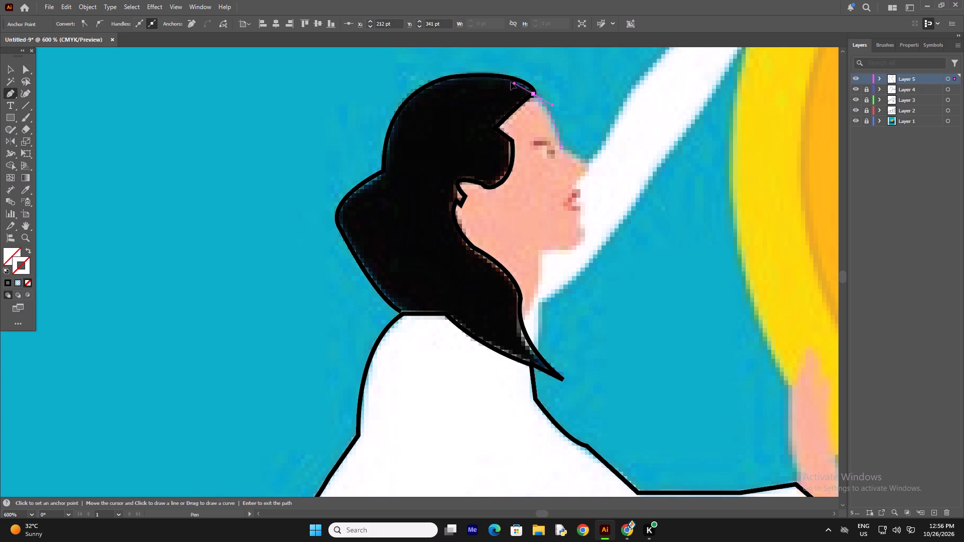
pyautogui.moveTo(511, 82); pyautogui.dragTo(511, 75)
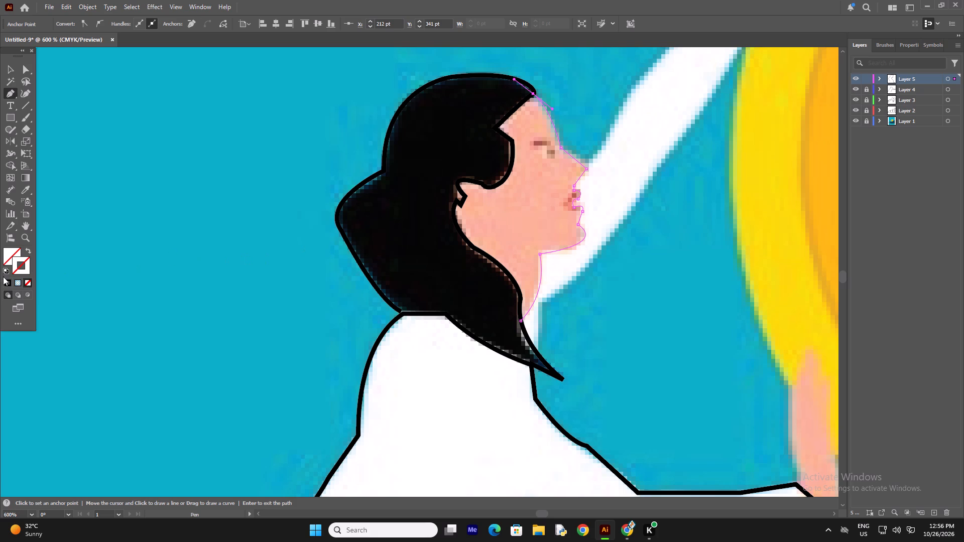
pyautogui.click(5, 280)
pyautogui.rightClick(234, 187)
pyautogui.click(252, 180)
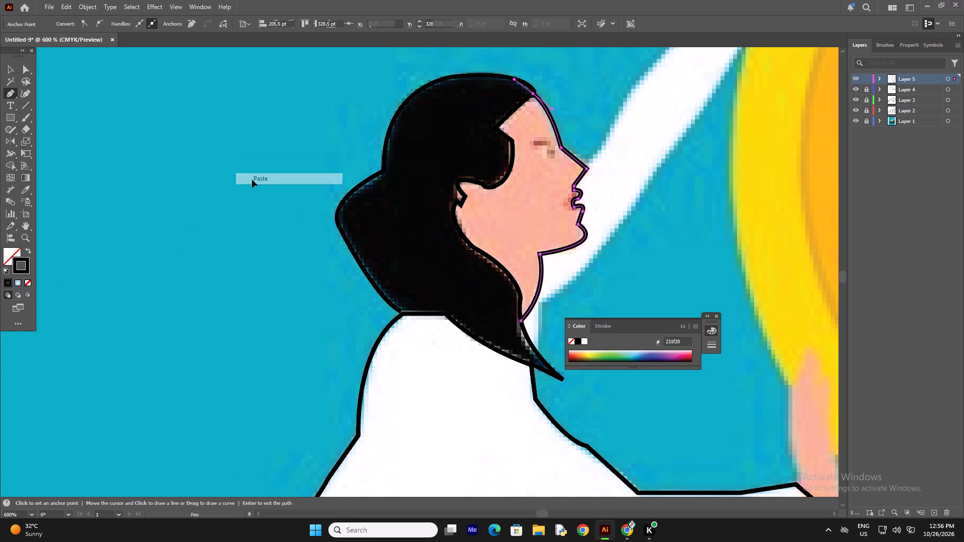
pyautogui.press('BackSpace')
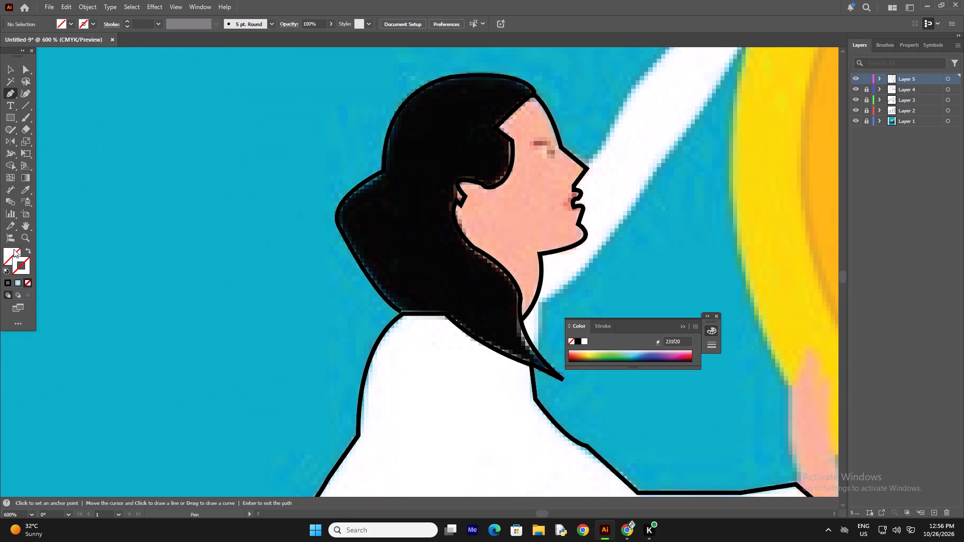
# Trace the eyebrow as a small, thin closed shape with curved upper and lower edges and a black stroke.
pyautogui.click(533, 145)
pyautogui.moveTo(550, 143); pyautogui.dragTo(561, 145)
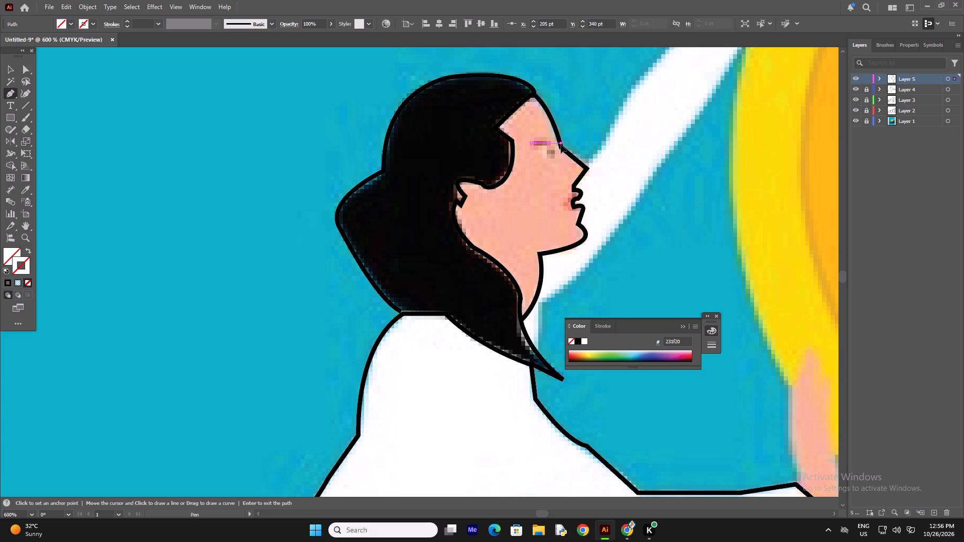
pyautogui.moveTo(561, 145); pyautogui.dragTo(565, 148)
pyautogui.click(548, 144)
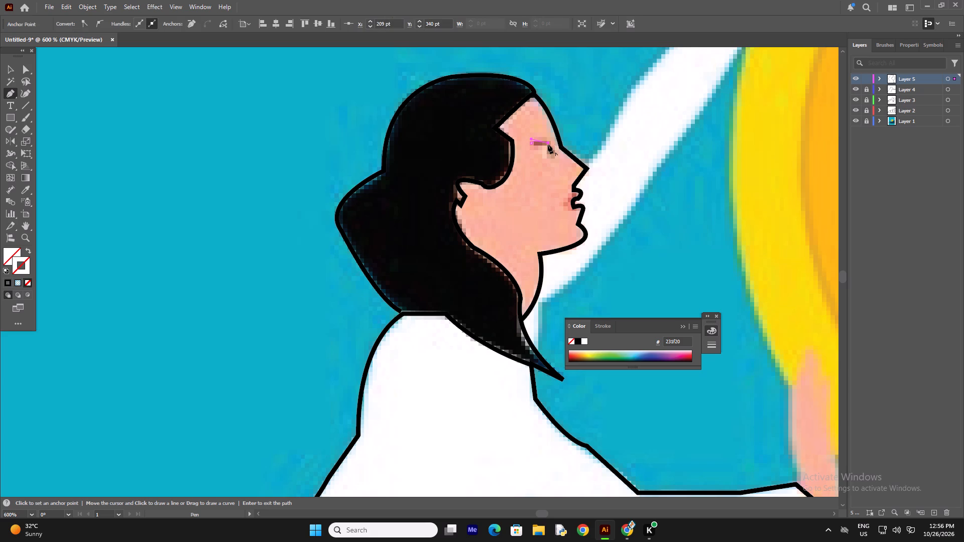
pyautogui.click(548, 147)
pyautogui.moveTo(533, 147); pyautogui.dragTo(523, 152)
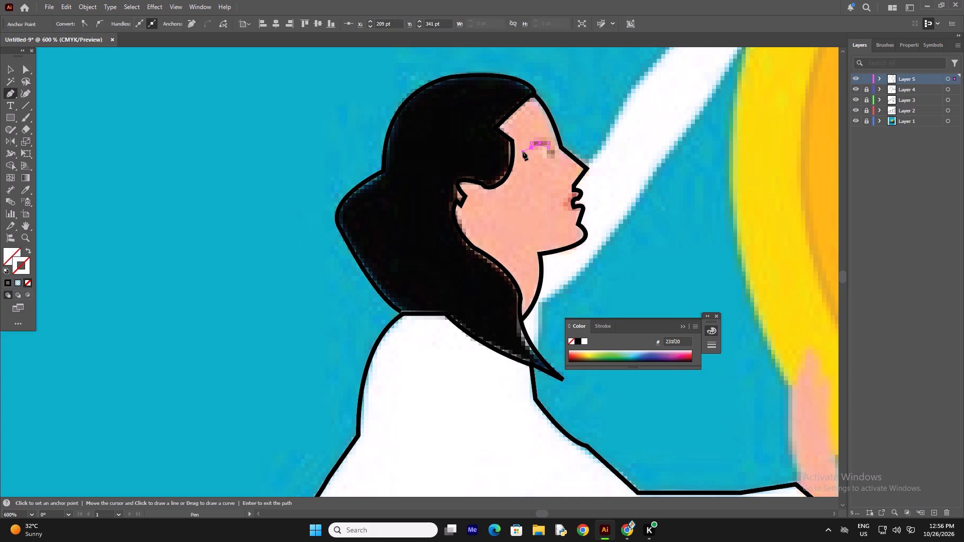
pyautogui.click(530, 147)
pyautogui.click(531, 143)
pyautogui.click(8, 282)
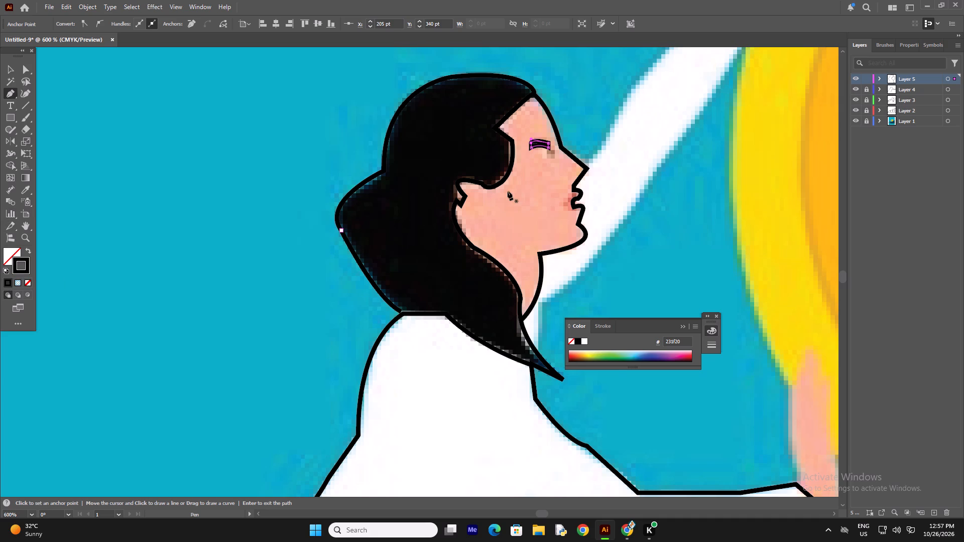
pyautogui.rightClick(508, 191)
pyautogui.click(531, 178)
pyautogui.press('BackSpace')
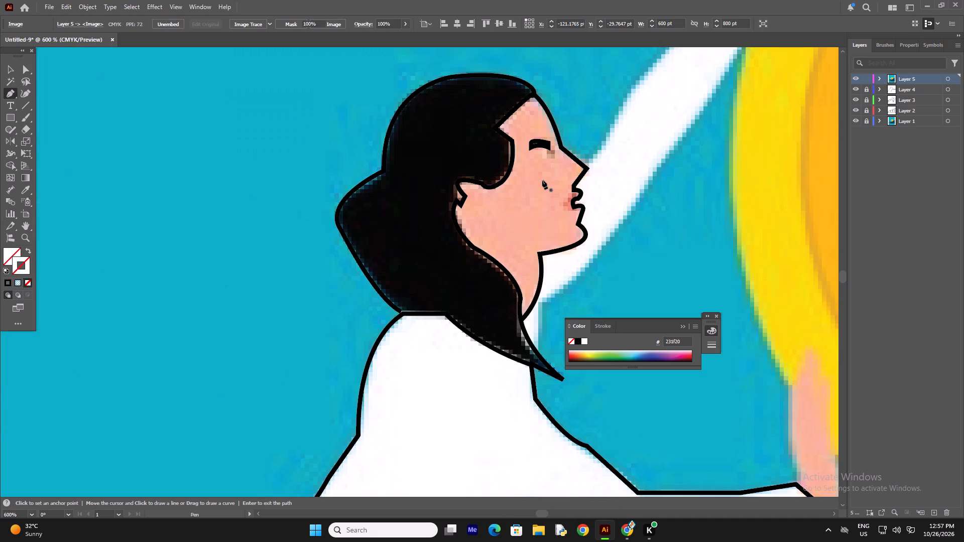
# Trace the inner edge of the lips as a curve from the upper lip's top to below the lower lip, with a black stroke.
pyautogui.hotkey('ctrl', '-')
pyautogui.hotkey('ctrl', '-')
pyautogui.hotkey('ctrl', '+')
pyautogui.hotkey('ctrl', '+')
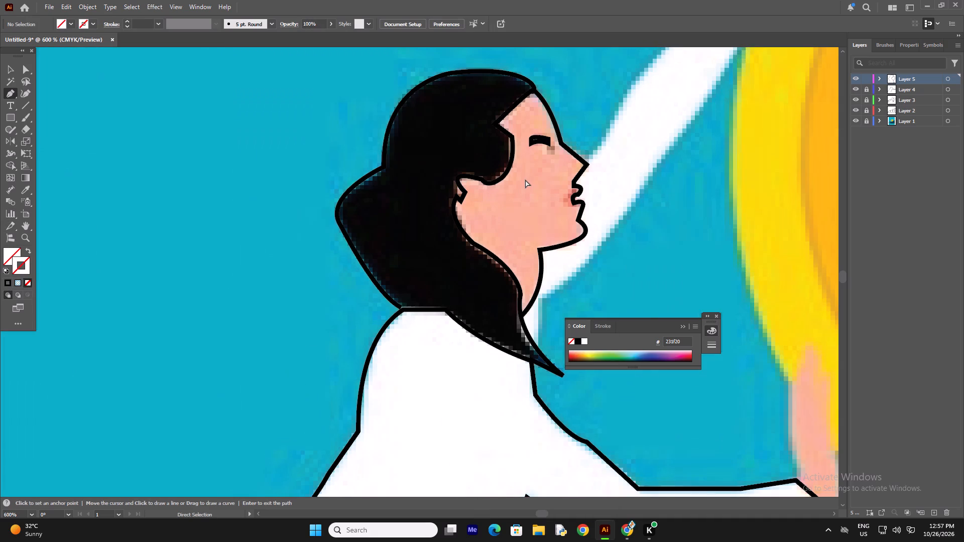
pyautogui.click(574, 186)
pyautogui.moveTo(574, 207); pyautogui.dragTo(587, 208)
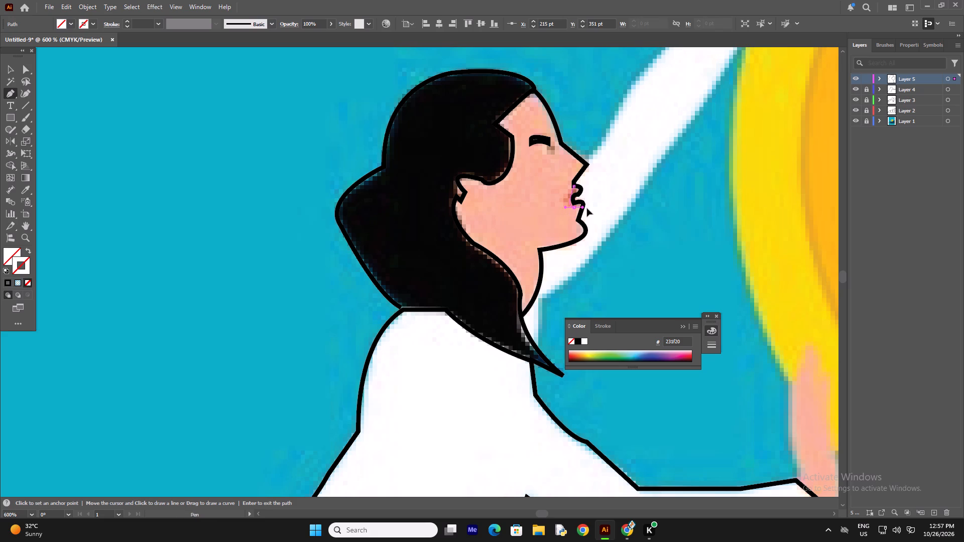
pyautogui.moveTo(587, 208); pyautogui.dragTo(602, 207)
pyautogui.click(575, 208)
pyautogui.click(582, 210)
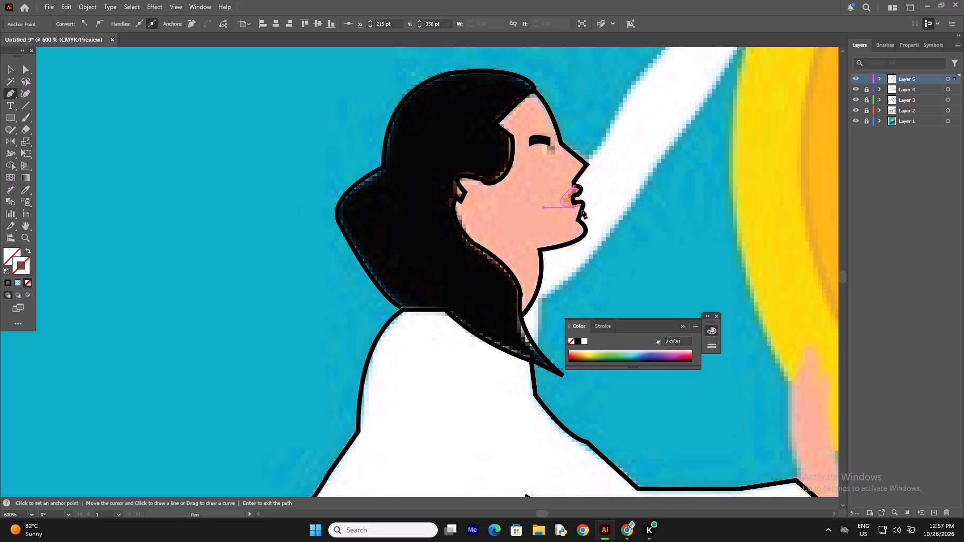
pyautogui.click(5, 286)
pyautogui.rightClick(523, 210)
pyautogui.click(556, 182)
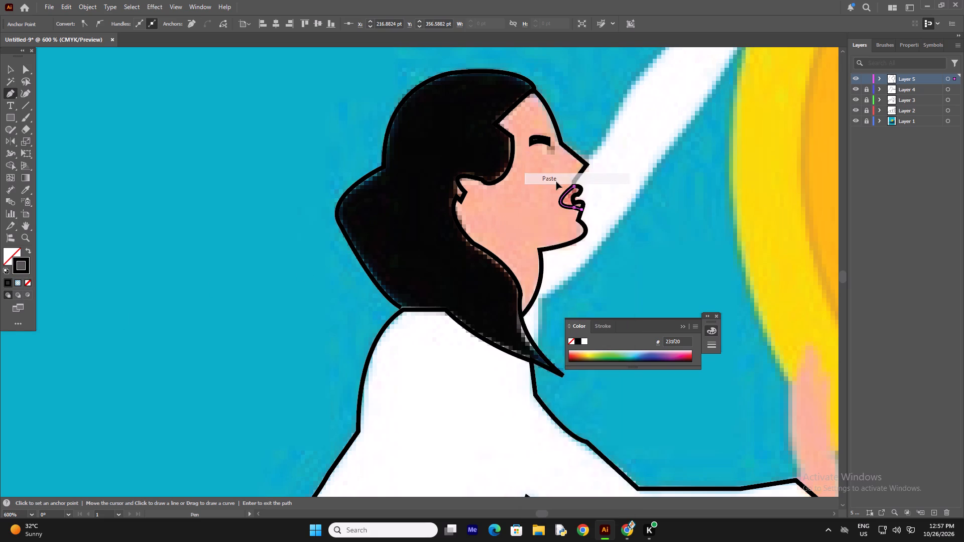
pyautogui.press('BackSpace')
# Start the raised arm's outline at the nose tip, tracing the sleeve's upper edge to the bend partway towards the hand.
pyautogui.hotkey('ctrl', '-')
pyautogui.hotkey('ctrl', '-')
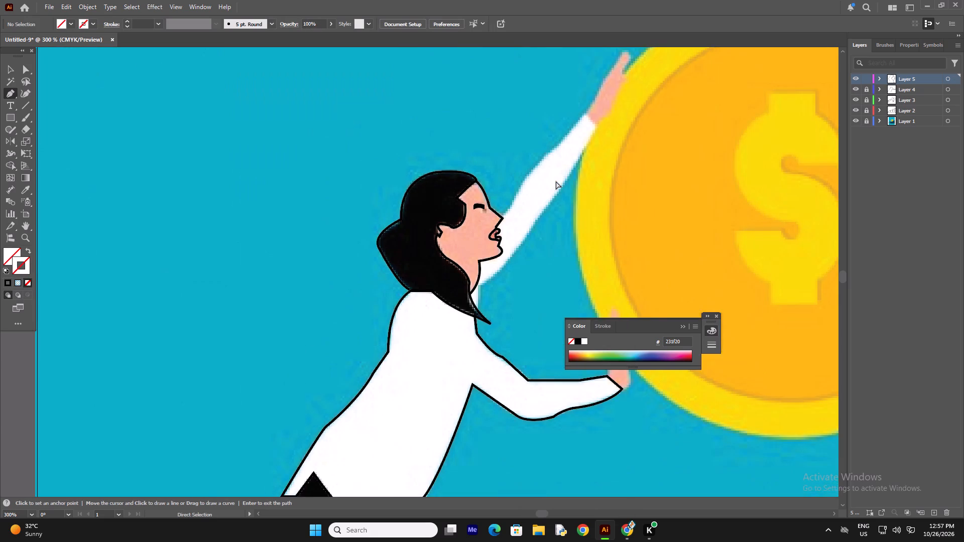
pyautogui.hotkey('ctrl', '-')
pyautogui.hotkey('ctrl', '+')
pyautogui.hotkey('ctrl', '+')
pyautogui.scroll(1, 461, 286)
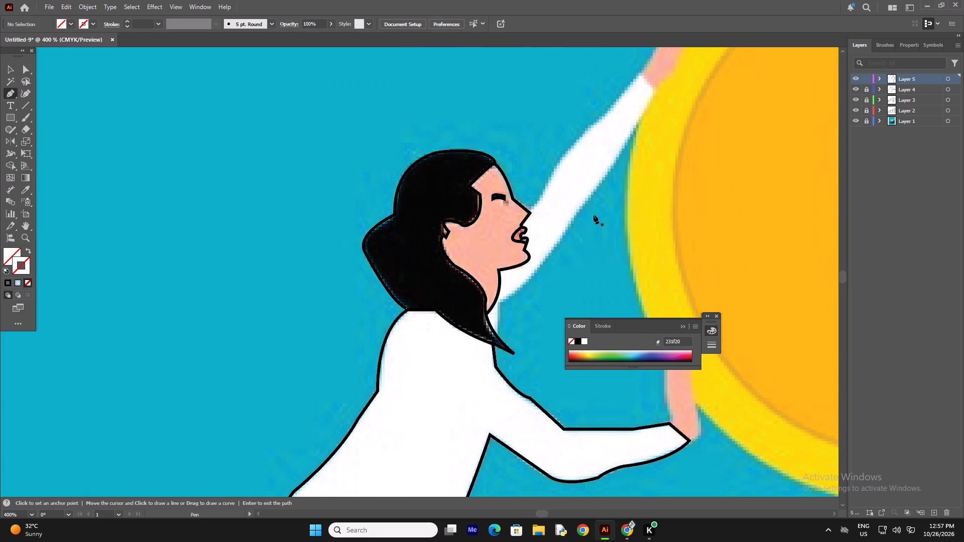
pyautogui.click(526, 210)
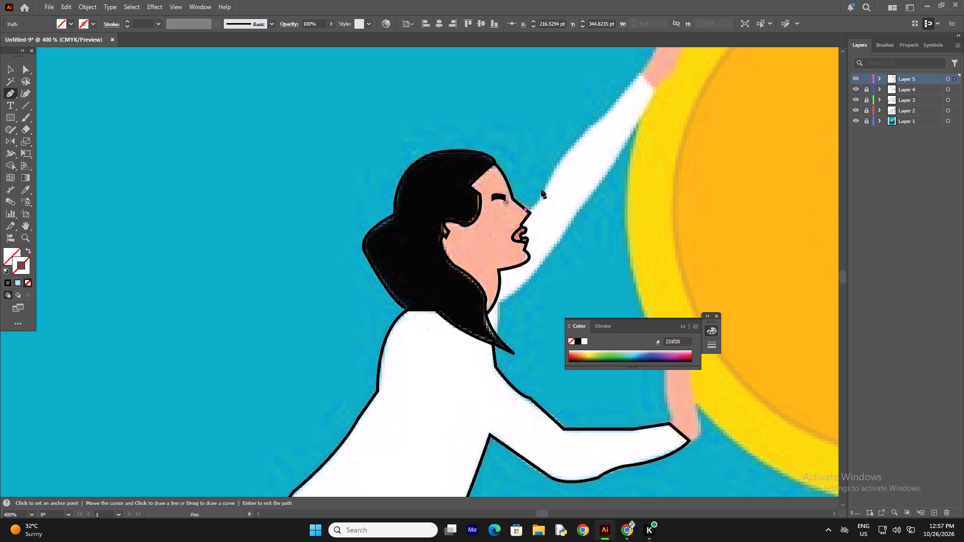
pyautogui.moveTo(545, 187); pyautogui.dragTo(550, 164)
pyautogui.click(544, 187)
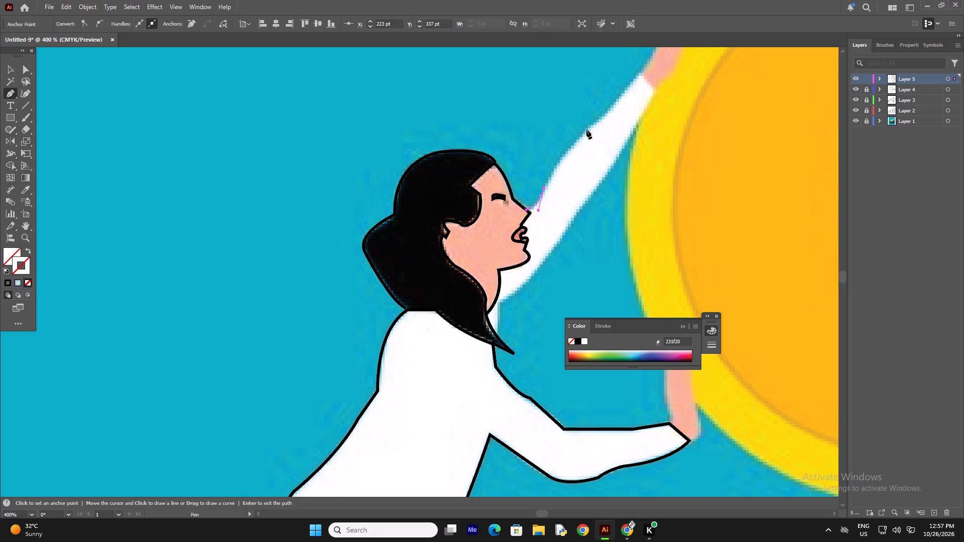
pyautogui.moveTo(584, 130); pyautogui.dragTo(592, 127)
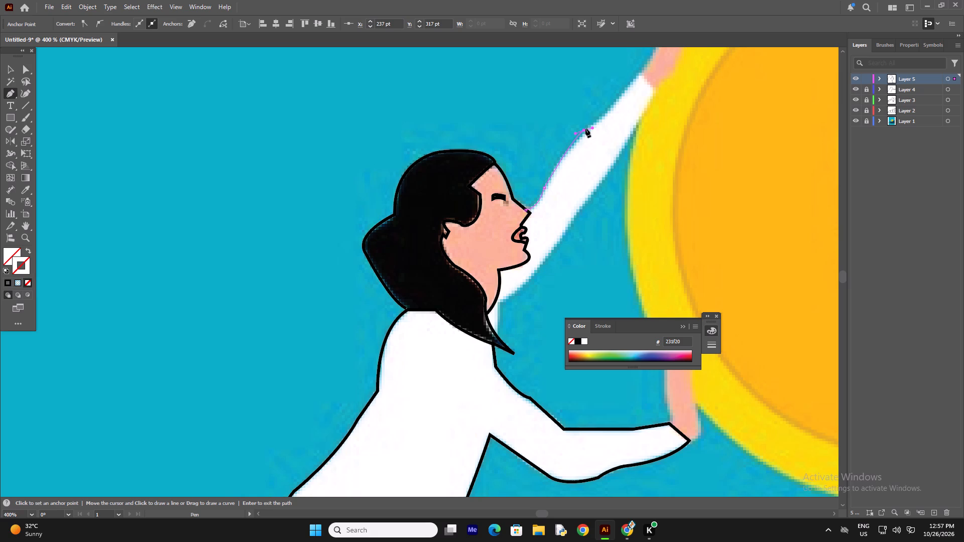
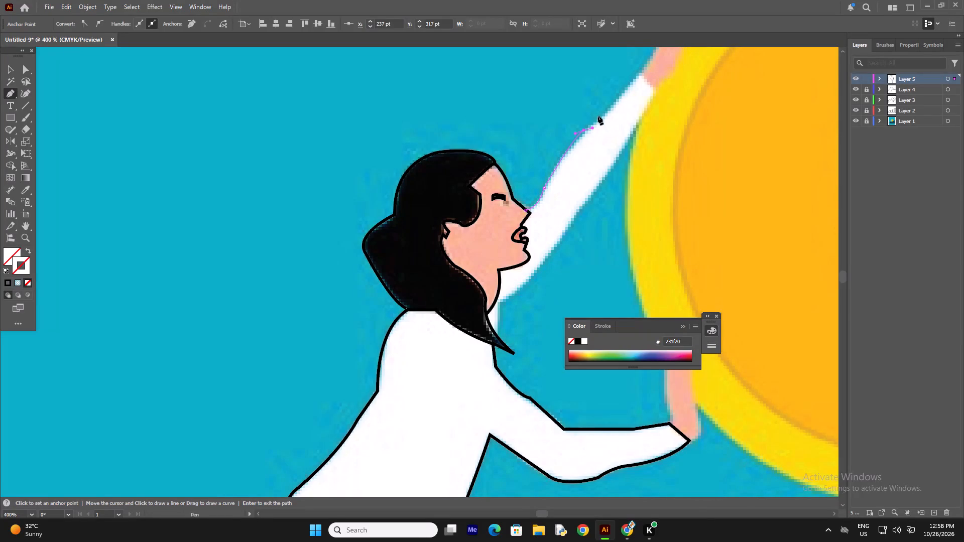
# Continue the raised arm's outline along the sleeve's upper edge to the wrist and across the cuff.
pyautogui.moveTo(603, 114); pyautogui.dragTo(606, 109)
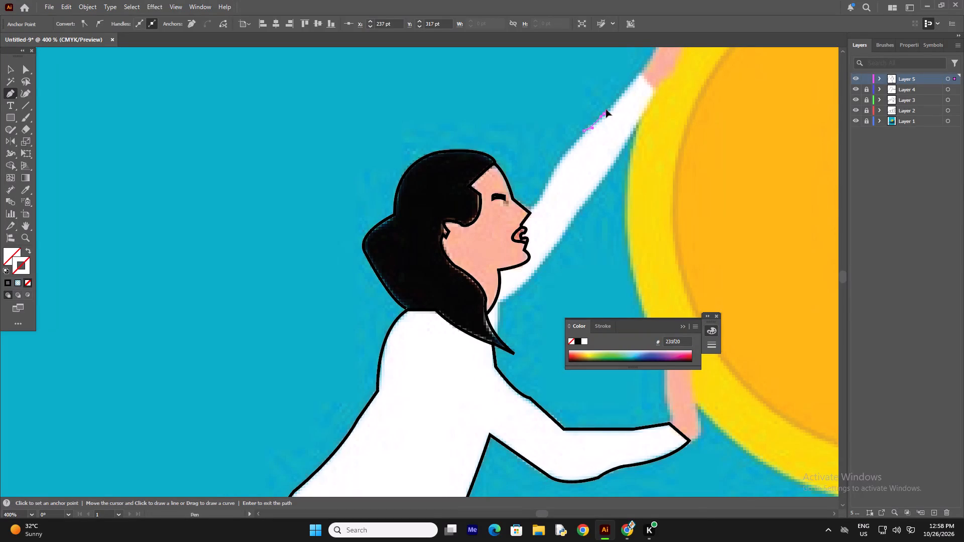
pyautogui.moveTo(606, 109); pyautogui.dragTo(609, 106)
pyautogui.click(605, 113)
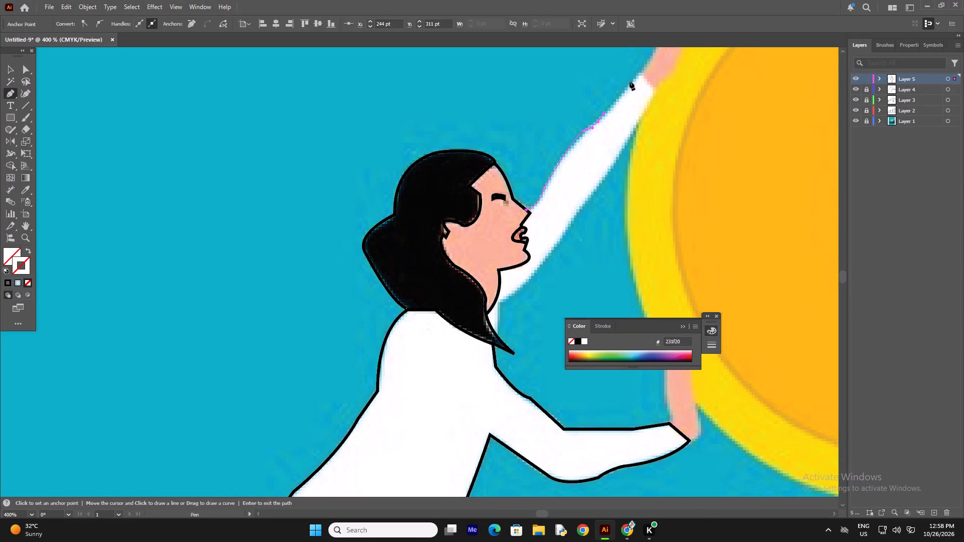
pyautogui.click(639, 74)
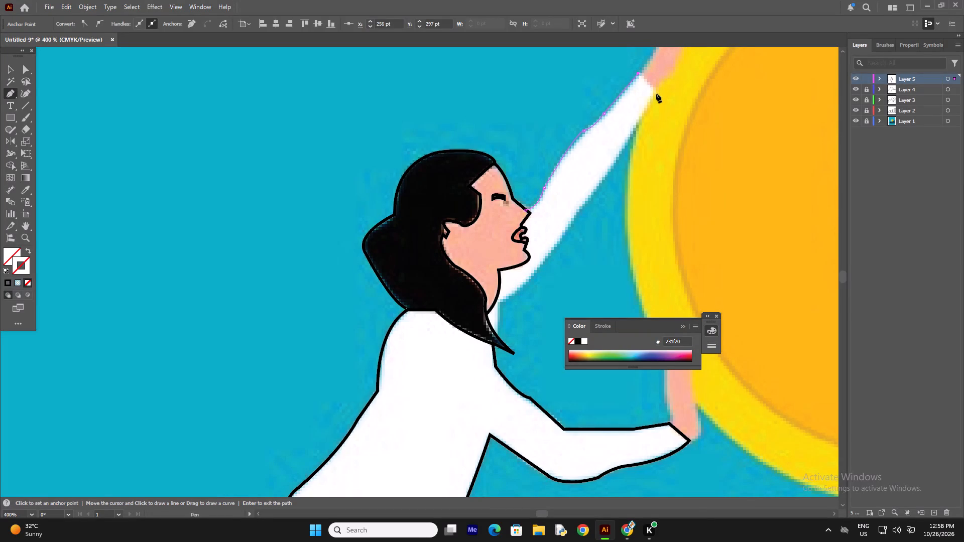
pyautogui.click(657, 91)
# Trace the raised sleeve's lower edge from the cuff to the neck and down to the hair, and finish it with a black stroke.
pyautogui.moveTo(576, 211); pyautogui.dragTo(555, 221)
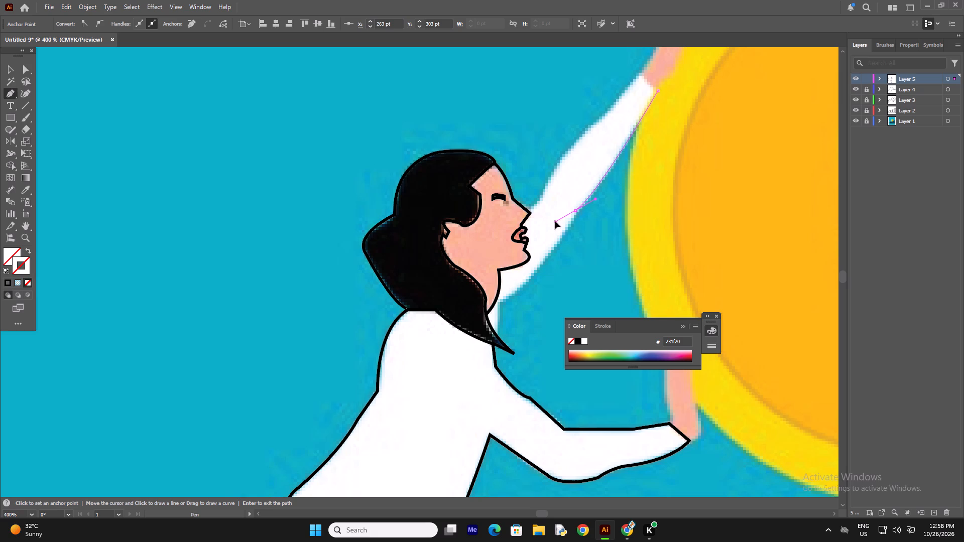
pyautogui.moveTo(555, 221); pyautogui.dragTo(547, 226)
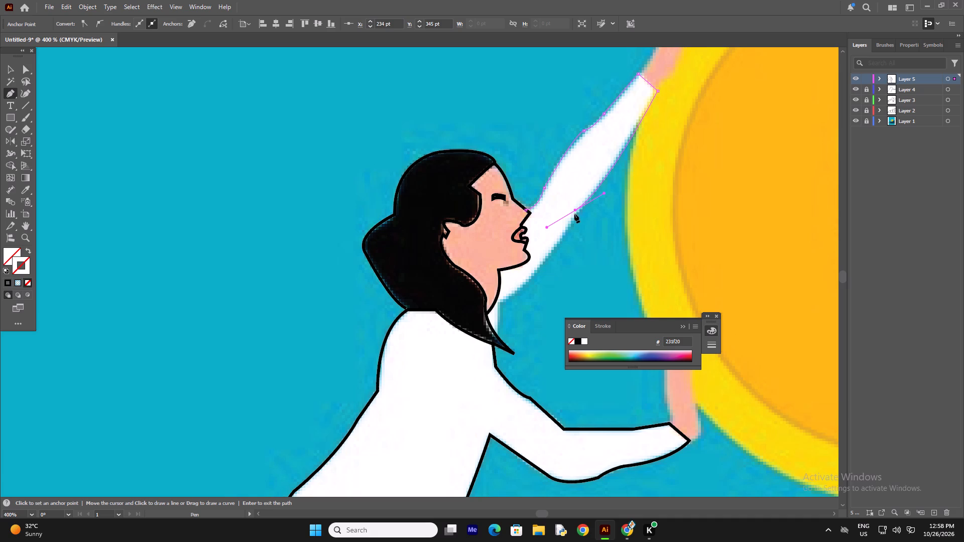
pyautogui.click(574, 209)
pyautogui.moveTo(557, 241); pyautogui.dragTo(557, 247)
pyautogui.click(560, 240)
pyautogui.moveTo(499, 303); pyautogui.dragTo(489, 303)
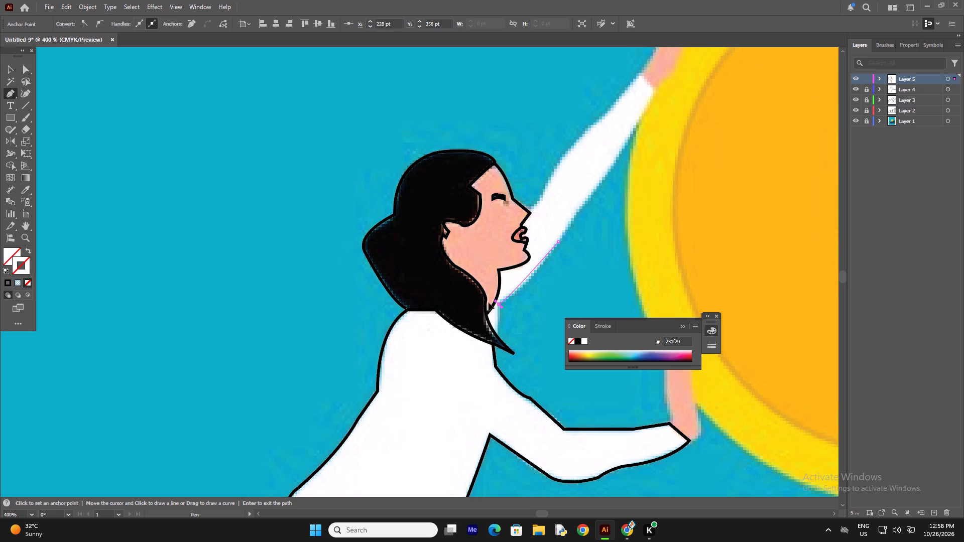
pyautogui.moveTo(489, 303); pyautogui.dragTo(475, 310)
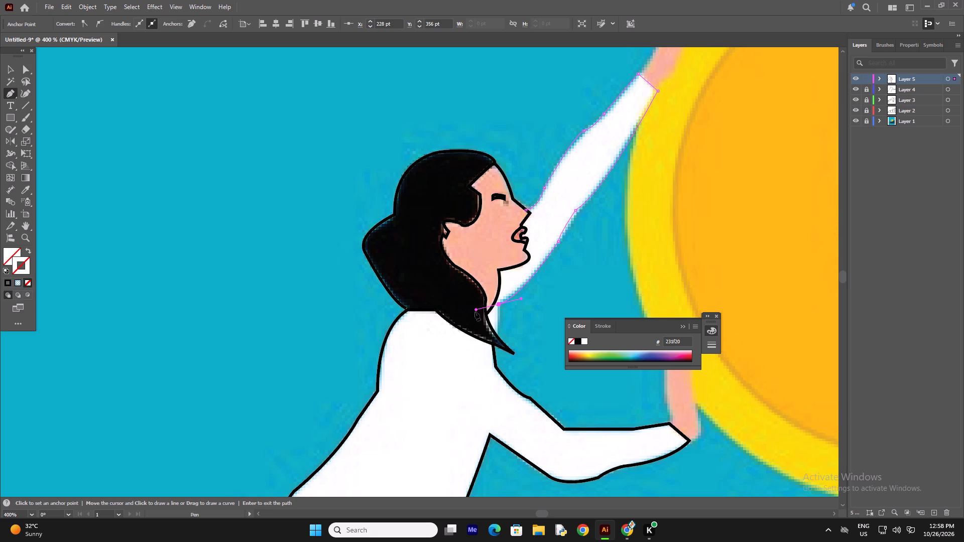
pyautogui.click(498, 304)
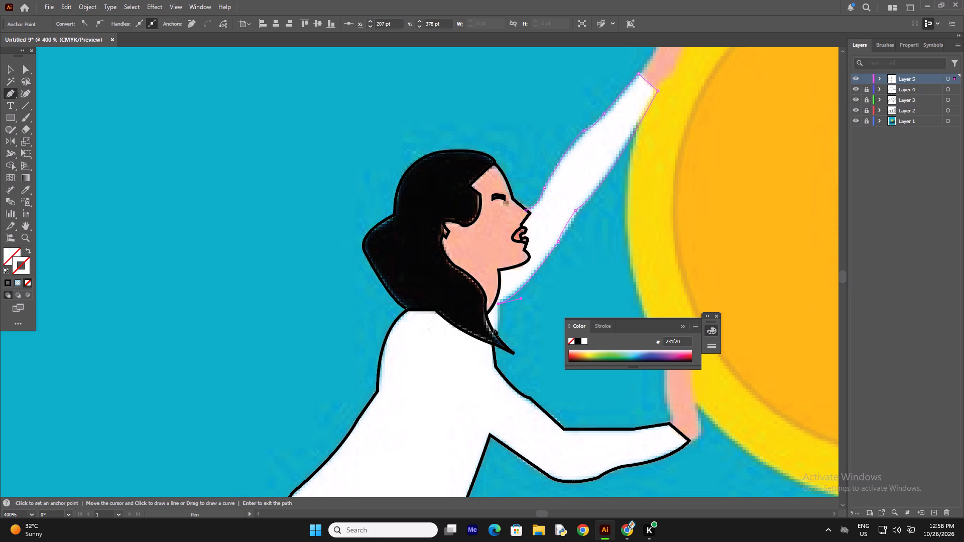
pyautogui.click(498, 336)
pyautogui.click(10, 282)
pyautogui.rightClick(552, 130)
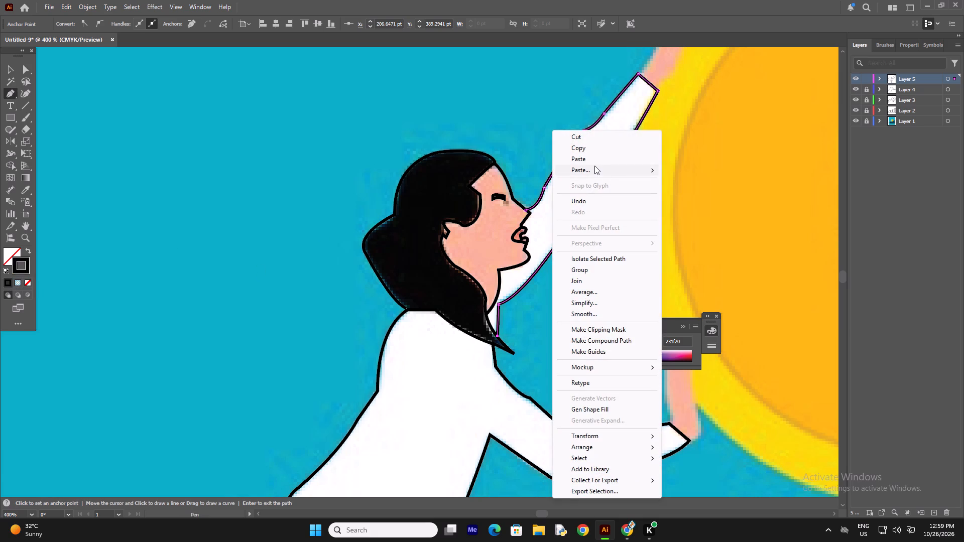
pyautogui.click(589, 161)
pyautogui.press('BackSpace')
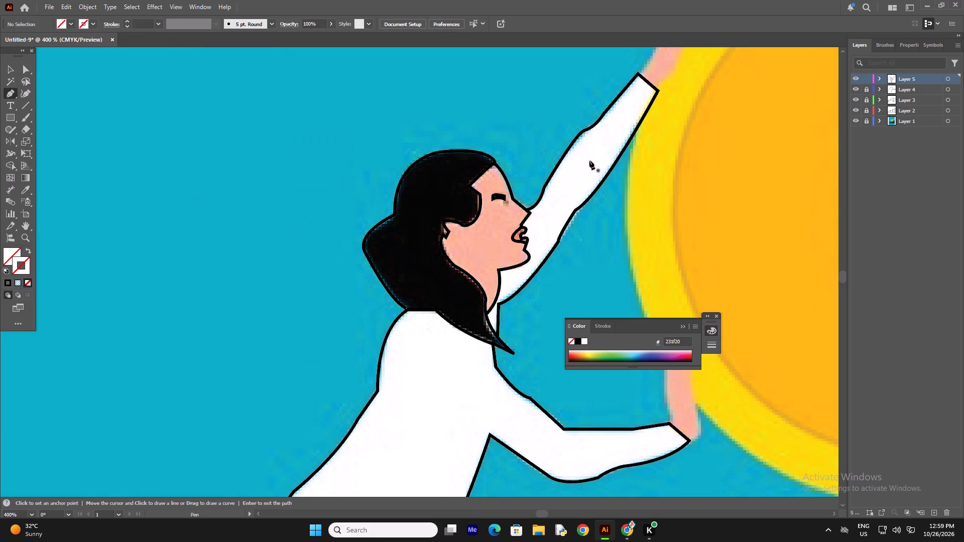
# Trace the raised hand's outer edge from the cuff's upper corner to the fingertip and around its rounded end.
pyautogui.hotkey('ctrl', '-')
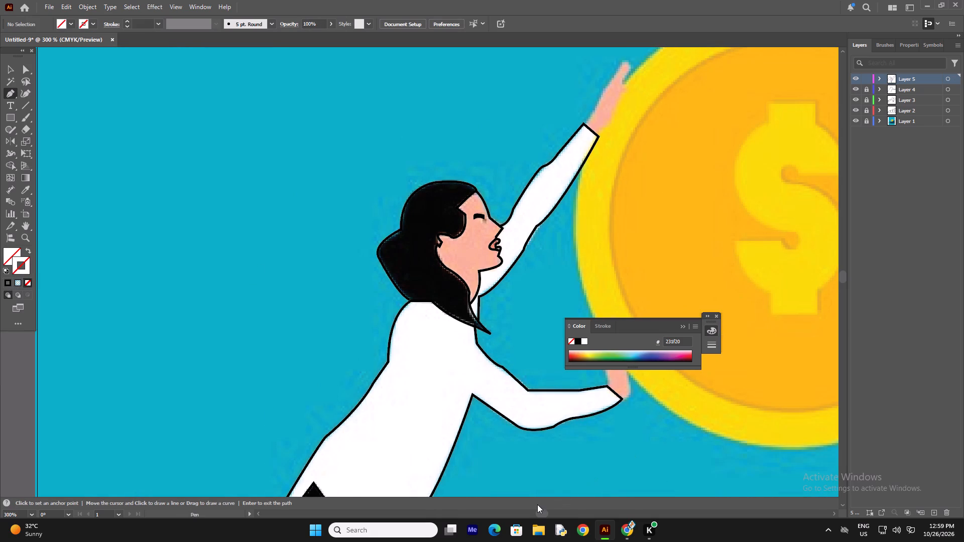
pyautogui.moveTo(538, 511); pyautogui.dragTo(543, 511)
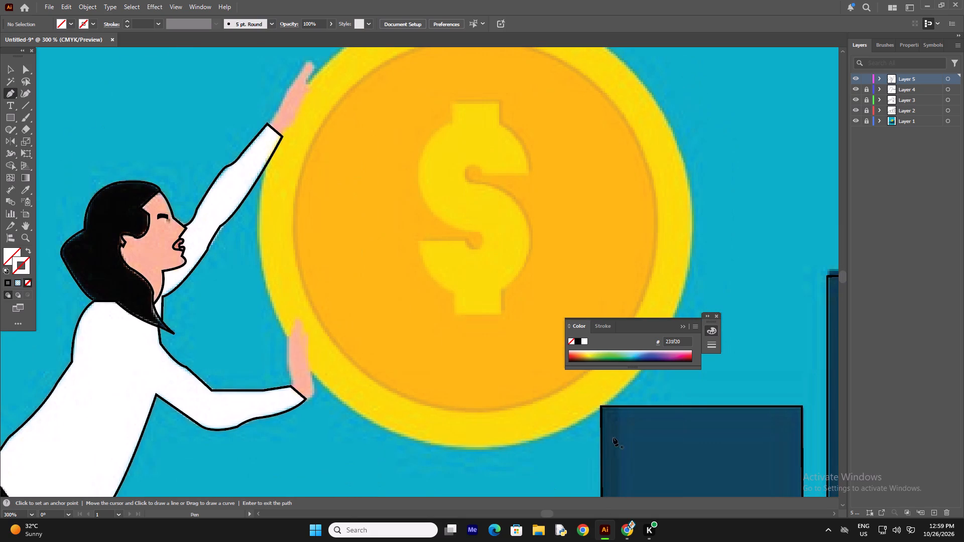
pyautogui.click(714, 316)
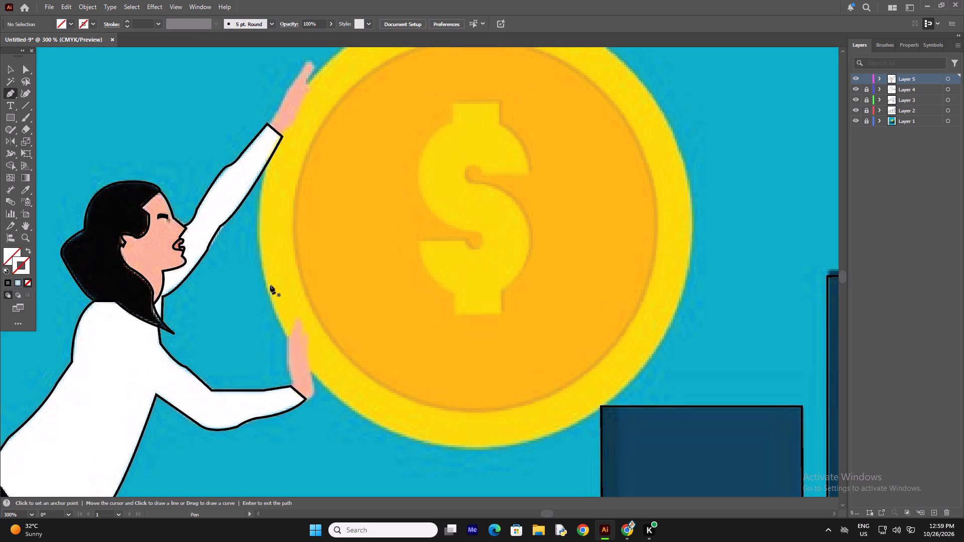
pyautogui.scroll(-7, 270, 285)
pyautogui.scroll(7, 181, 292)
pyautogui.scroll(-8, 256, 248)
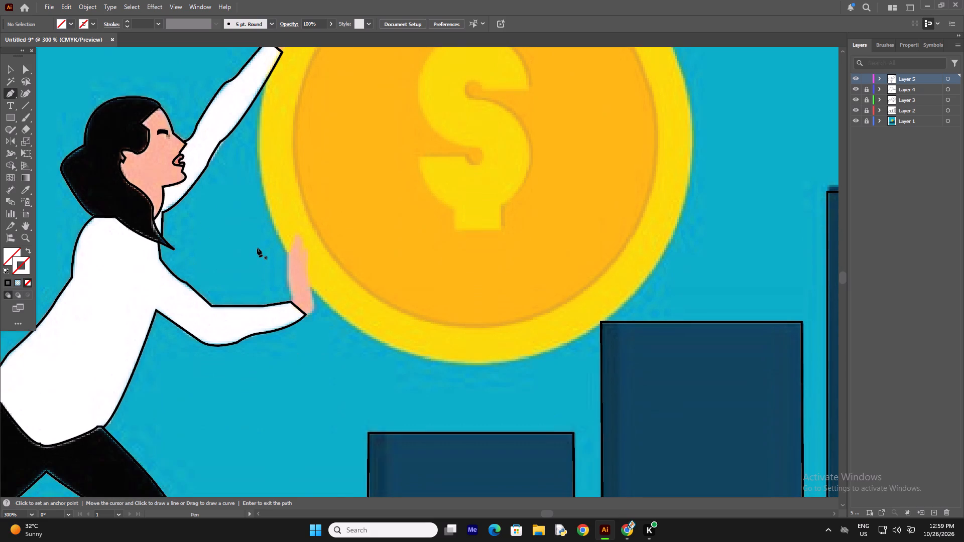
pyautogui.scroll(-16, 257, 248)
pyautogui.scroll(19, 256, 245)
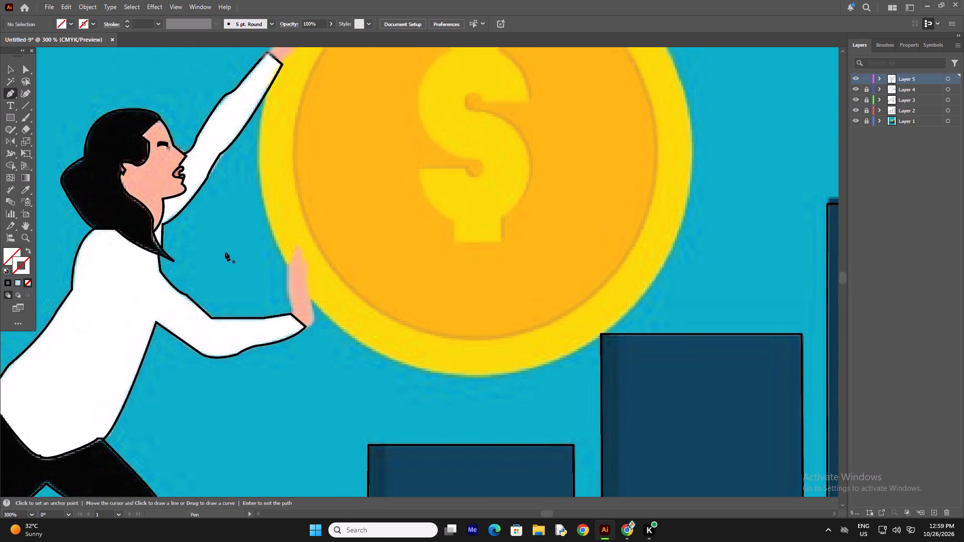
pyautogui.scroll(2, 225, 252)
pyautogui.scroll(4, 264, 193)
pyautogui.scroll(4, 312, 128)
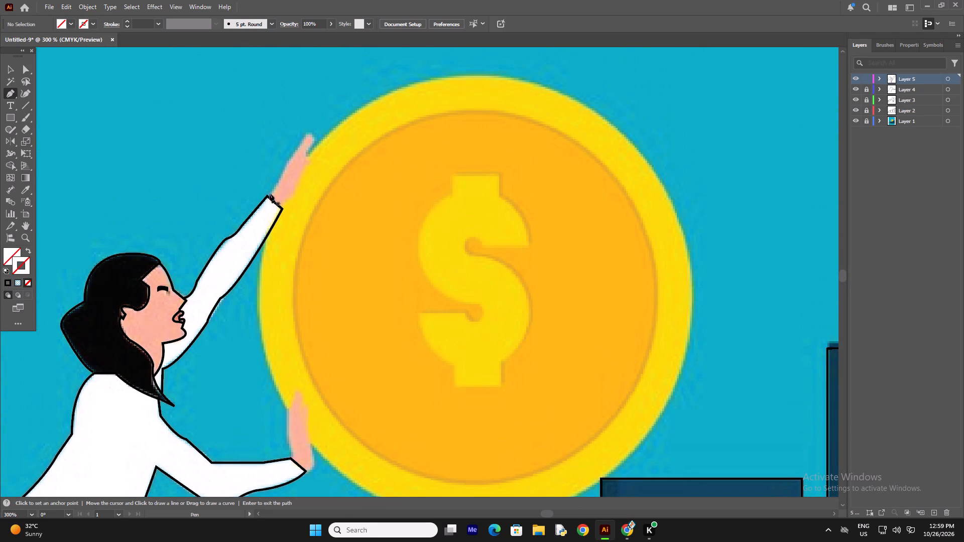
pyautogui.click(268, 196)
pyautogui.moveTo(281, 177); pyautogui.dragTo(278, 171)
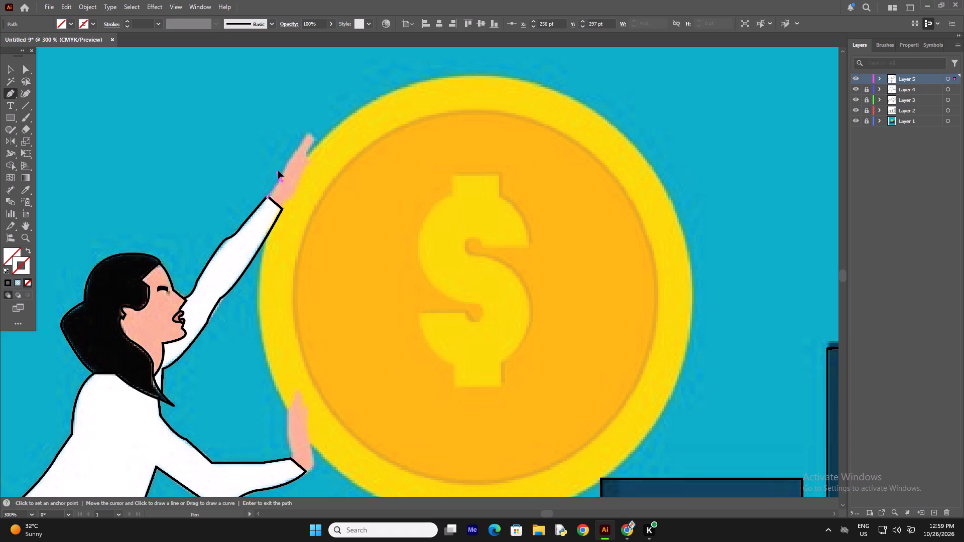
pyautogui.moveTo(278, 171); pyautogui.dragTo(286, 161)
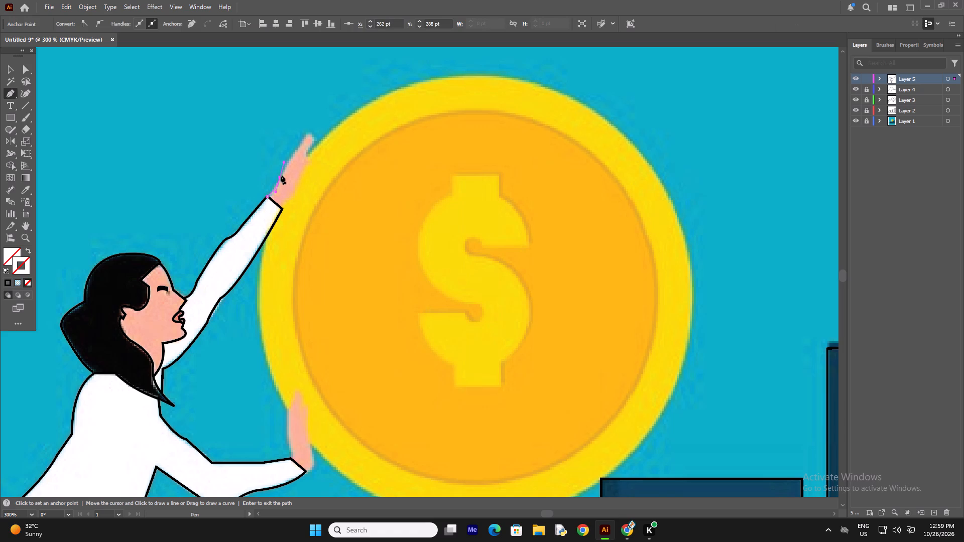
pyautogui.click(281, 176)
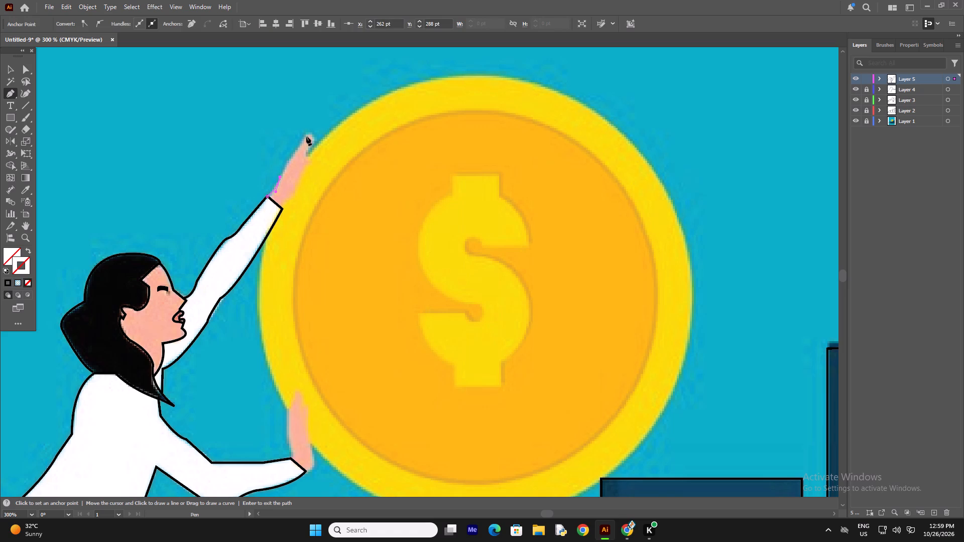
pyautogui.click(306, 137)
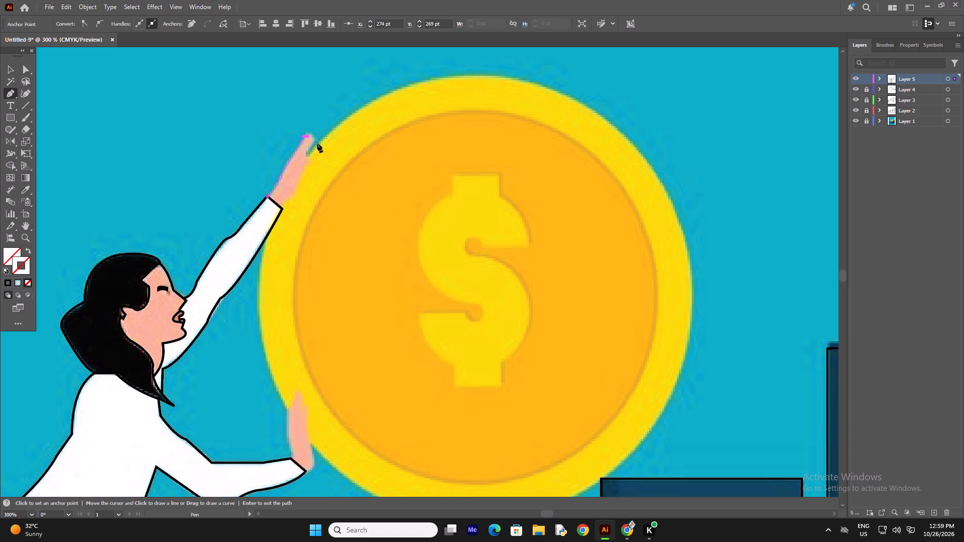
pyautogui.moveTo(313, 143); pyautogui.dragTo(313, 152)
pyautogui.click(313, 143)
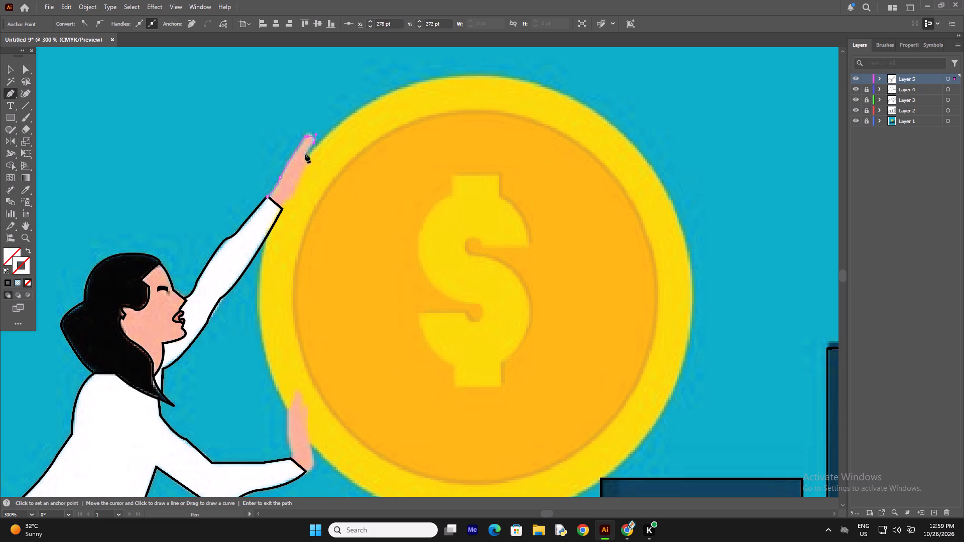
# Trace the raised hand's coin-side edge from the fingertip past the finger notch to the cuff, and finish it with a black stroke.
pyautogui.moveTo(305, 155); pyautogui.dragTo(307, 159)
pyautogui.click(304, 157)
pyautogui.moveTo(306, 167); pyautogui.dragTo(299, 173)
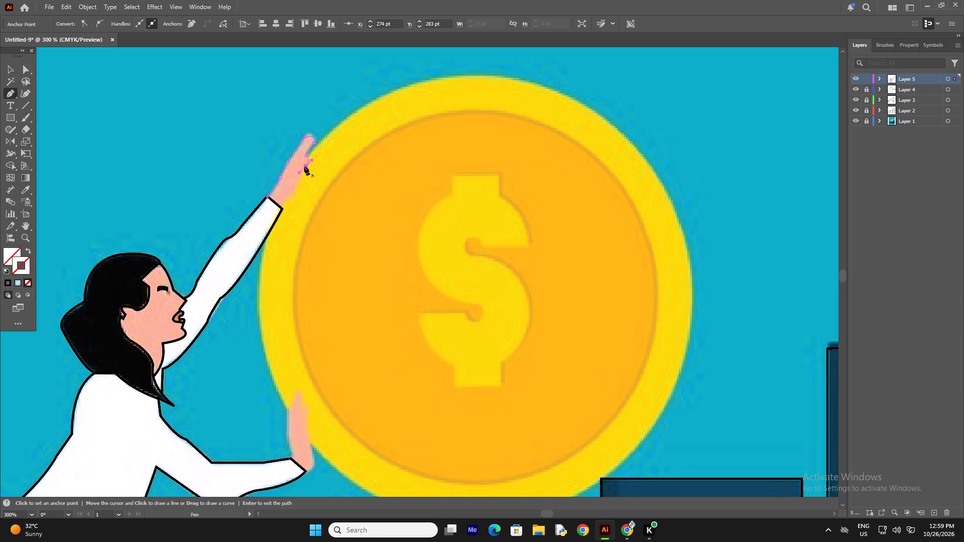
pyautogui.click(304, 166)
pyautogui.moveTo(296, 188); pyautogui.dragTo(297, 200)
pyautogui.click(296, 187)
pyautogui.moveTo(279, 206); pyautogui.dragTo(266, 206)
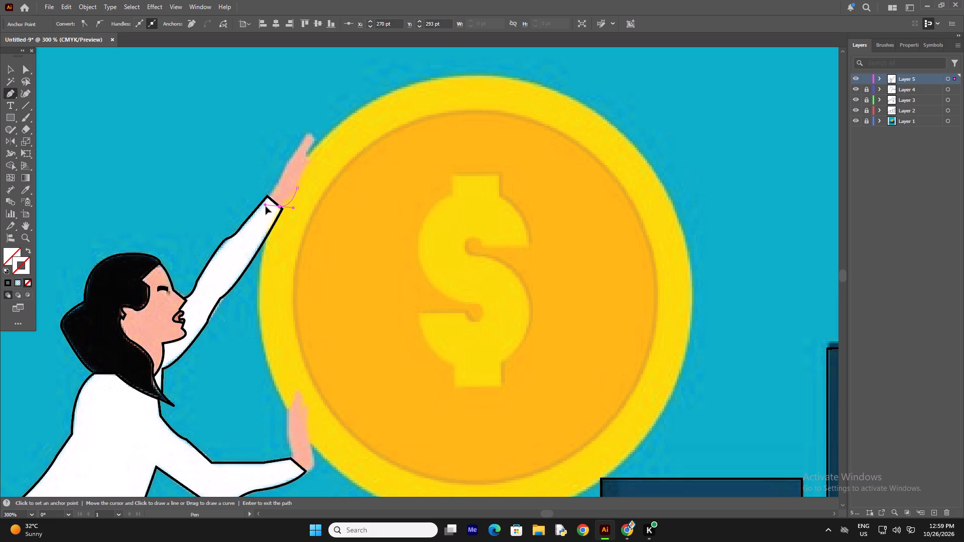
pyautogui.moveTo(266, 206); pyautogui.dragTo(269, 208)
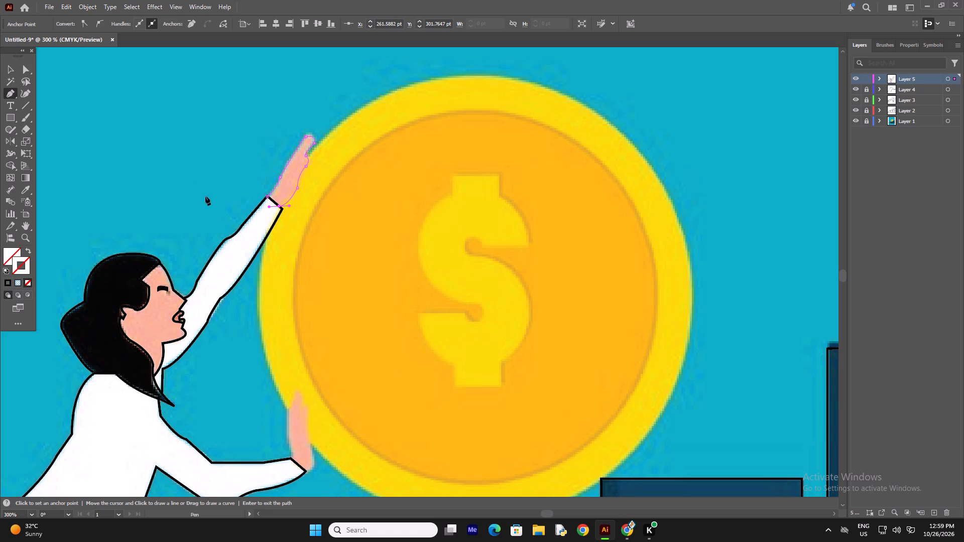
pyautogui.click(6, 286)
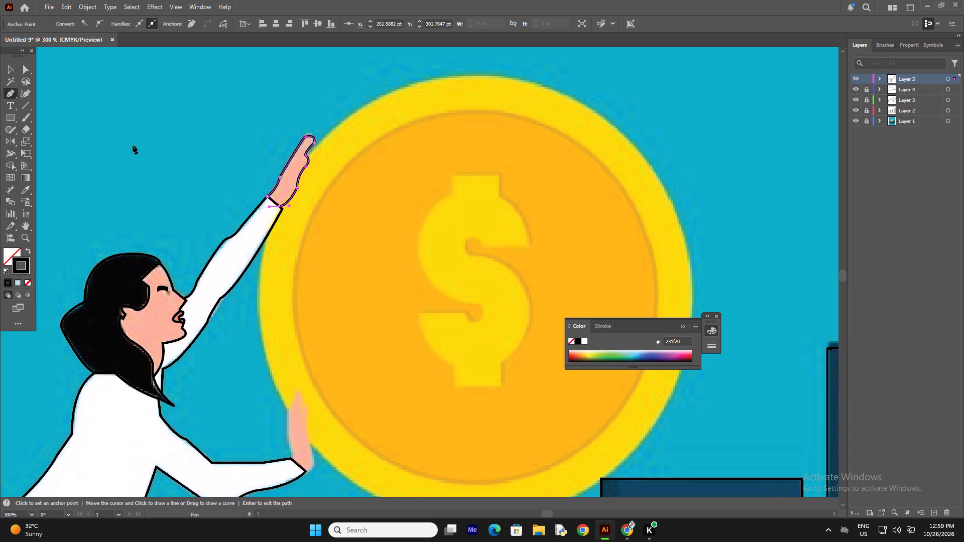
pyautogui.rightClick(133, 145)
pyautogui.click(163, 174)
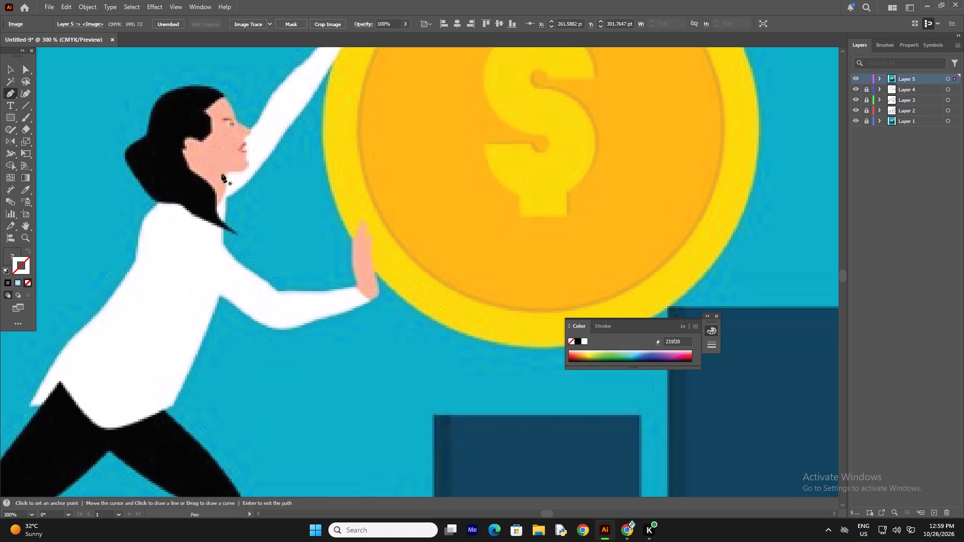
pyautogui.press('BackSpace')
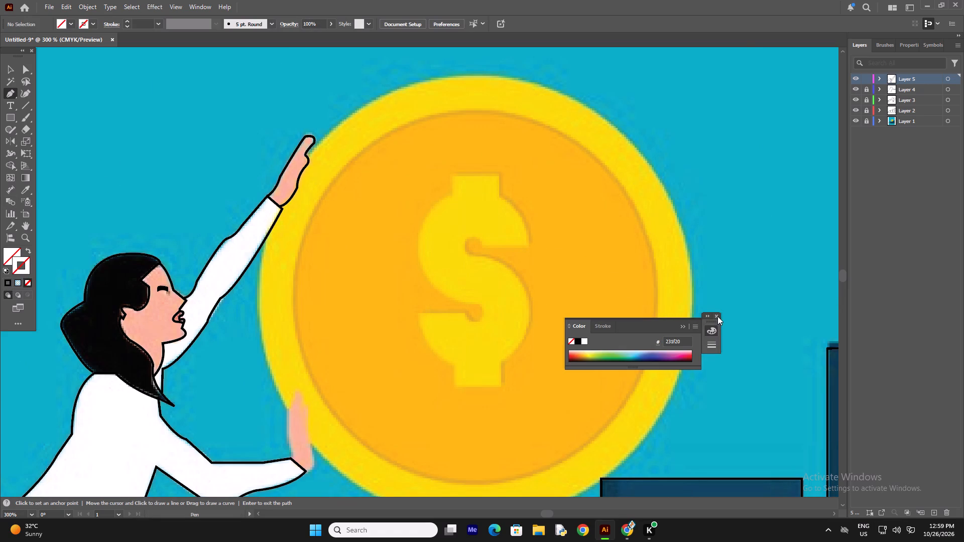
pyautogui.click(717, 316)
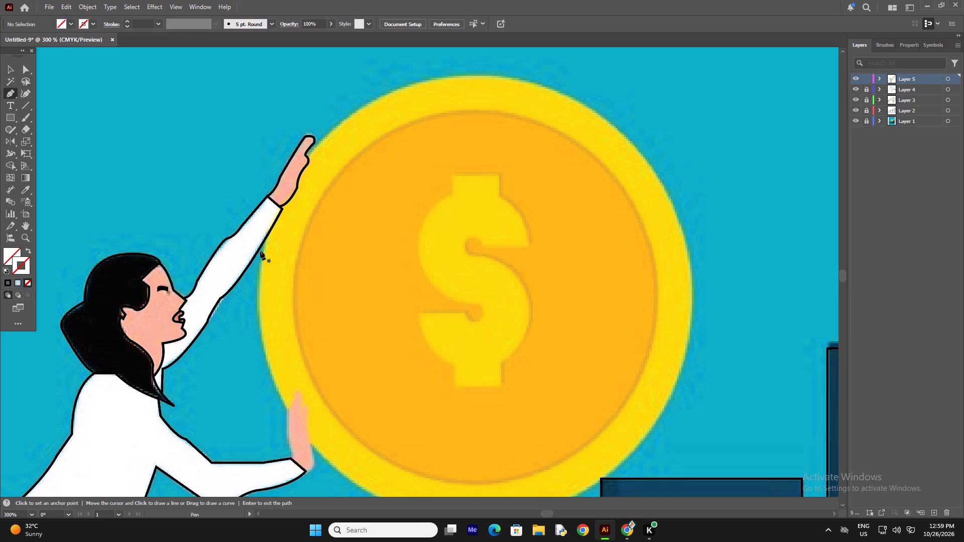
# Trace the lower hand's outer edge from the cuff's upper corner up past the finger to the fingertip.
pyautogui.scroll(-8, 257, 254)
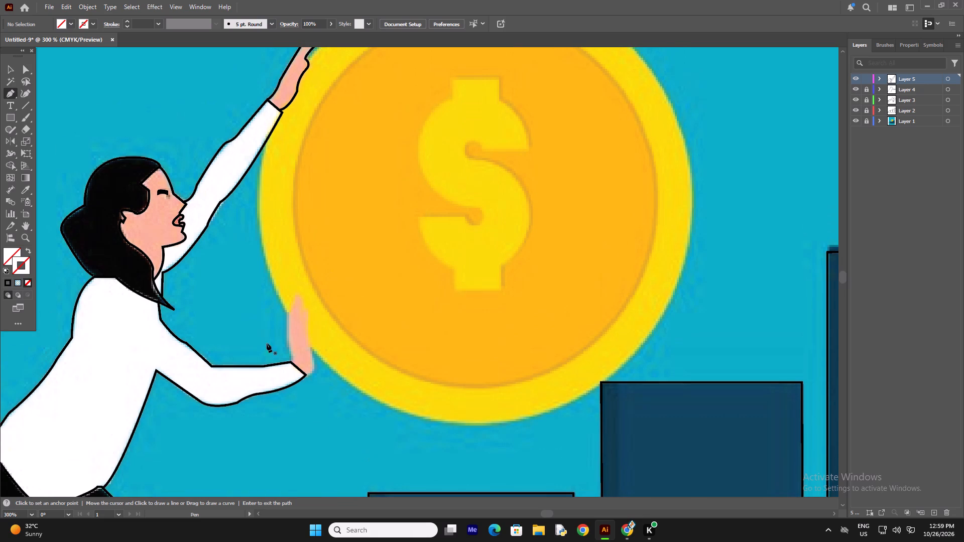
pyautogui.click(292, 363)
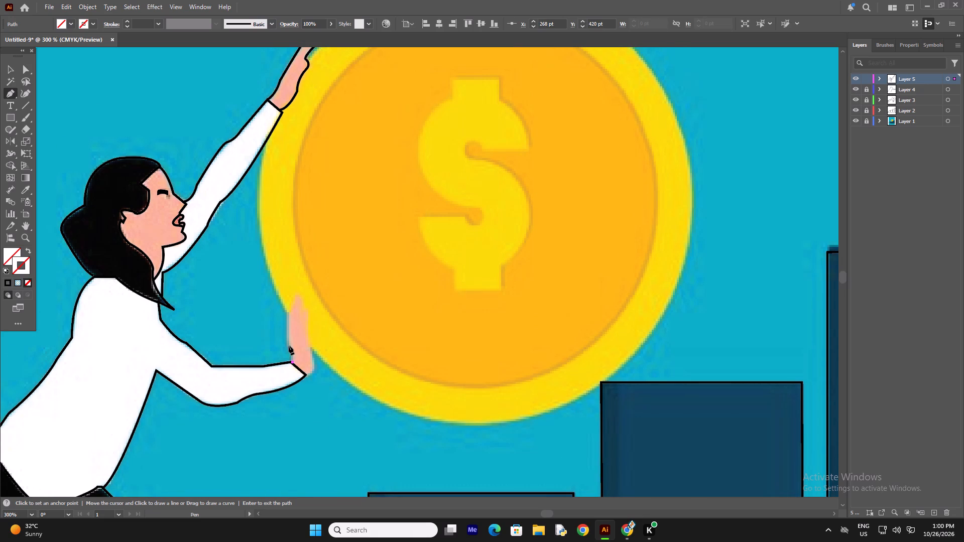
pyautogui.moveTo(291, 350); pyautogui.dragTo(288, 340)
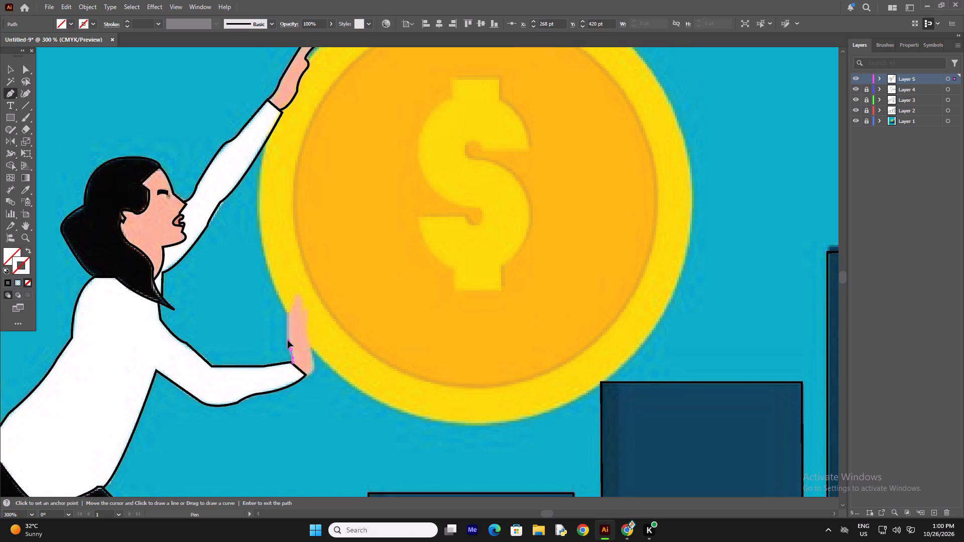
pyautogui.moveTo(288, 340); pyautogui.dragTo(287, 340)
pyautogui.click(292, 348)
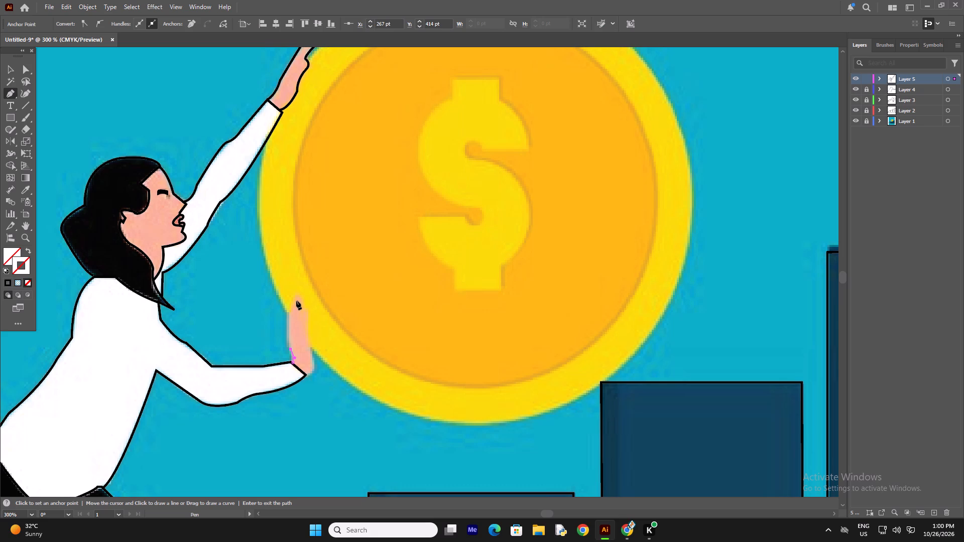
pyautogui.moveTo(291, 308); pyautogui.dragTo(299, 292)
pyautogui.moveTo(299, 292); pyautogui.dragTo(299, 290)
pyautogui.click(291, 306)
pyautogui.moveTo(294, 296); pyautogui.dragTo(292, 289)
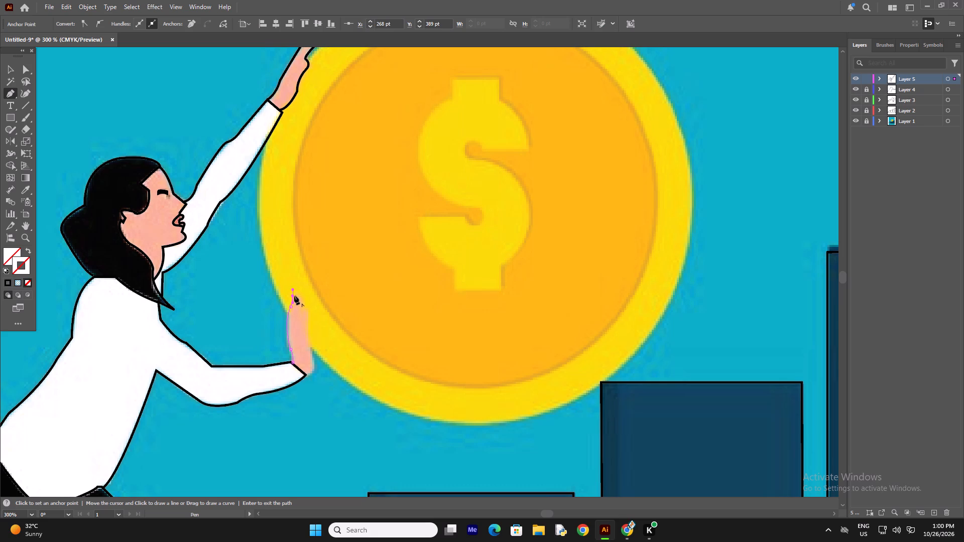
pyautogui.click(294, 296)
# Trace the lower hand's coin-side edge from the fingertip past the finger notch to the cuff, and finish it with a black stroke.
pyautogui.moveTo(300, 311); pyautogui.dragTo(291, 329)
pyautogui.moveTo(291, 329); pyautogui.dragTo(291, 329)
pyautogui.click(299, 310)
pyautogui.moveTo(306, 320); pyautogui.dragTo(302, 339)
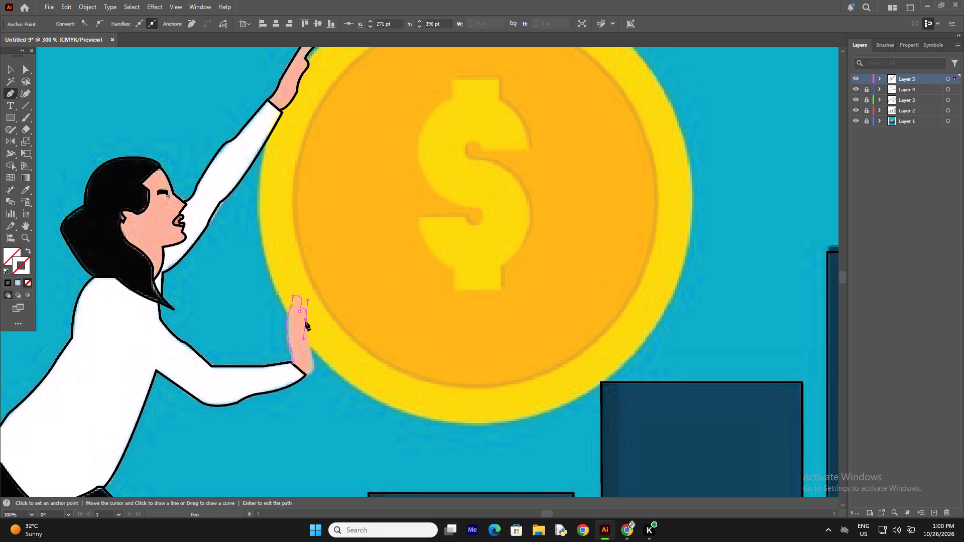
pyautogui.click(307, 319)
pyautogui.moveTo(312, 356); pyautogui.dragTo(319, 360)
pyautogui.click(312, 355)
pyautogui.moveTo(304, 373); pyautogui.dragTo(288, 366)
pyautogui.click(6, 287)
pyautogui.rightClick(331, 211)
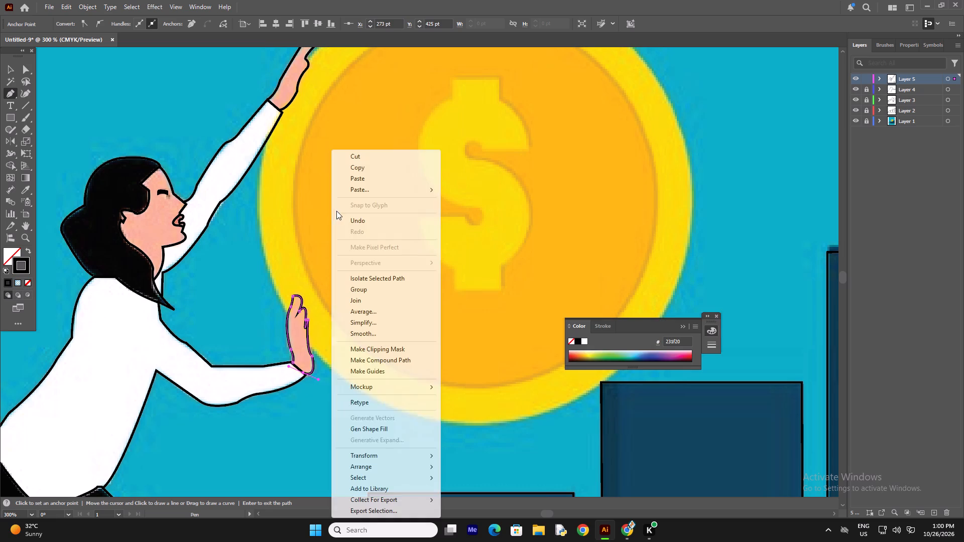
pyautogui.click(388, 182)
pyautogui.press('BackSpace')
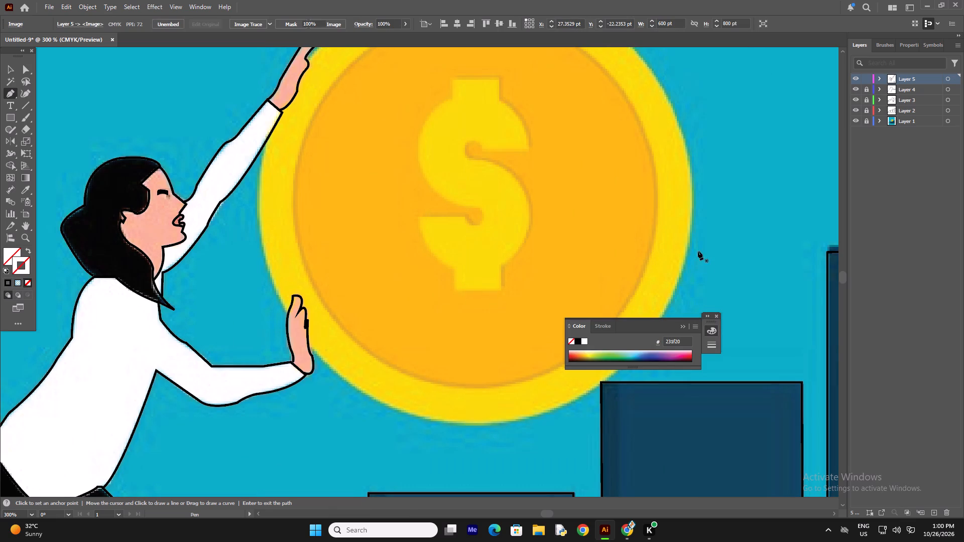
pyautogui.click(716, 316)
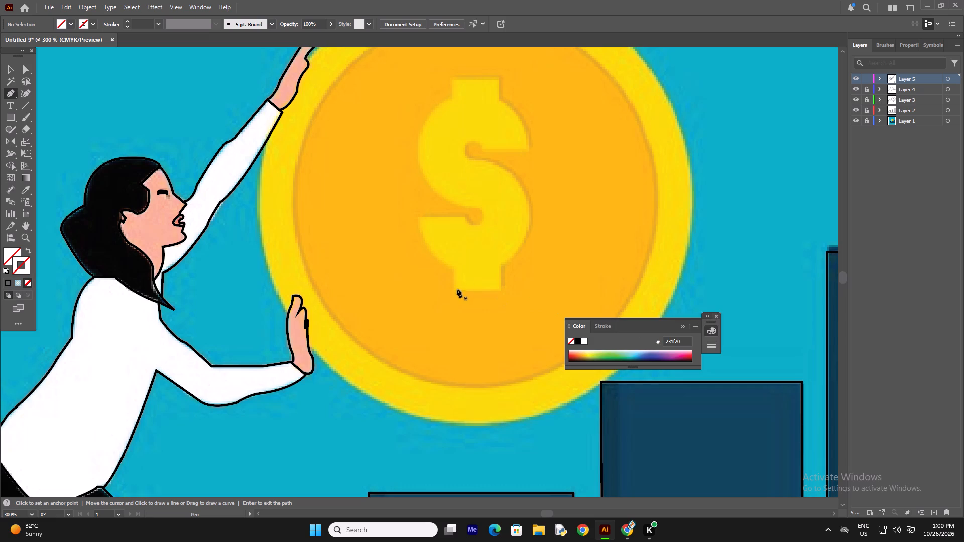
# Trace the coin's outer rim from the raised sleeve's lower edge down to the lower hand's fingers, and give it a black stroke.
pyautogui.scroll(4, 418, 283)
pyautogui.scroll(5, 364, 255)
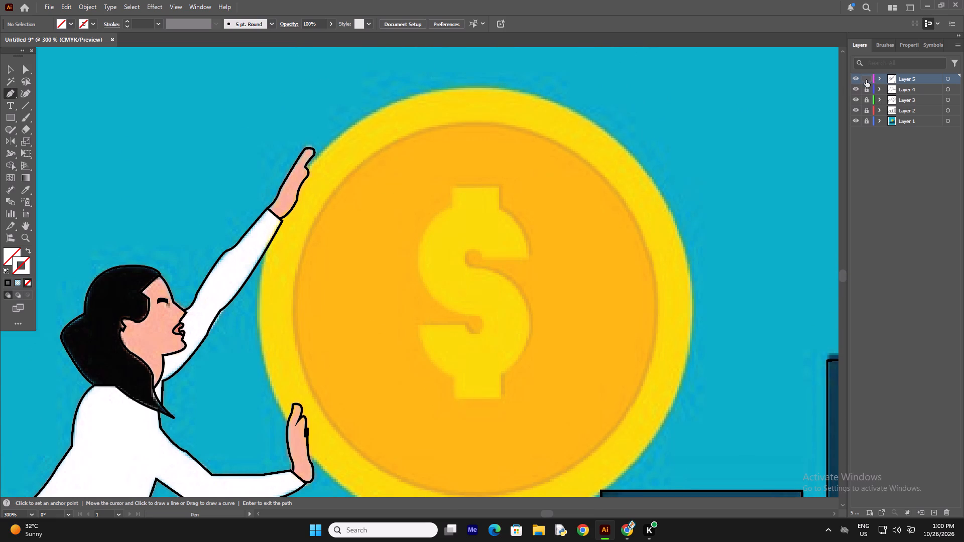
pyautogui.hotkey('ctrl', '-')
pyautogui.hotkey('ctrl', '-')
pyautogui.hotkey('ctrl', '-')
pyautogui.hotkey('ctrl', '+')
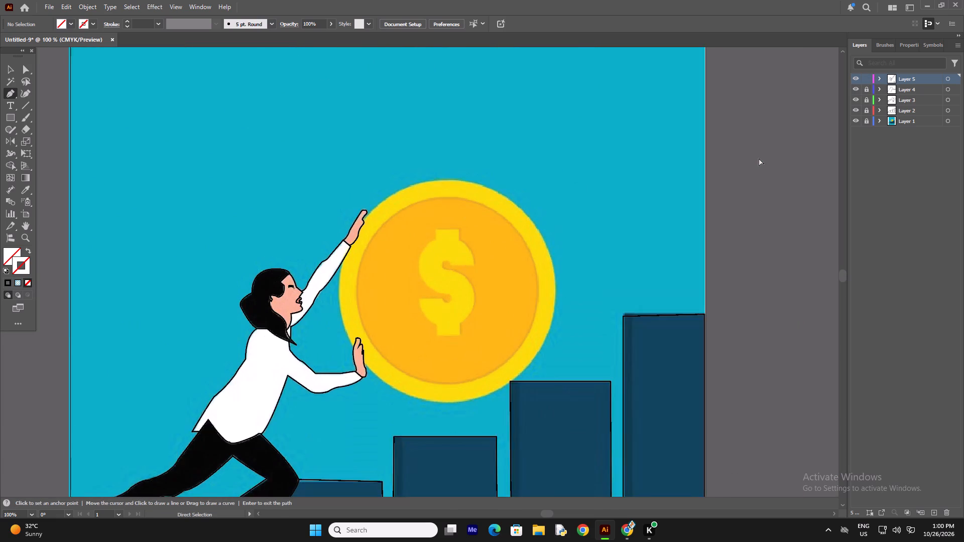
pyautogui.hotkey('ctrl', '+')
pyautogui.hotkey('ctrl', '+')
pyautogui.hotkey('ctrl', '+')
pyautogui.scroll(-5, 235, 217)
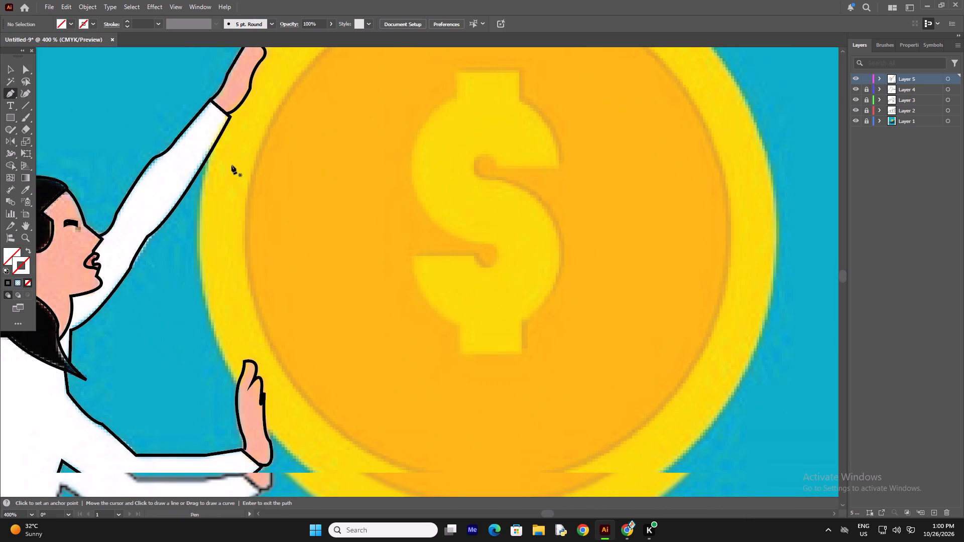
pyautogui.click(208, 180)
pyautogui.scroll(-7, 210, 224)
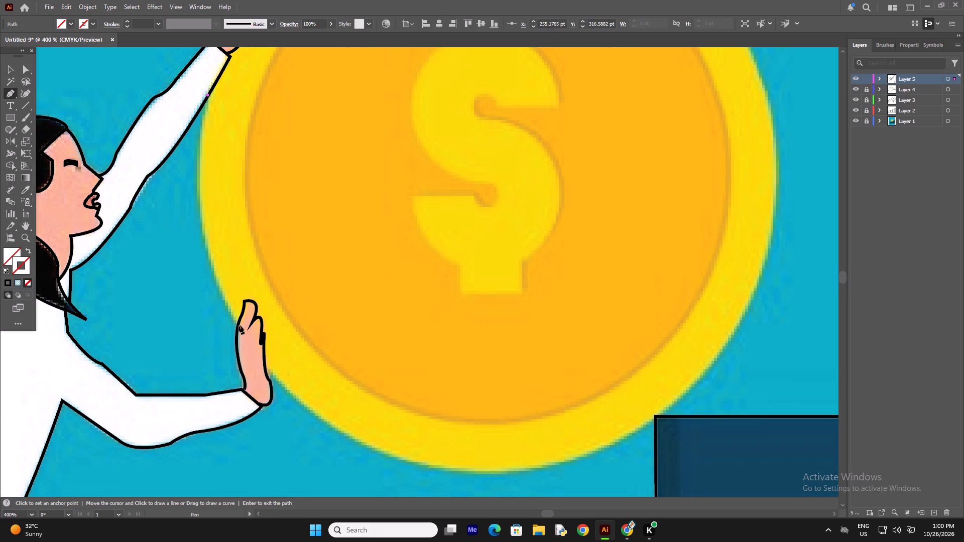
pyautogui.moveTo(238, 322); pyautogui.dragTo(299, 391)
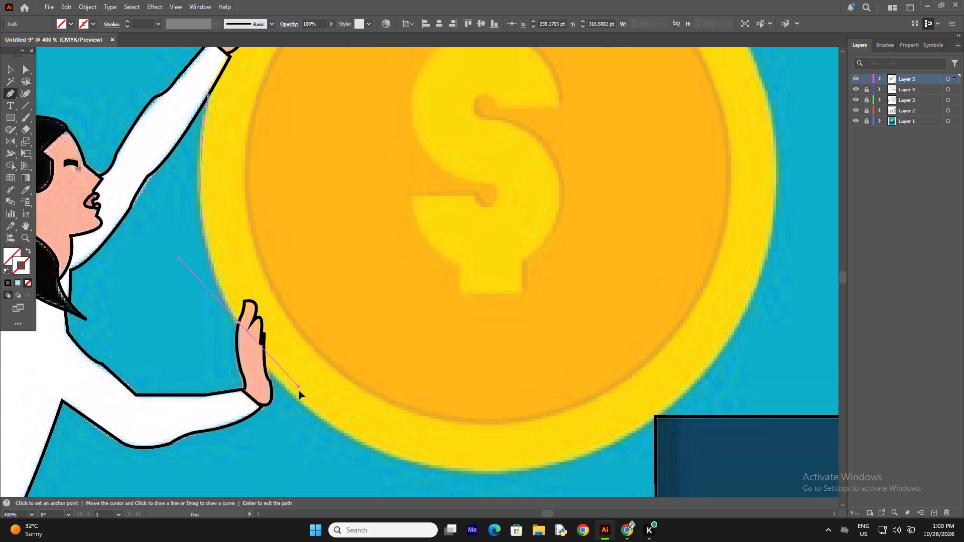
pyautogui.moveTo(299, 391); pyautogui.dragTo(301, 410)
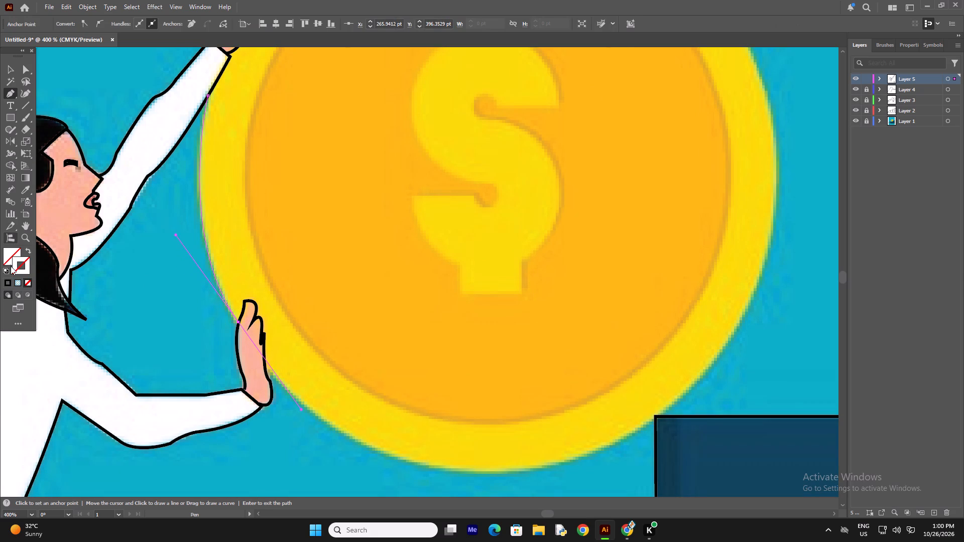
pyautogui.click(9, 286)
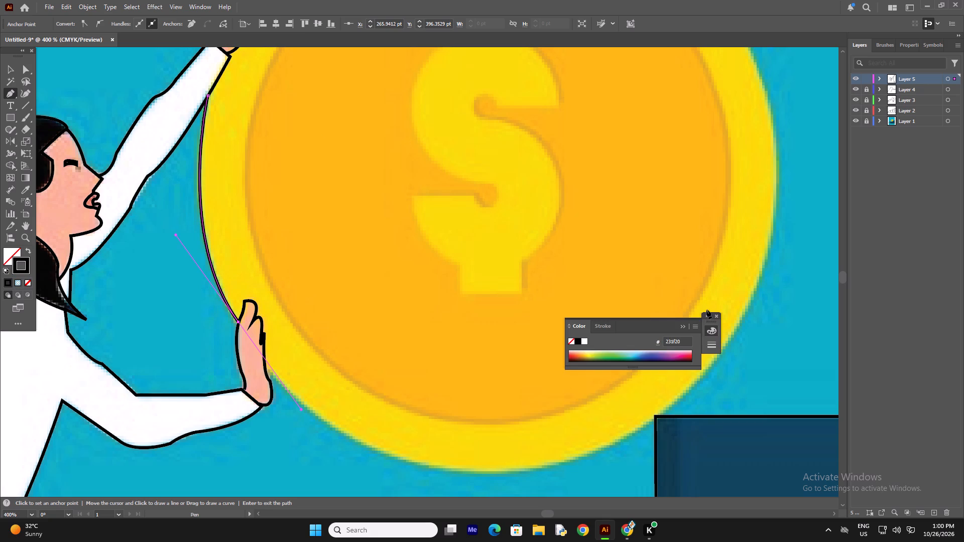
pyautogui.click(717, 315)
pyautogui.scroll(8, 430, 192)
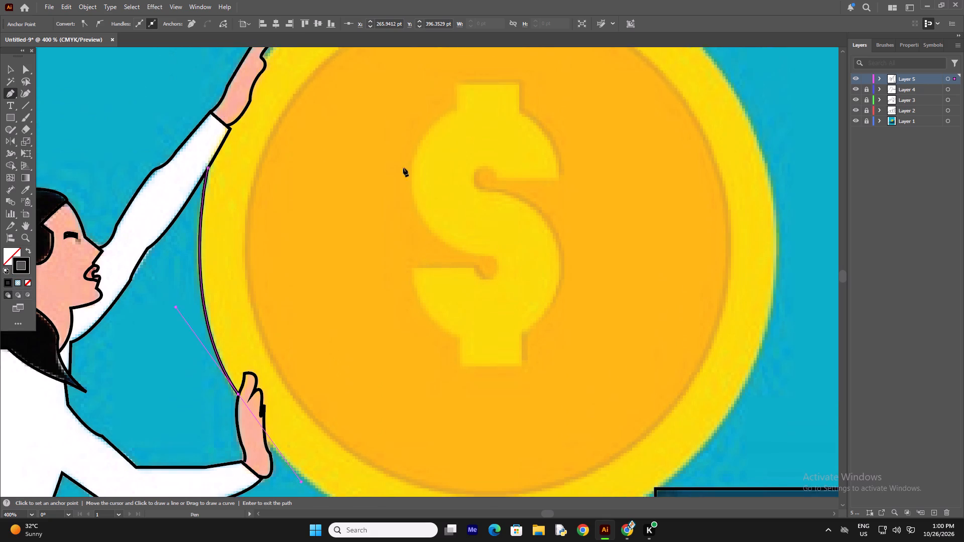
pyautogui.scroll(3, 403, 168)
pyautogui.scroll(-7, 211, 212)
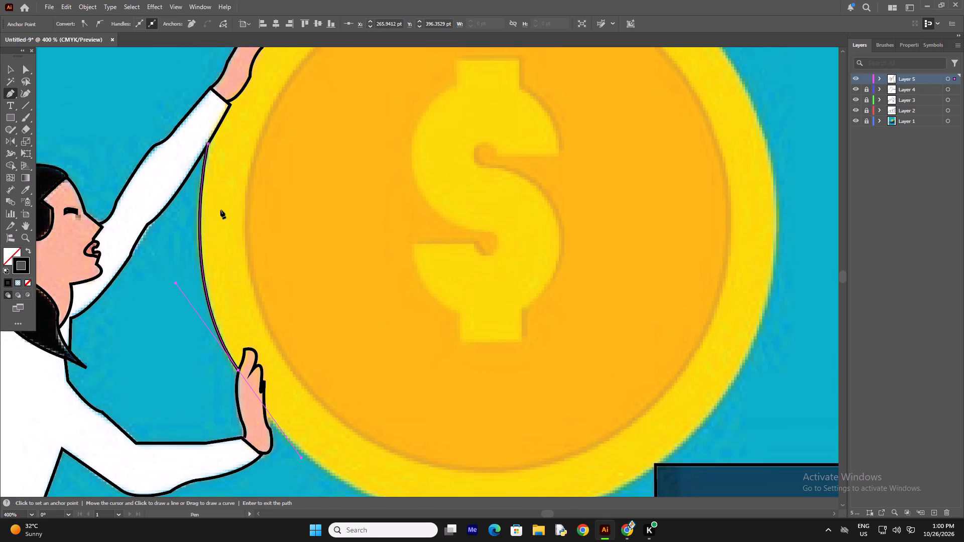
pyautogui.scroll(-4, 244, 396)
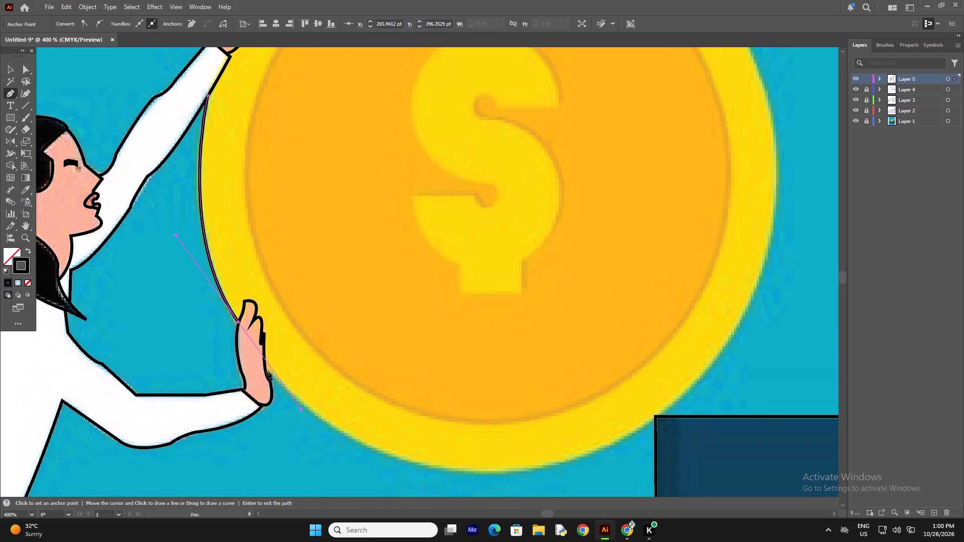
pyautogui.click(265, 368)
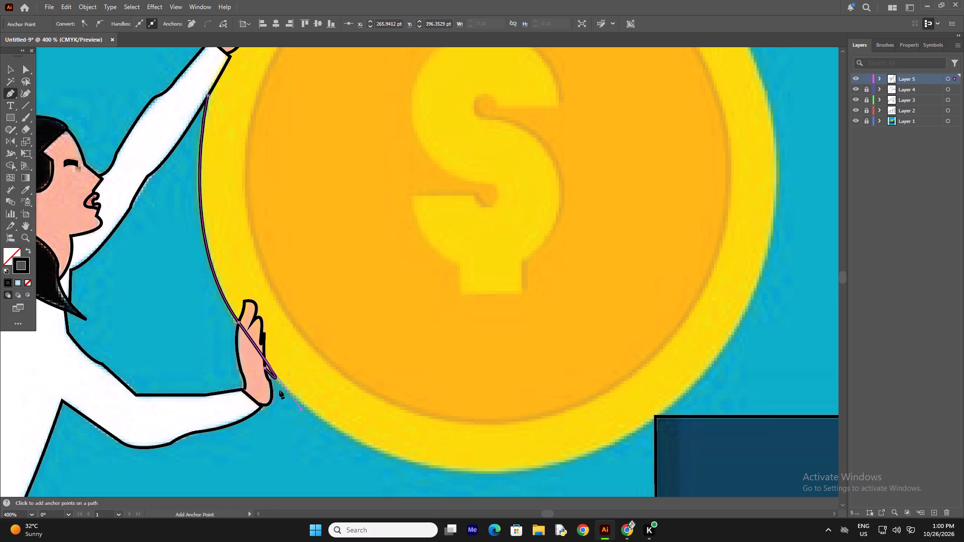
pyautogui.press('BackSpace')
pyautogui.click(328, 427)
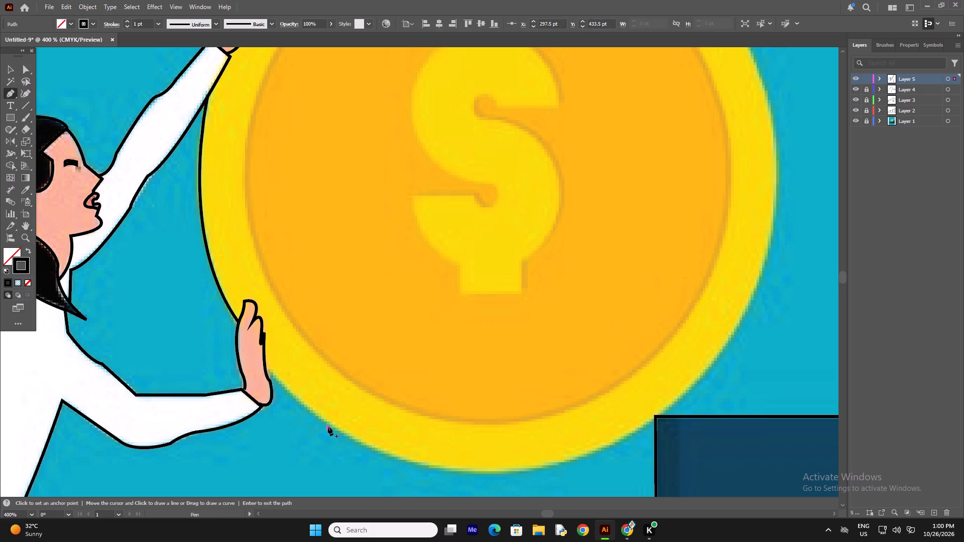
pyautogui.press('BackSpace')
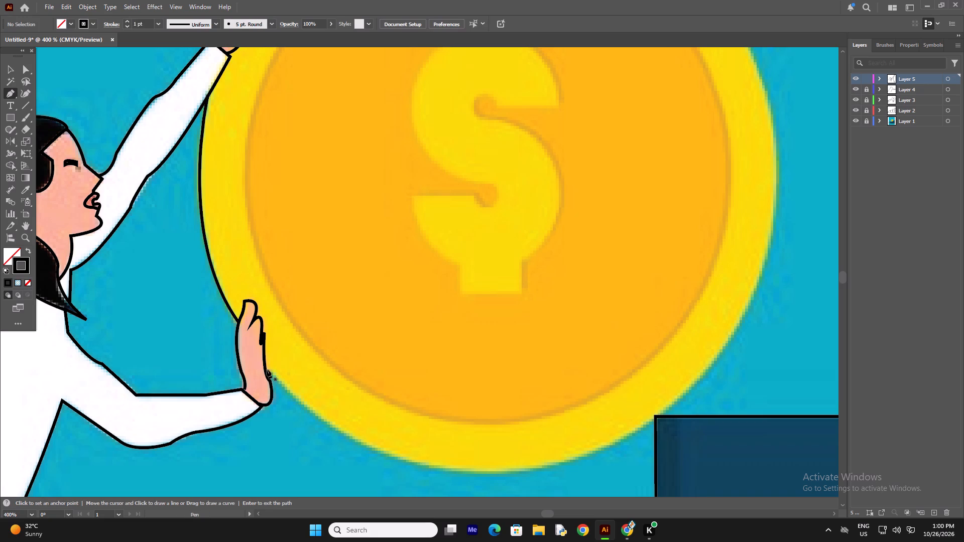
# Trace the coin's outer rim with the Pen tool from the lower hand's palm around the bottom to the dark bar's upper corner.
pyautogui.click(265, 367)
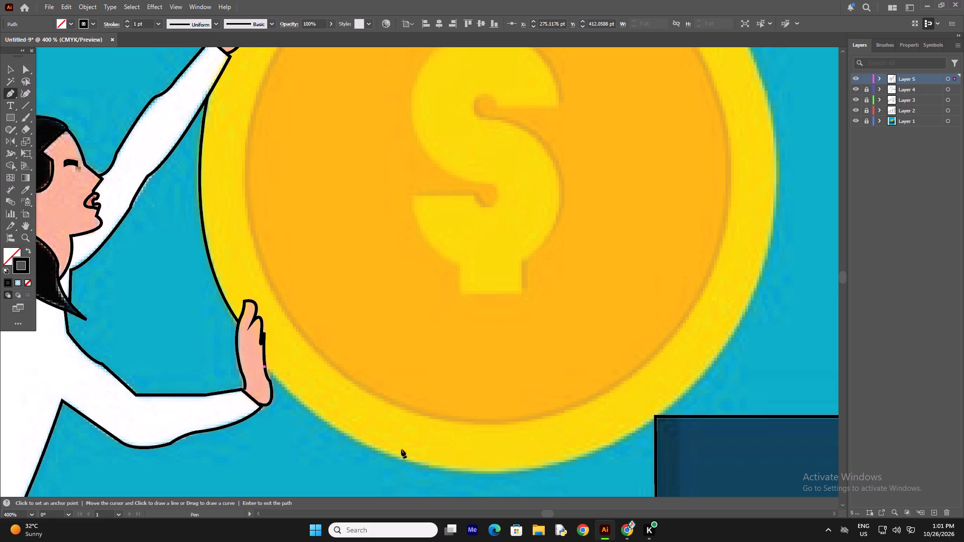
pyautogui.scroll(-5, 344, 415)
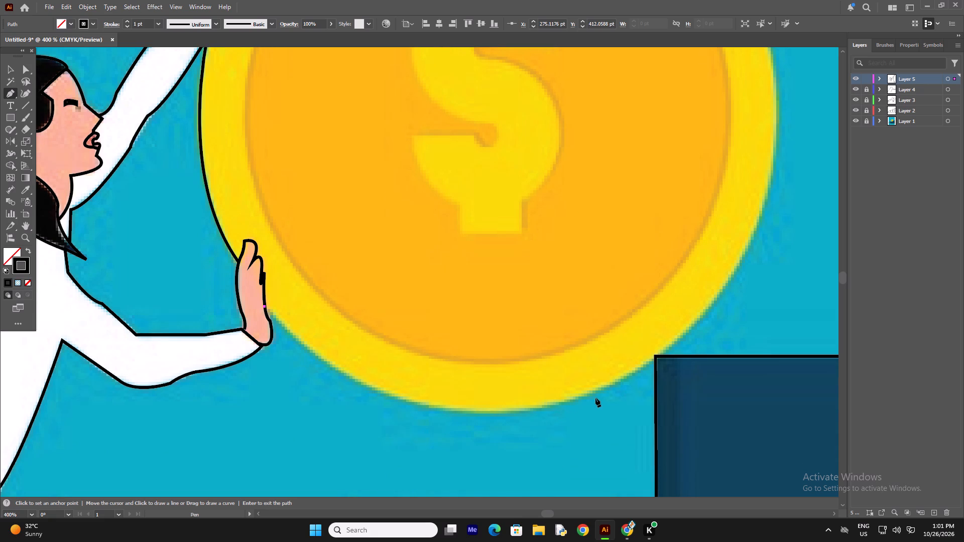
pyautogui.moveTo(598, 391); pyautogui.dragTo(706, 327)
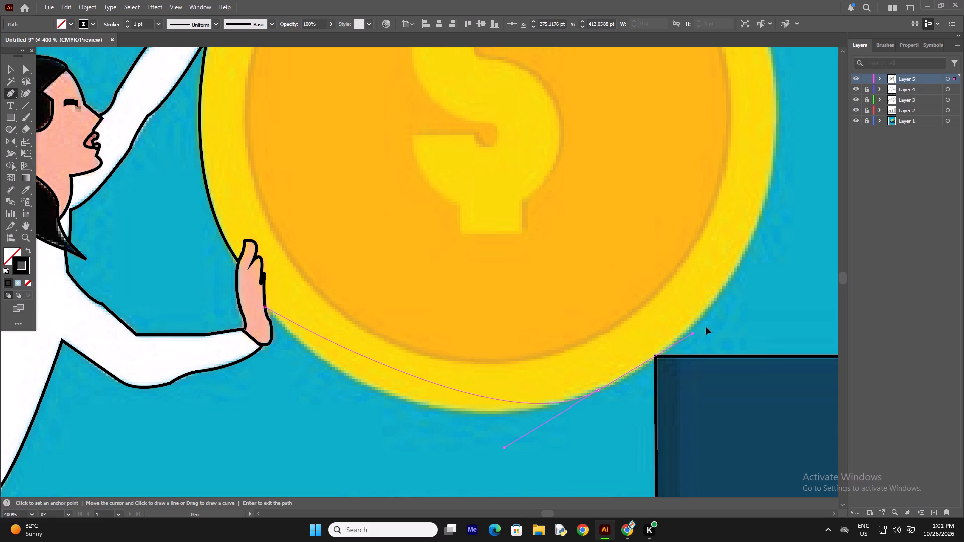
pyautogui.moveTo(706, 327); pyautogui.dragTo(827, 300)
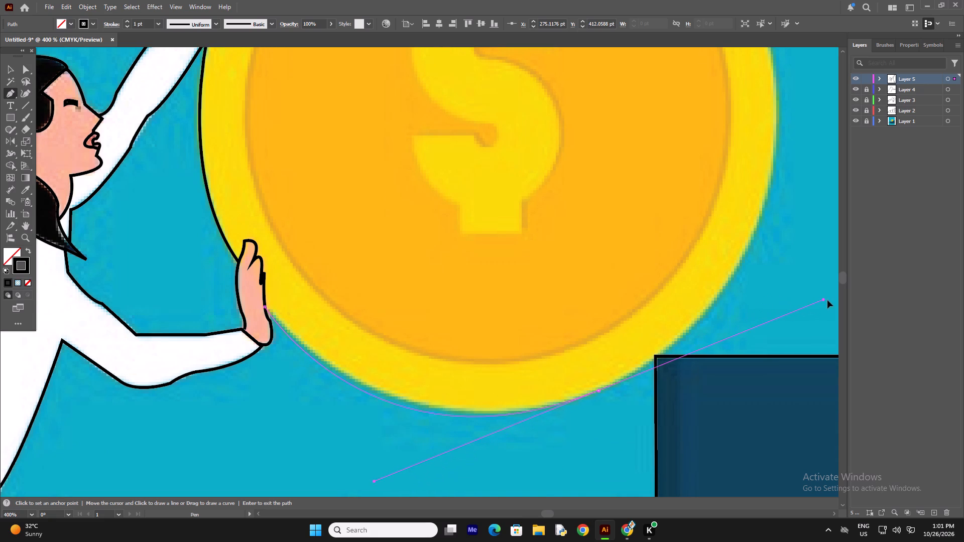
pyautogui.moveTo(827, 300); pyautogui.dragTo(806, 302)
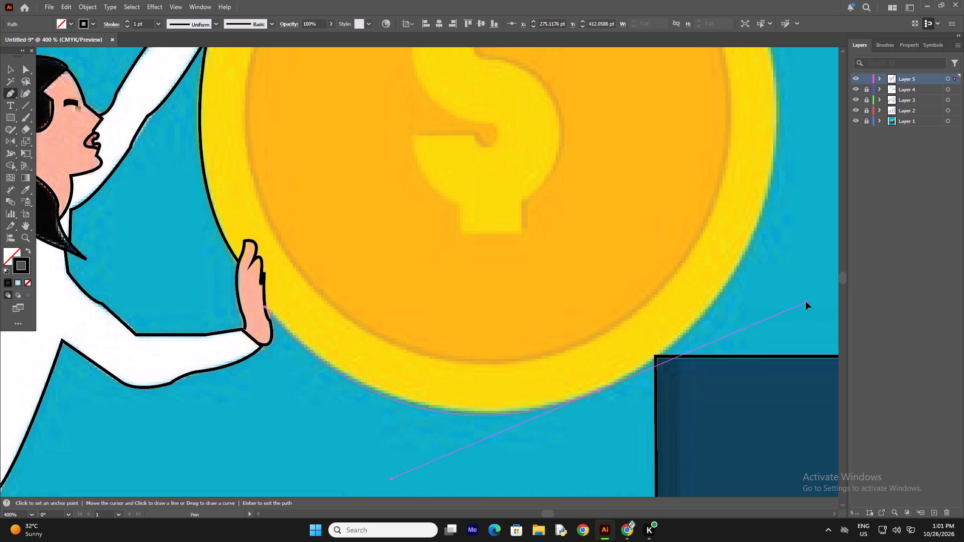
pyautogui.moveTo(806, 302); pyautogui.dragTo(806, 306)
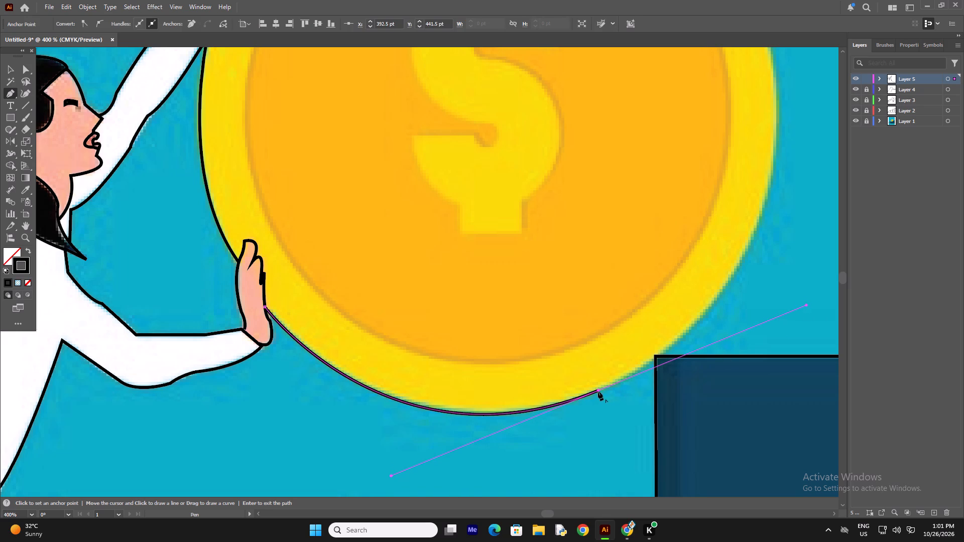
pyautogui.click(598, 391)
pyautogui.moveTo(656, 357); pyautogui.dragTo(670, 343)
# Continue the rim outline from the bar's corner up the coin's far side to its upper shoulder, fitting the curves to the edge.
pyautogui.scroll(2, 765, 241)
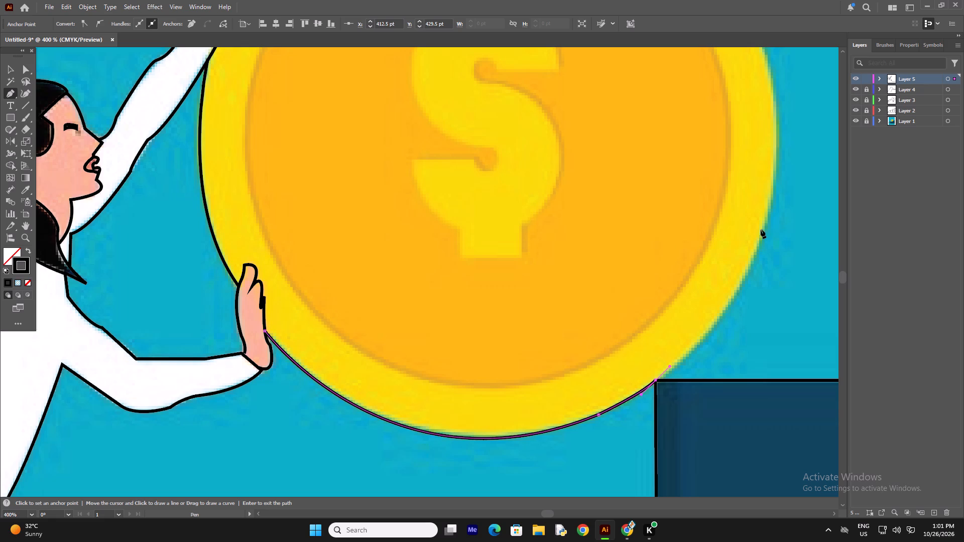
pyautogui.moveTo(769, 204); pyautogui.dragTo(795, 83)
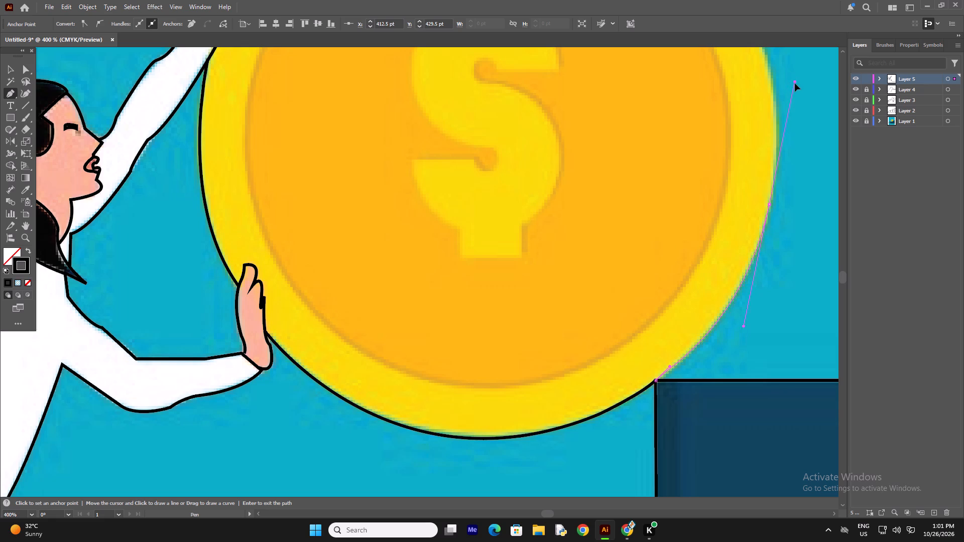
pyautogui.moveTo(795, 83); pyautogui.dragTo(788, 102)
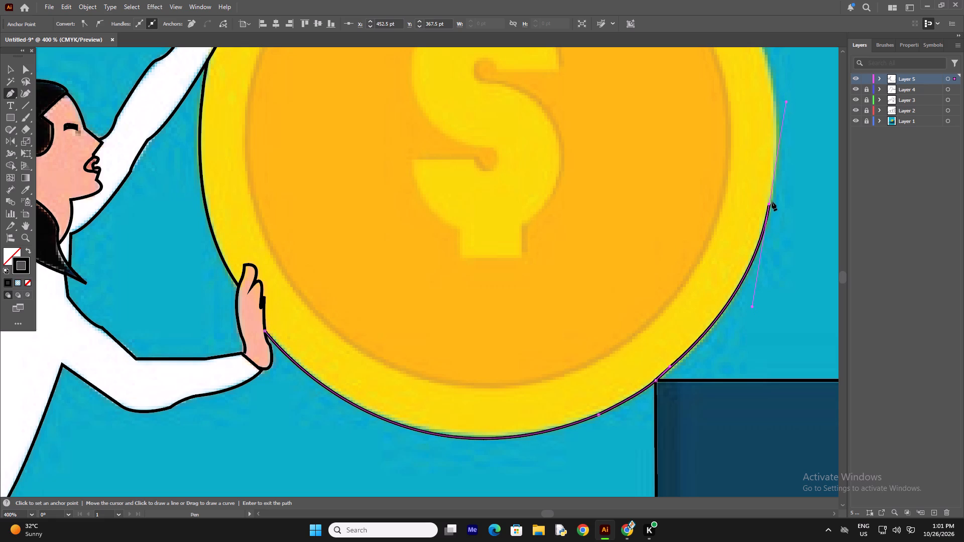
pyautogui.click(770, 204)
pyautogui.scroll(17, 741, 191)
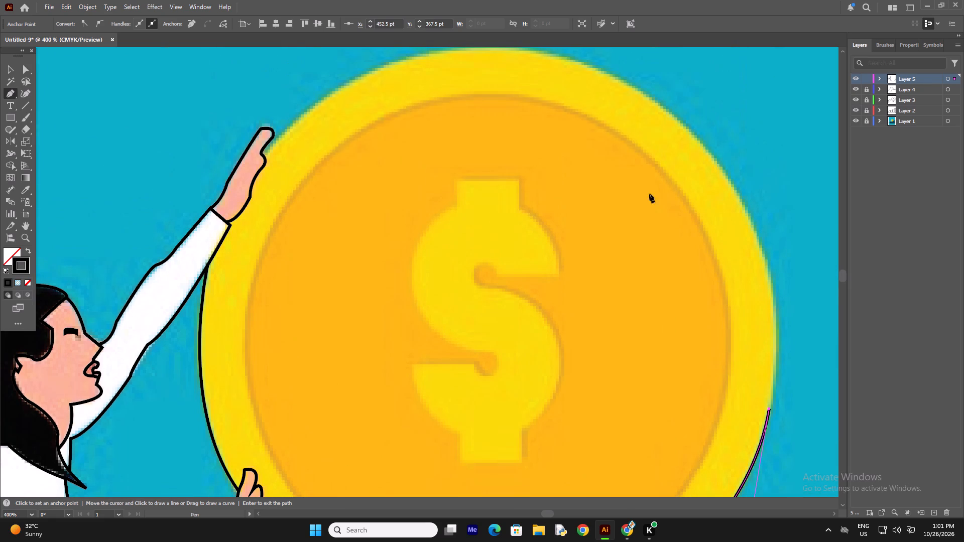
pyautogui.moveTo(649, 99); pyautogui.dragTo(551, 70)
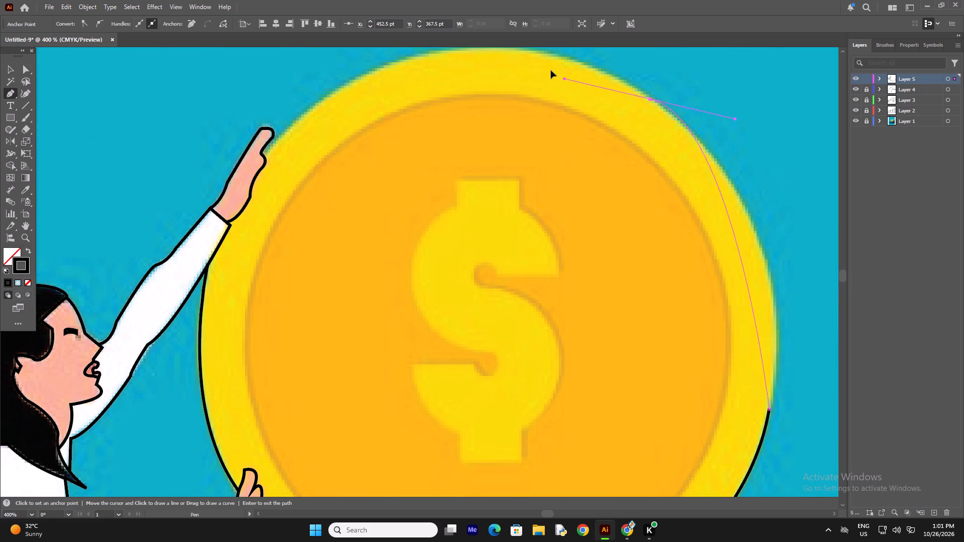
pyautogui.moveTo(551, 70); pyautogui.dragTo(468, 116)
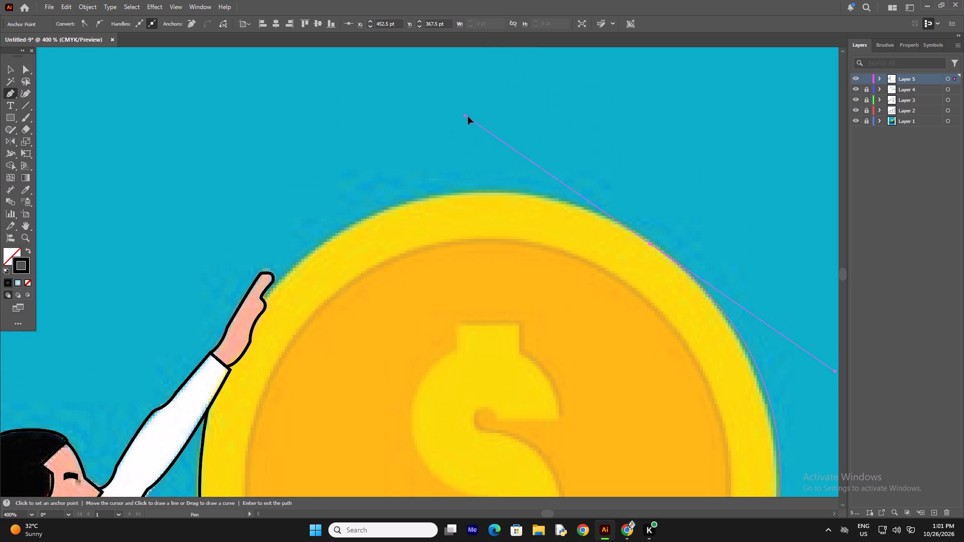
pyautogui.moveTo(468, 116); pyautogui.dragTo(476, 119)
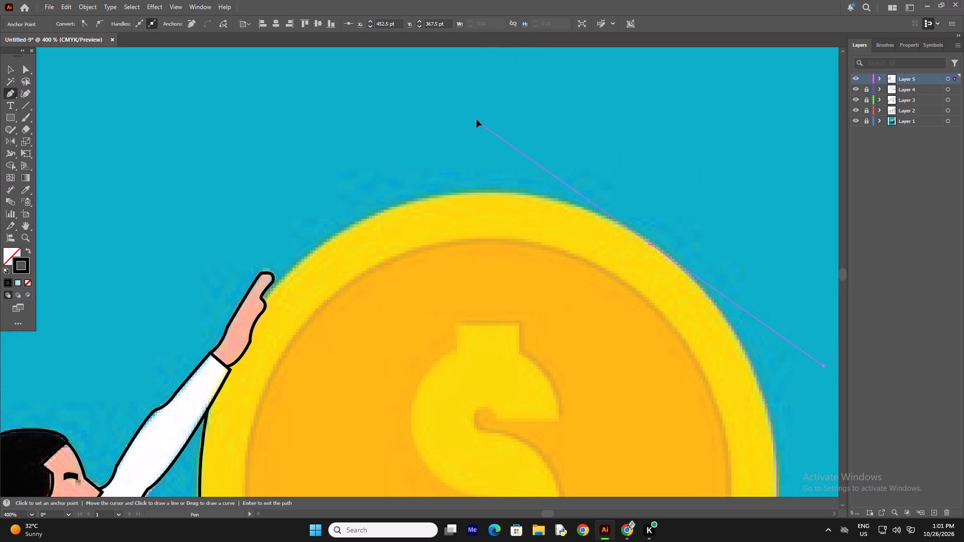
pyautogui.moveTo(476, 119); pyautogui.dragTo(477, 116)
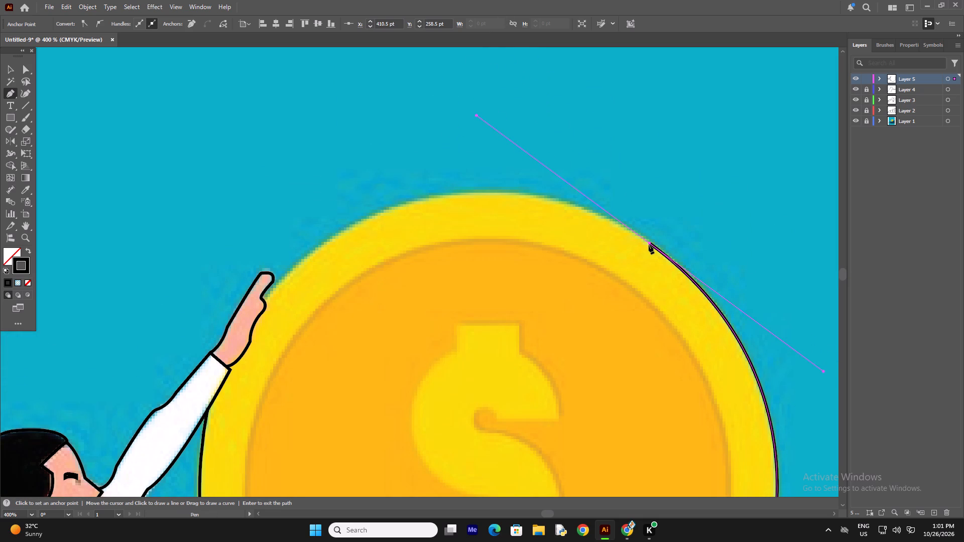
pyautogui.click(649, 243)
# Carry the rim outline over the coin's top to the raised hand's finger notch and end the path there.
pyautogui.scroll(-6, 226, 324)
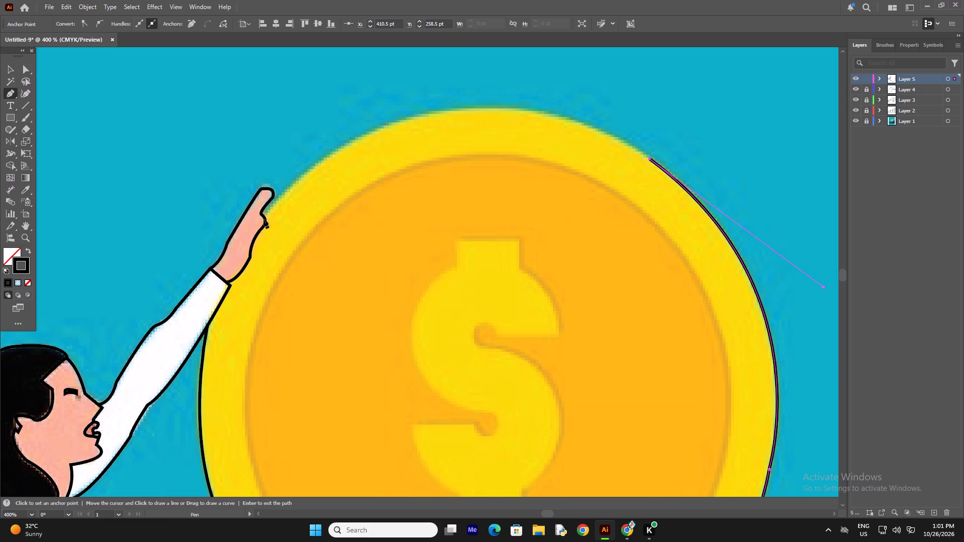
pyautogui.moveTo(264, 219); pyautogui.dragTo(113, 420)
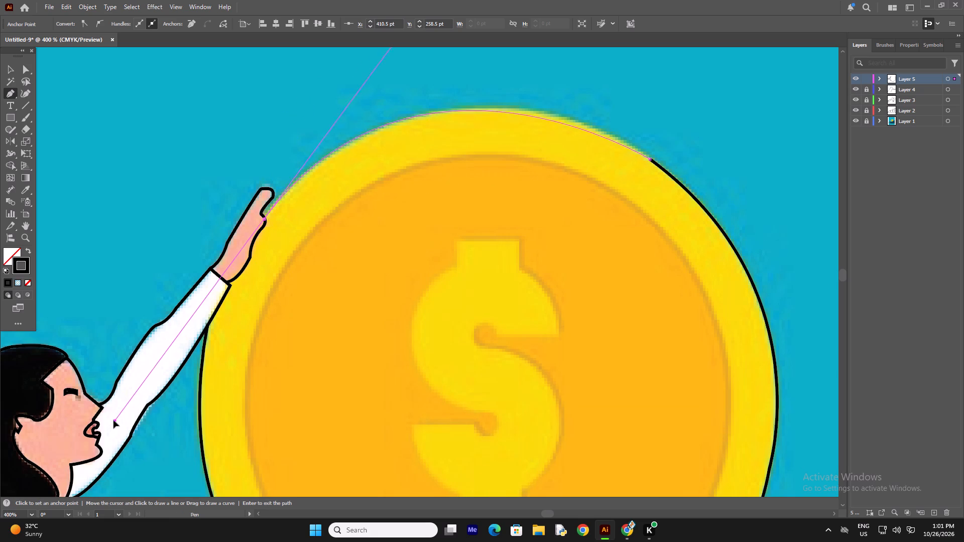
pyautogui.moveTo(113, 420); pyautogui.dragTo(89, 426)
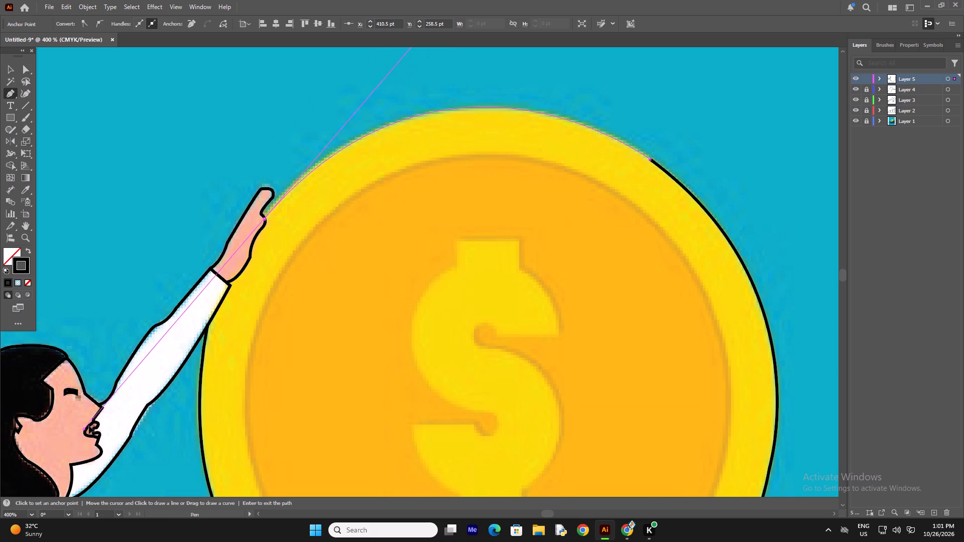
pyautogui.moveTo(89, 426); pyautogui.dragTo(80, 421)
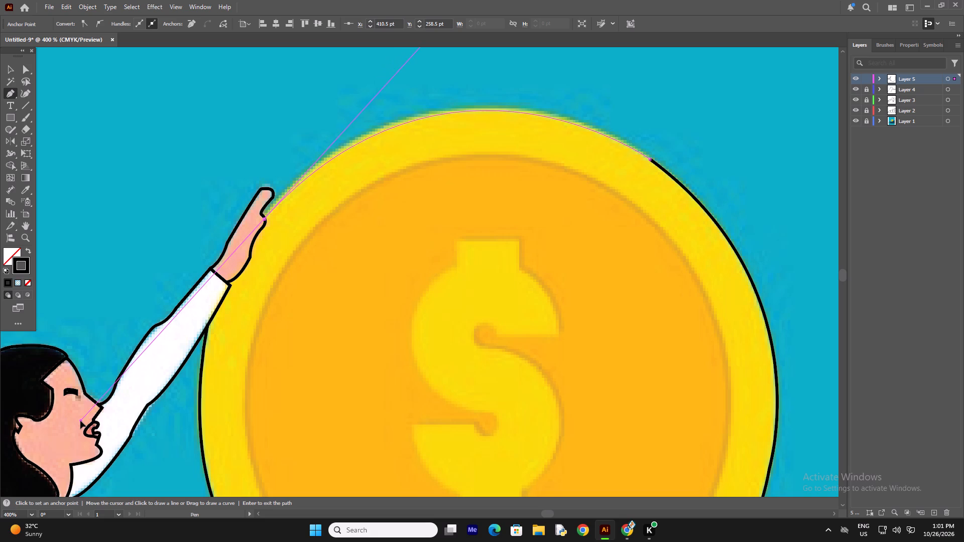
pyautogui.moveTo(80, 421); pyautogui.dragTo(76, 425)
pyautogui.scroll(-5, 79, 411)
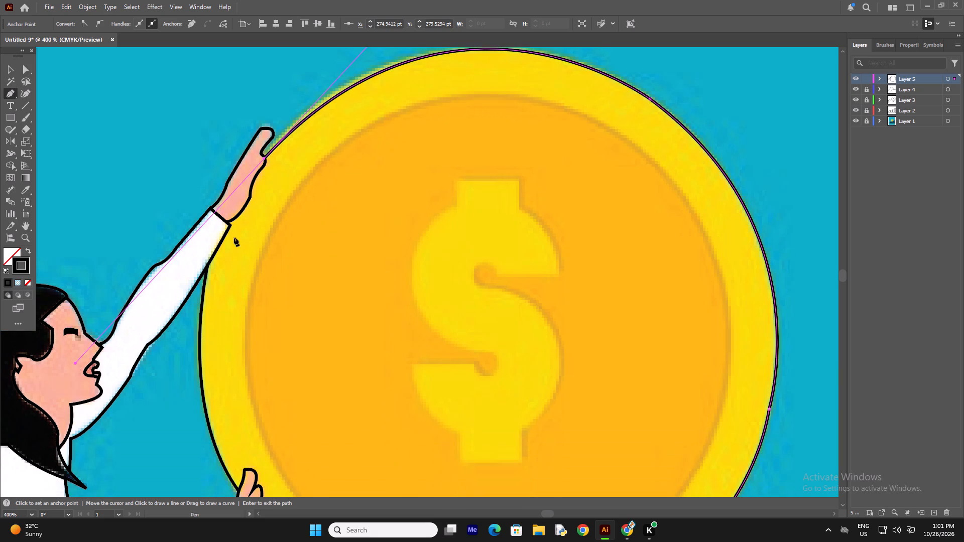
pyautogui.scroll(-2, 234, 237)
pyautogui.rightClick(280, 215)
pyautogui.click(310, 179)
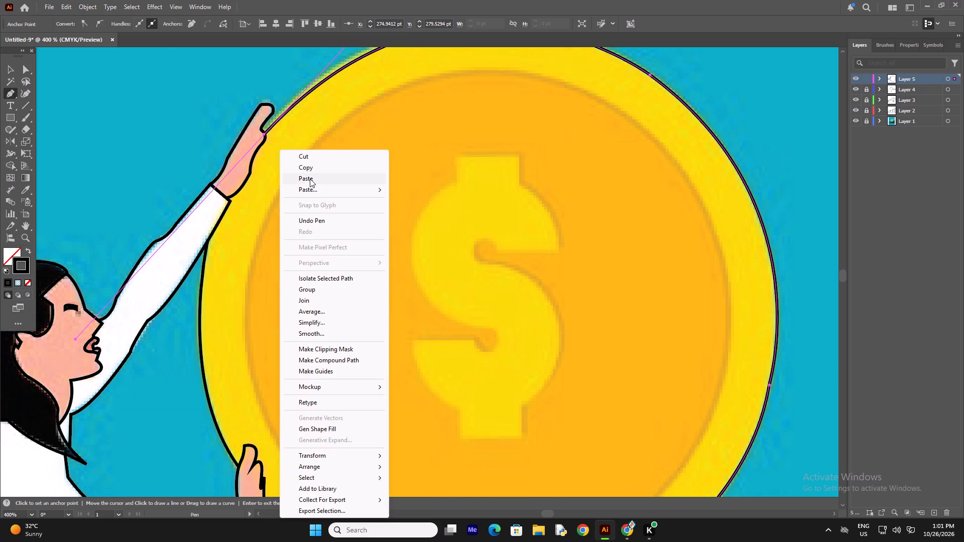
pyautogui.press('BackSpace')
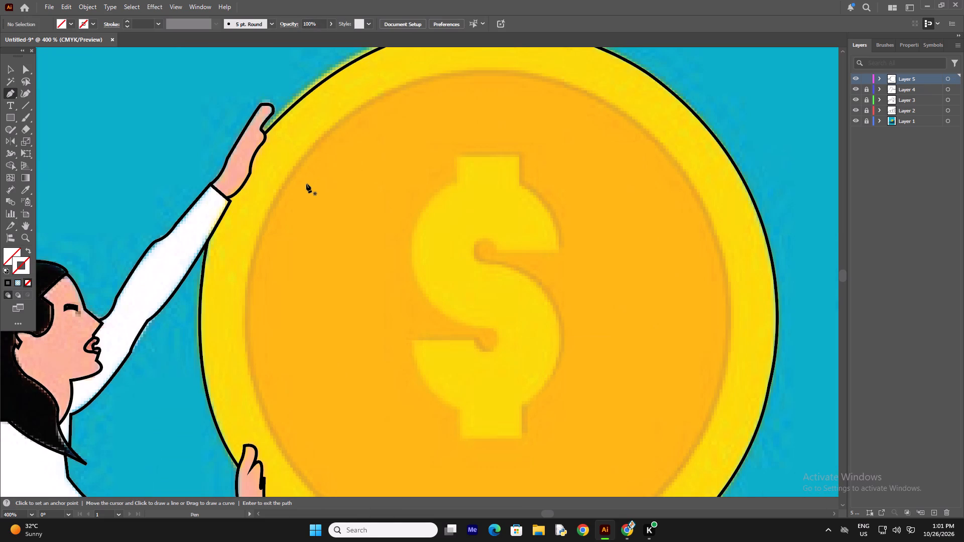
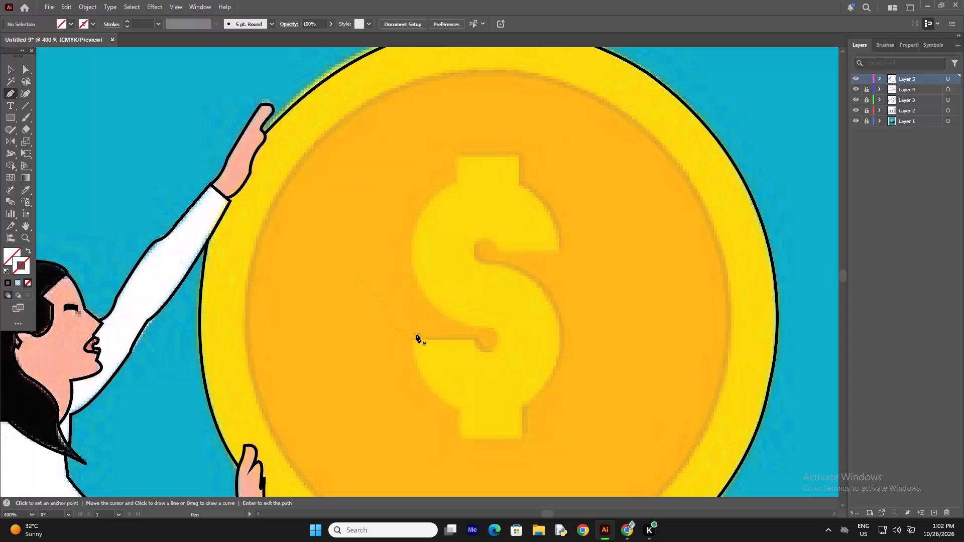
# Start a Pen tool path around the dollar sign's top stub, from its left base corner over to its right base corner.
pyautogui.hotkey('ctrl', '-')
pyautogui.hotkey('ctrl', '-')
pyautogui.hotkey('ctrl', '-')
pyautogui.hotkey('ctrl', '-')
pyautogui.hotkey('ctrl', '-')
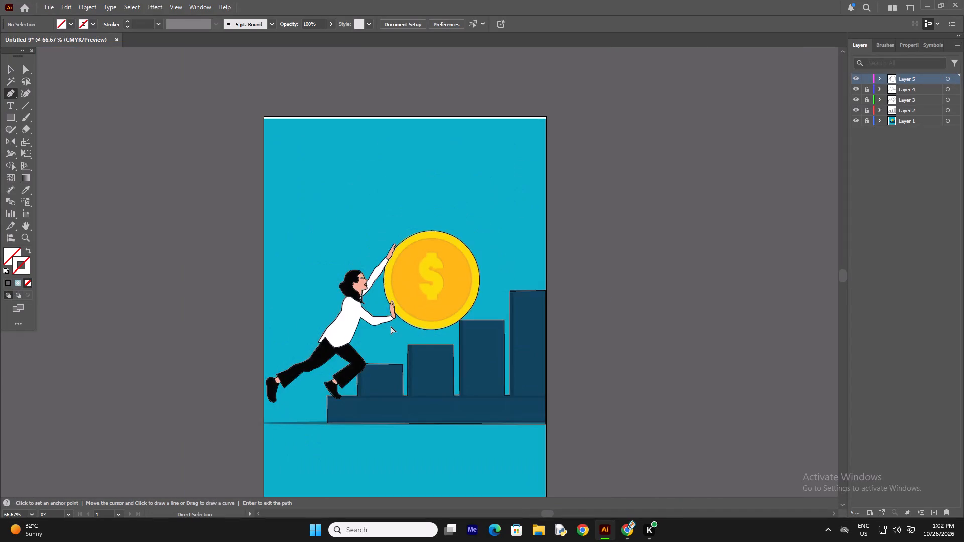
pyautogui.hotkey('ctrl', '+')
pyautogui.hotkey('ctrl', '+')
pyautogui.hotkey('ctrl', '+')
pyautogui.hotkey('ctrl', '+')
pyautogui.hotkey('ctrl', '+')
pyautogui.hotkey('ctrl', '+')
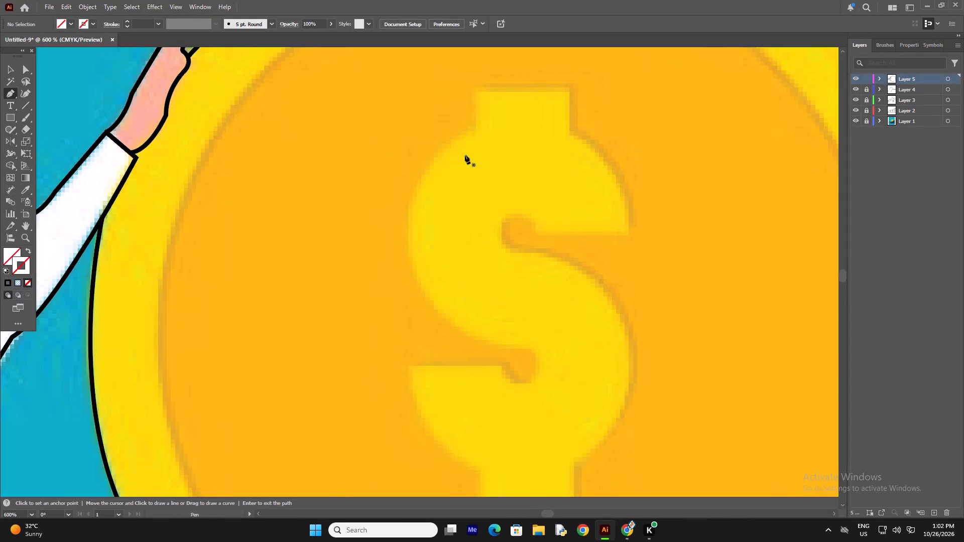
pyautogui.click(473, 131)
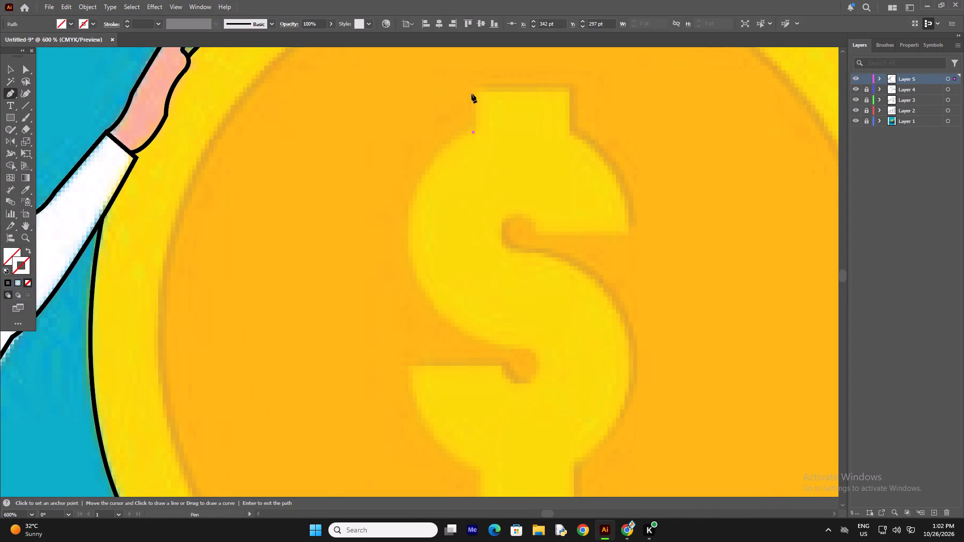
pyautogui.click(472, 90)
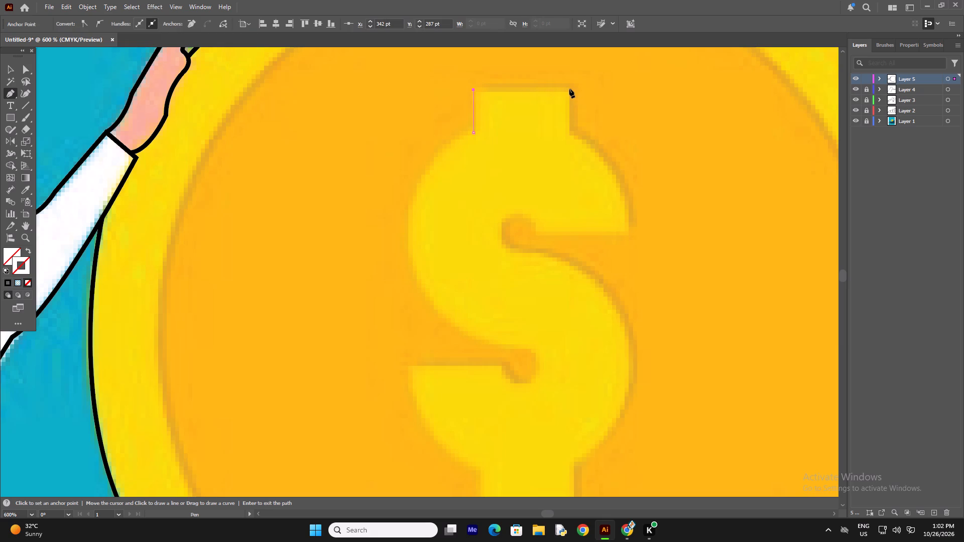
pyautogui.click(569, 89)
pyautogui.click(570, 134)
# Continue the path along the dollar sign's upper right curve, back along the terminal's flat edge and around the upper inner notch.
pyautogui.moveTo(629, 237); pyautogui.dragTo(626, 318)
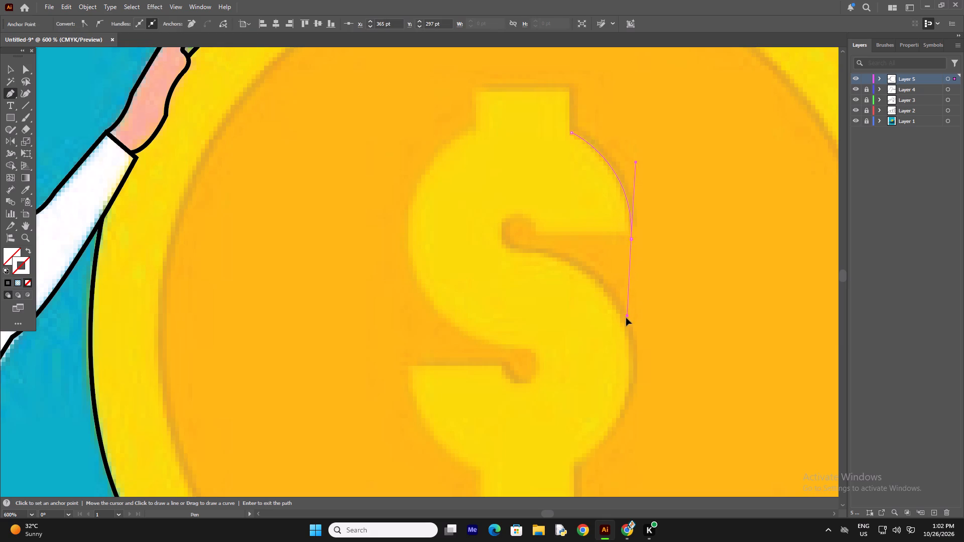
pyautogui.moveTo(626, 318); pyautogui.dragTo(630, 321)
pyautogui.click(632, 238)
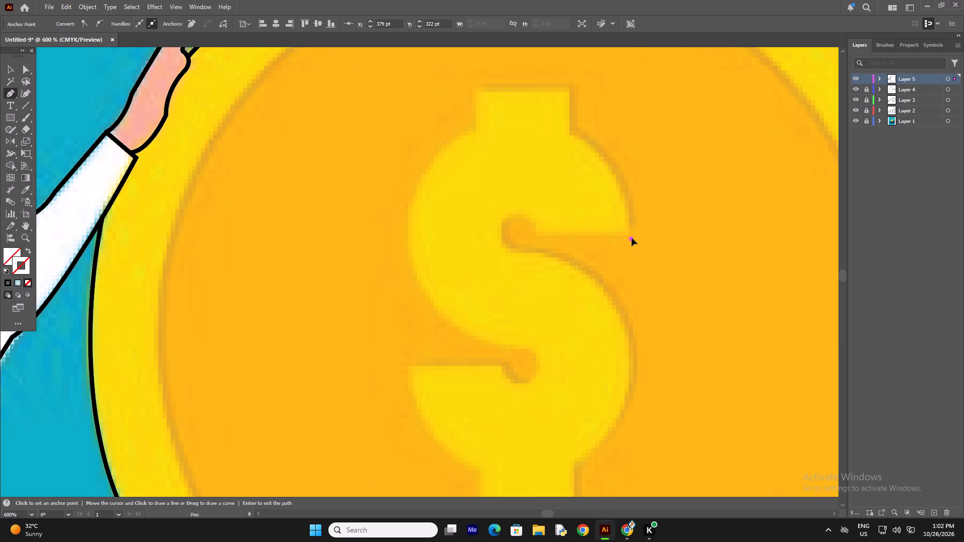
pyautogui.click(540, 235)
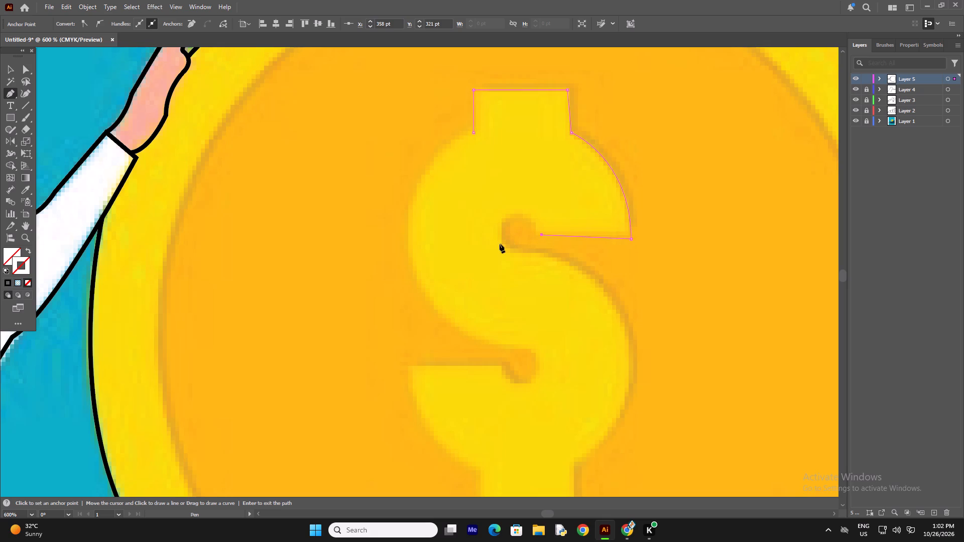
pyautogui.moveTo(503, 225); pyautogui.dragTo(488, 245)
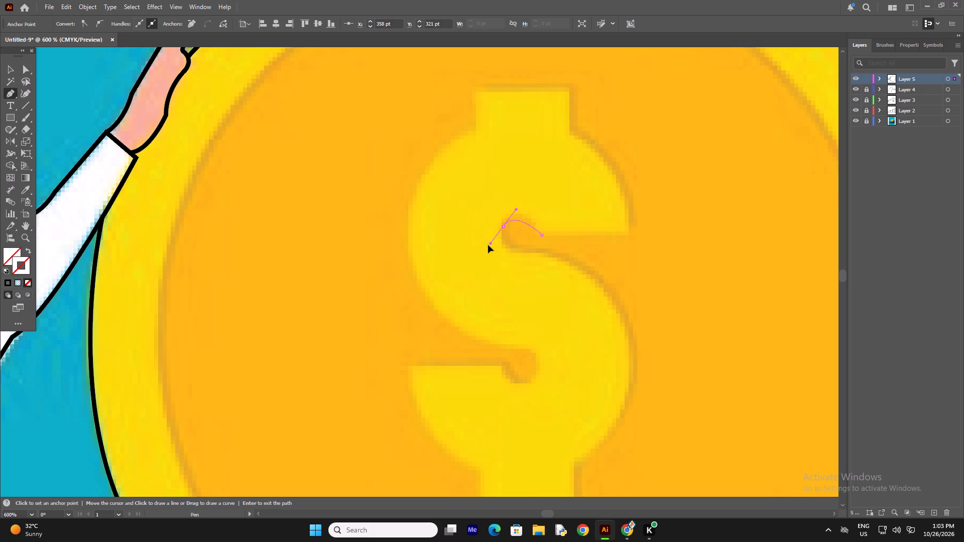
pyautogui.moveTo(488, 245); pyautogui.dragTo(492, 257)
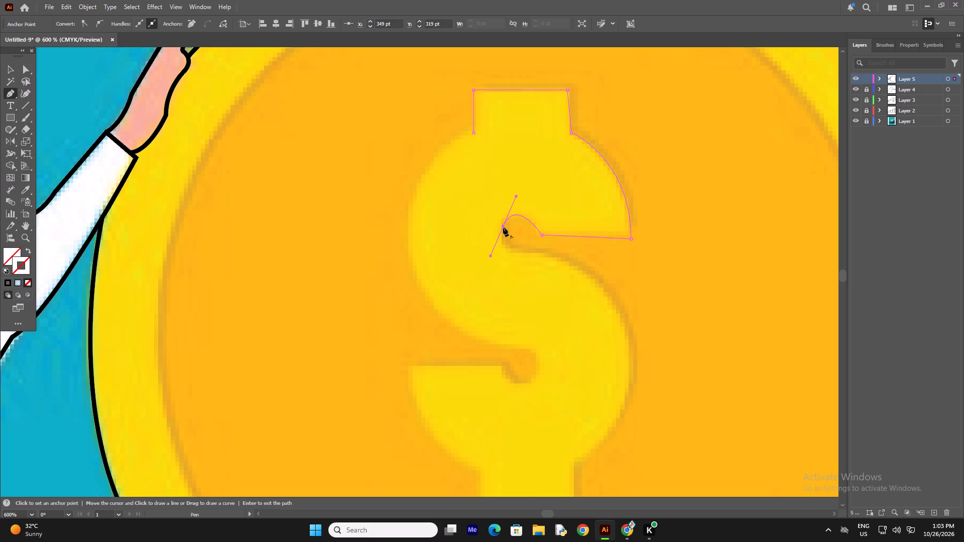
pyautogui.click(503, 227)
pyautogui.moveTo(521, 251); pyautogui.dragTo(544, 253)
pyautogui.click(519, 252)
# Trace the dollar sign's lower right curve down from the upper notch and along the bottom stub to its lower left corner.
pyautogui.moveTo(623, 320); pyautogui.dragTo(650, 385)
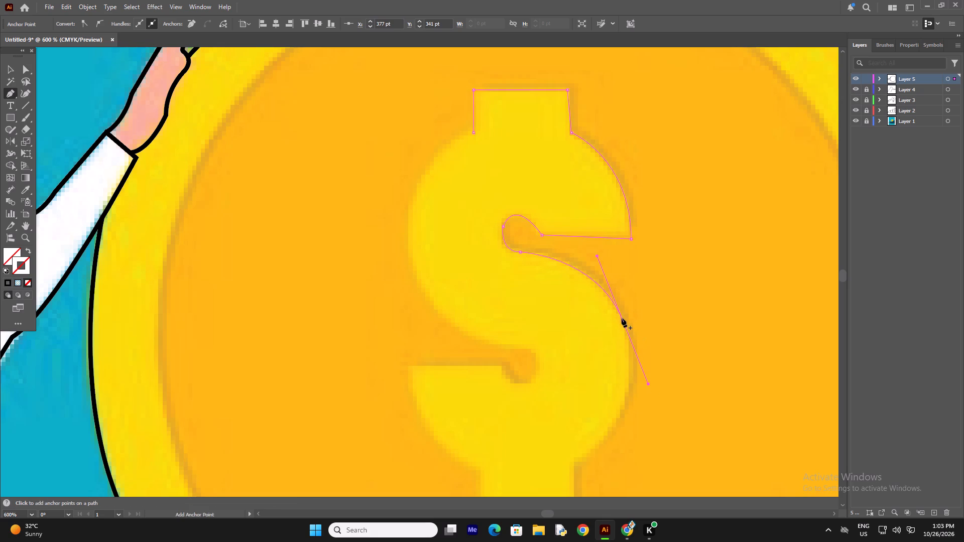
pyautogui.click(623, 319)
pyautogui.scroll(-9, 616, 319)
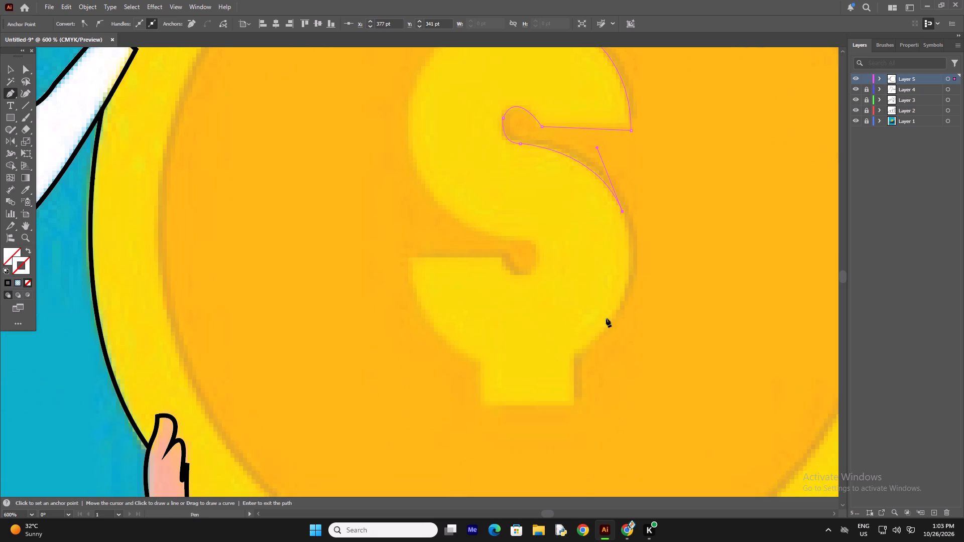
pyautogui.moveTo(575, 356); pyautogui.dragTo(496, 424)
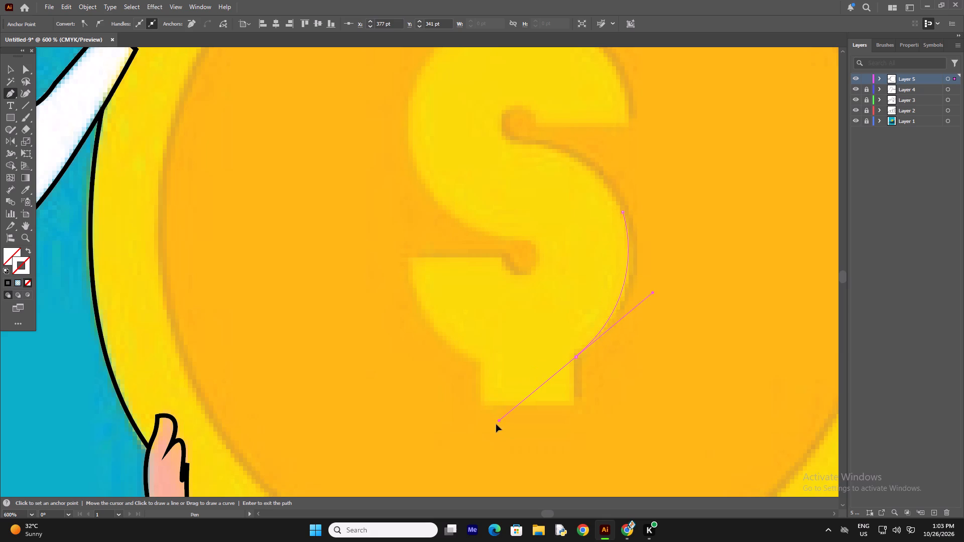
pyautogui.moveTo(496, 424); pyautogui.dragTo(492, 420)
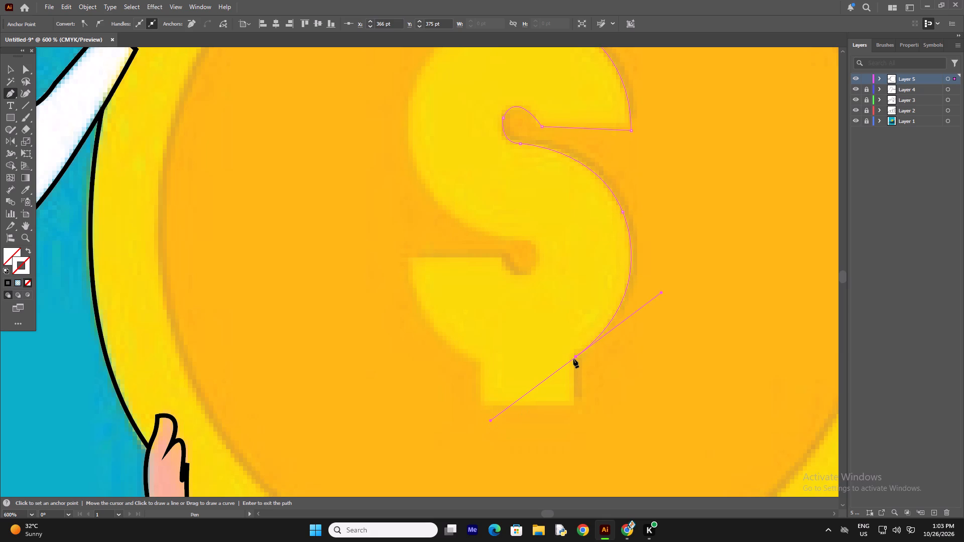
pyautogui.click(575, 358)
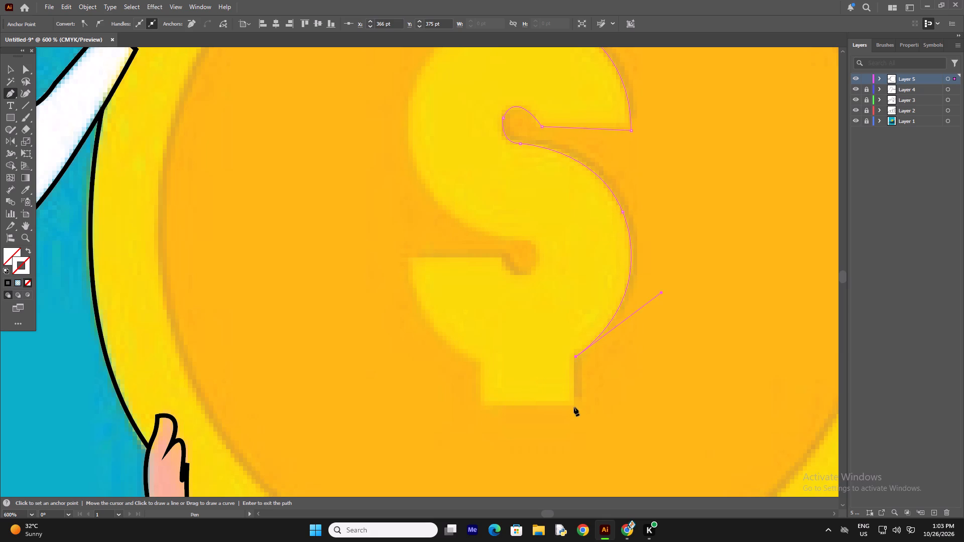
pyautogui.click(574, 407)
pyautogui.click(484, 403)
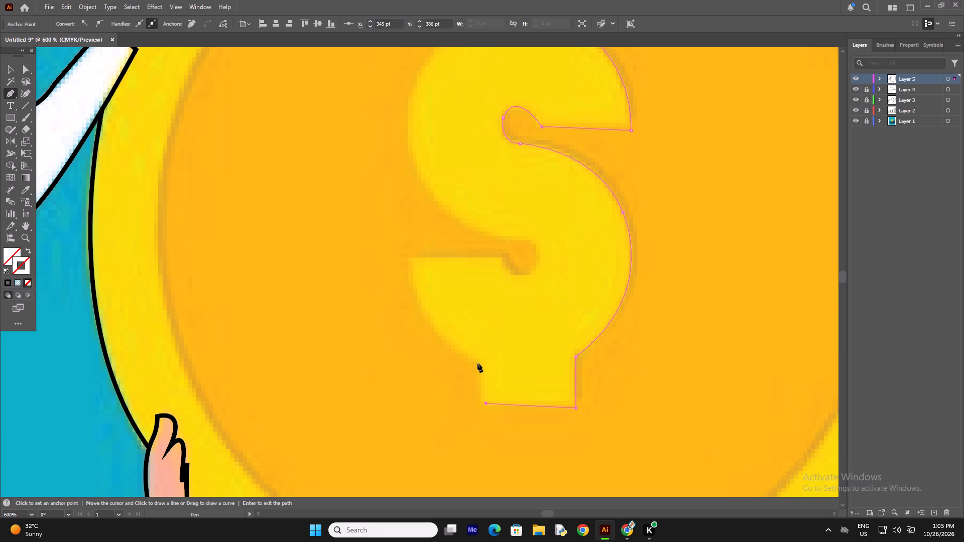
pyautogui.click(477, 363)
pyautogui.scroll(3, 387, 319)
pyautogui.press('BackSpace')
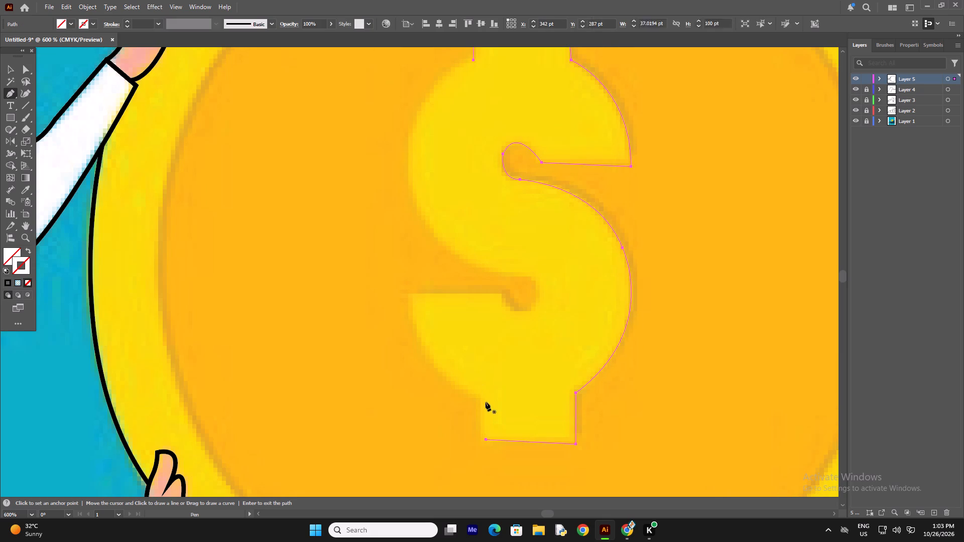
# Start a new path at the bottom stub's lower left corner and trace up the lower left curve to the terminal's tip.
pyautogui.click(480, 445)
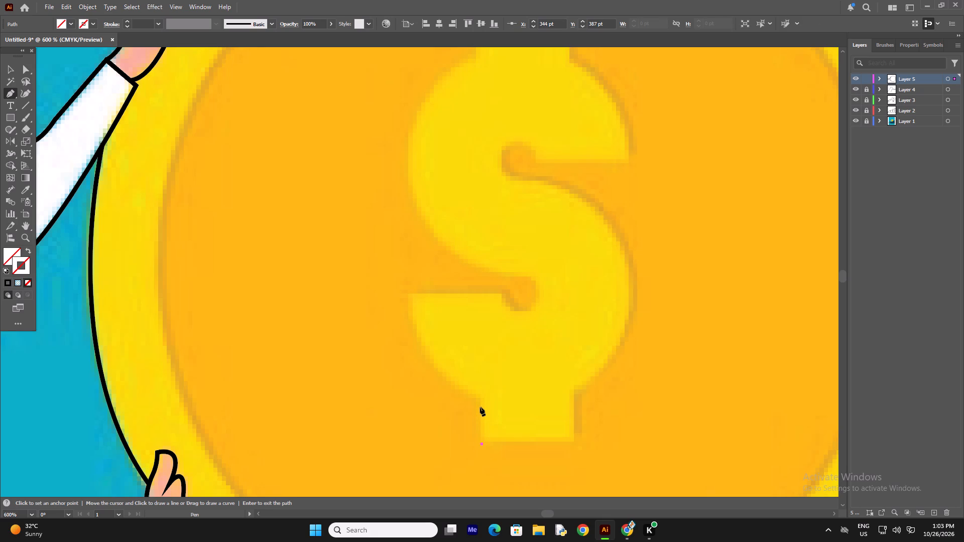
pyautogui.click(479, 401)
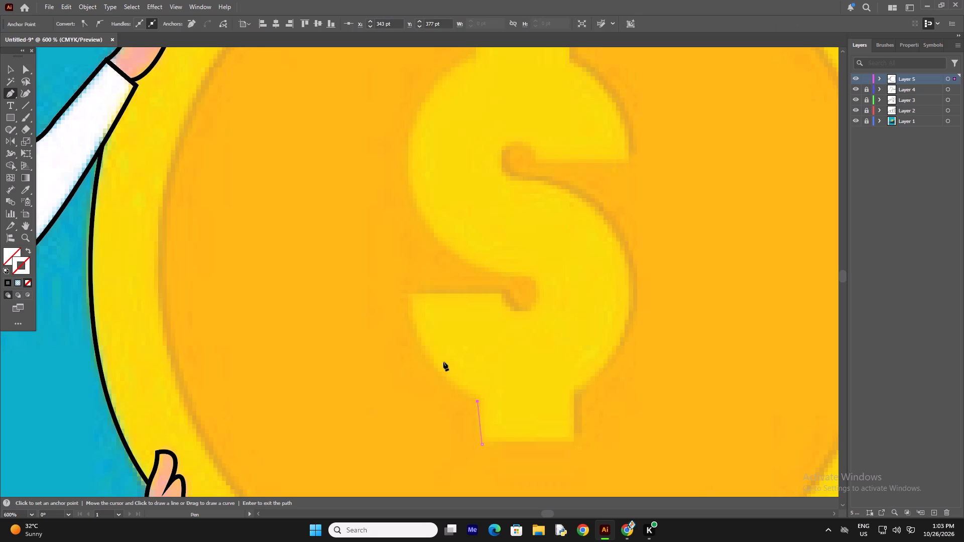
pyautogui.moveTo(409, 296); pyautogui.dragTo(425, 240)
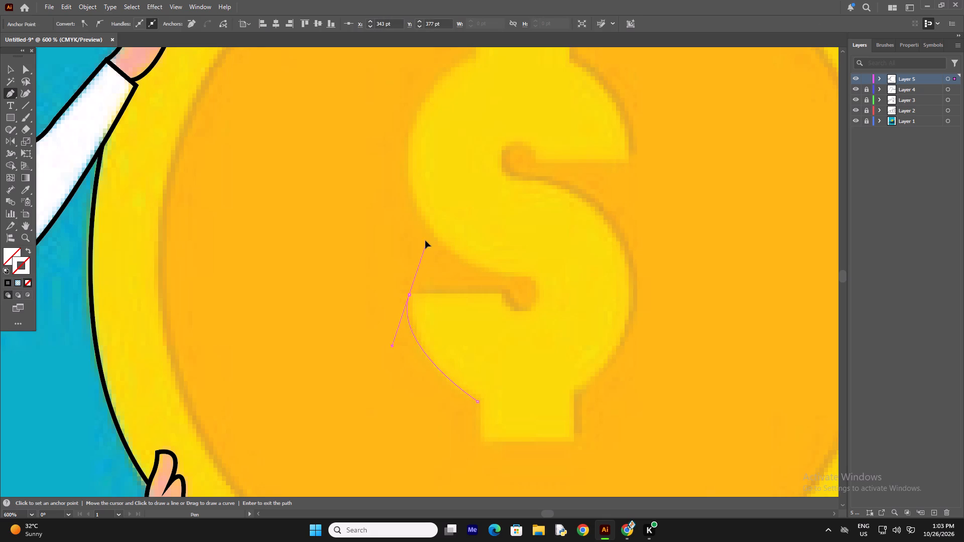
pyautogui.moveTo(425, 240); pyautogui.dragTo(410, 228)
pyautogui.click(410, 294)
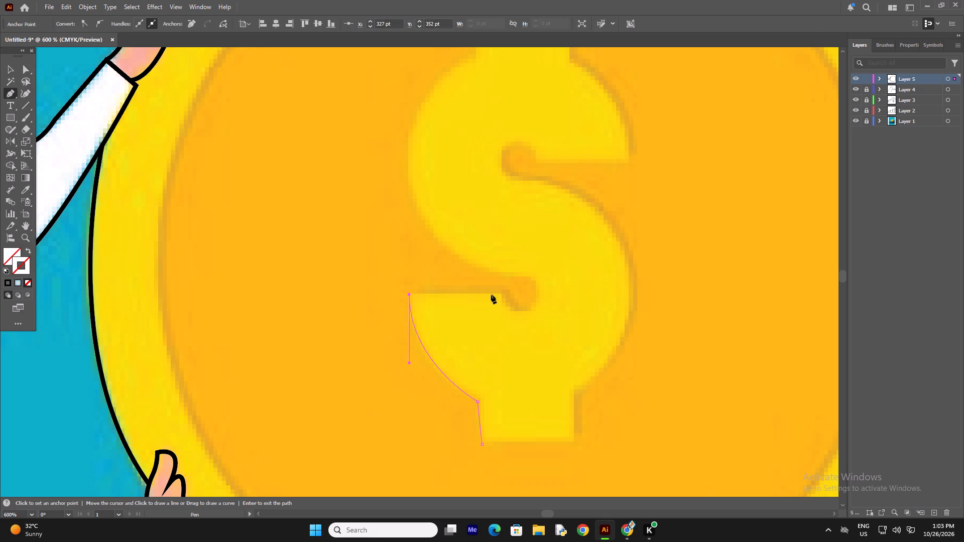
# Trace the lower terminal's flat edge and around the dollar sign's lower inner notch, fitting the curves to the round recess.
pyautogui.click(503, 293)
pyautogui.moveTo(531, 279); pyautogui.dragTo(510, 223)
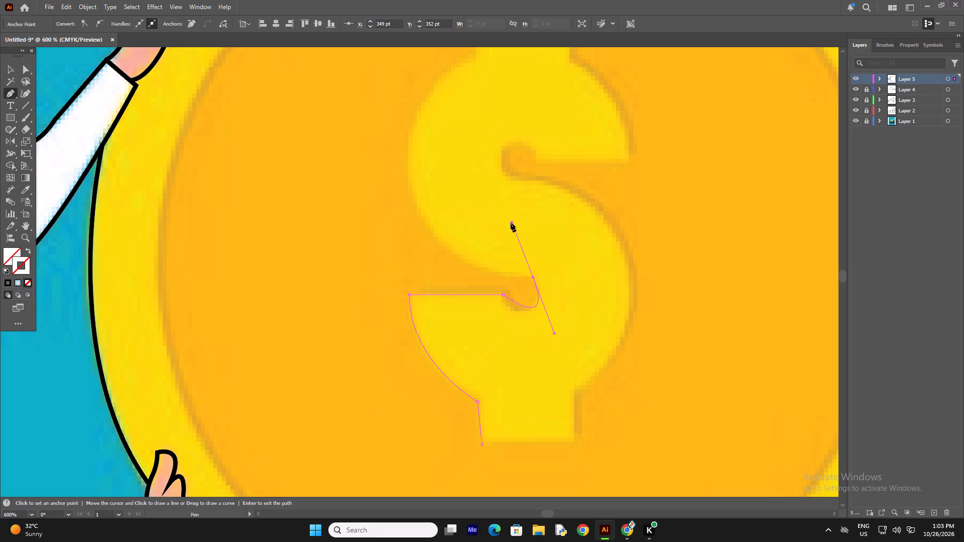
pyautogui.press('BackSpace')
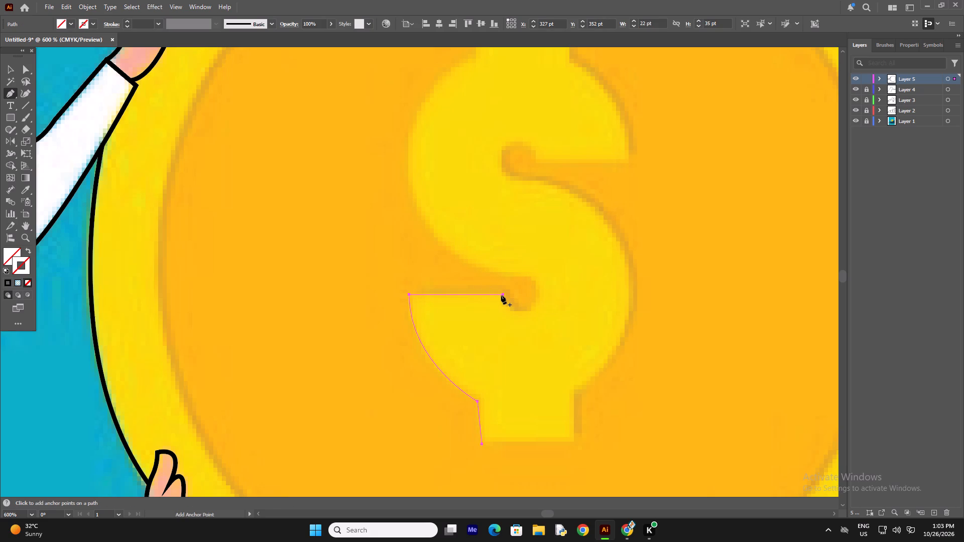
pyautogui.click(503, 296)
pyautogui.moveTo(526, 311); pyautogui.dragTo(541, 304)
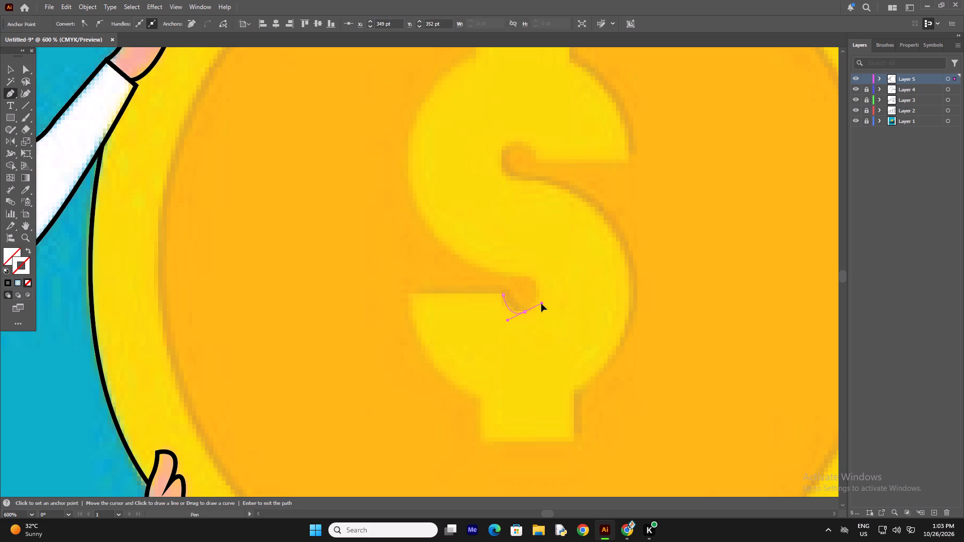
pyautogui.moveTo(541, 304); pyautogui.dragTo(542, 307)
pyautogui.click(523, 311)
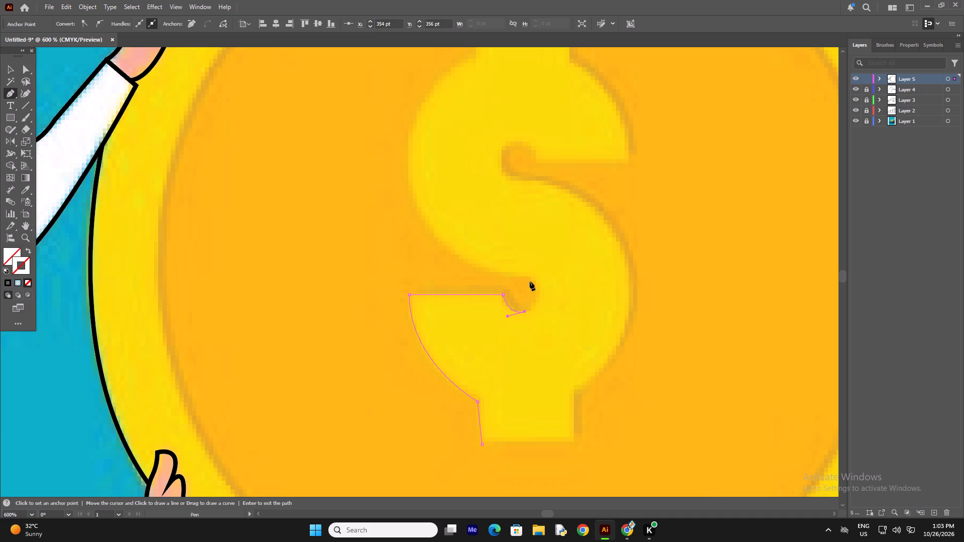
pyautogui.moveTo(529, 278); pyautogui.dragTo(506, 259)
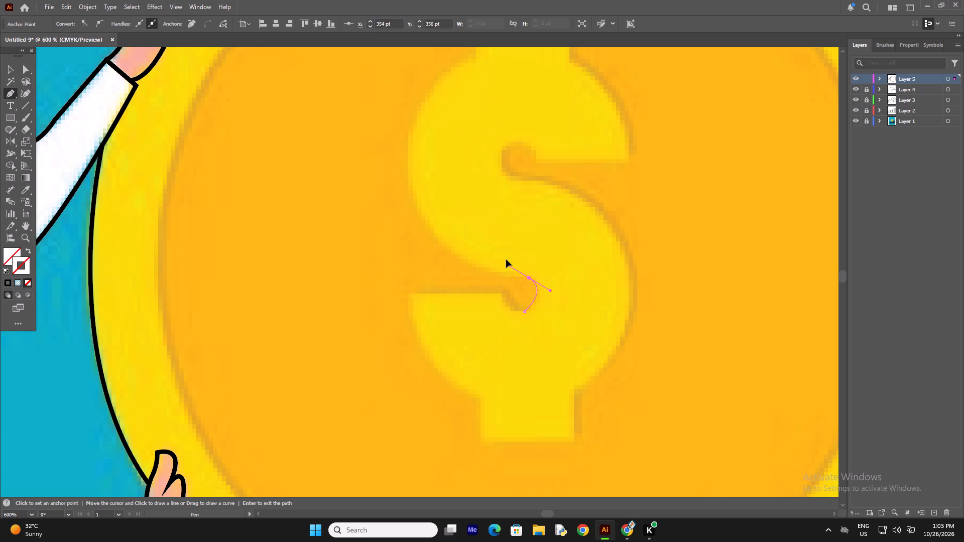
pyautogui.moveTo(506, 259); pyautogui.dragTo(504, 259)
pyautogui.click(530, 278)
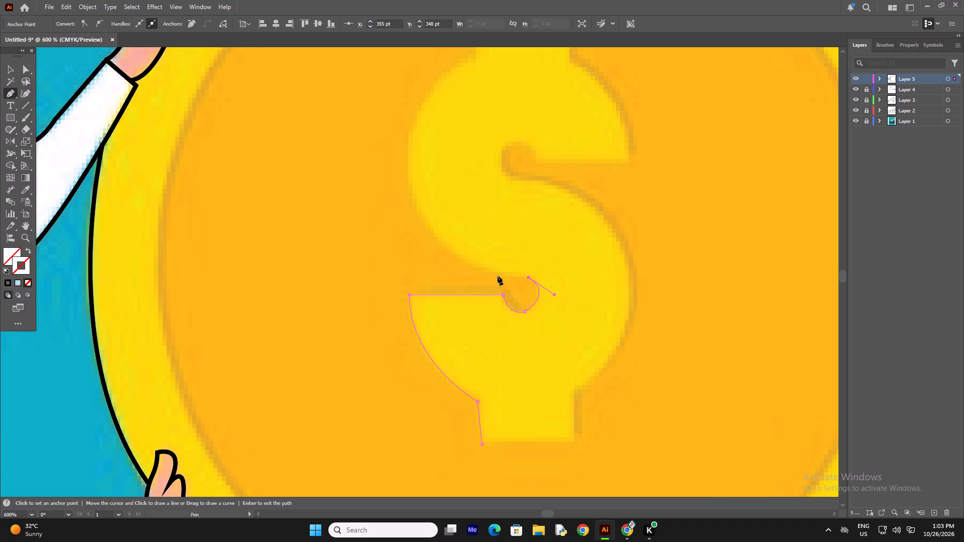
# Carry the path up the dollar sign's left side and join it to the first path's start at the top stub's left base.
pyautogui.moveTo(411, 189); pyautogui.dragTo(385, 88)
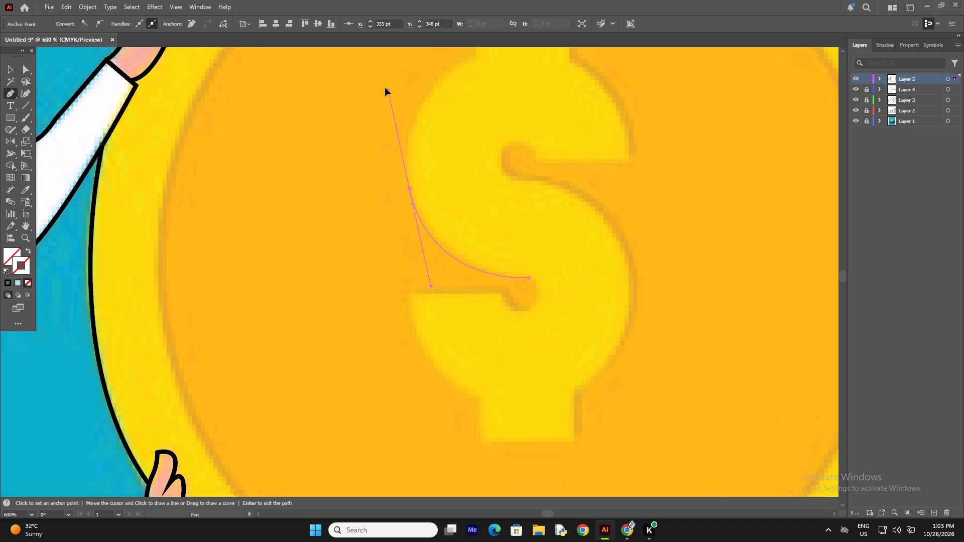
pyautogui.moveTo(385, 88); pyautogui.dragTo(382, 89)
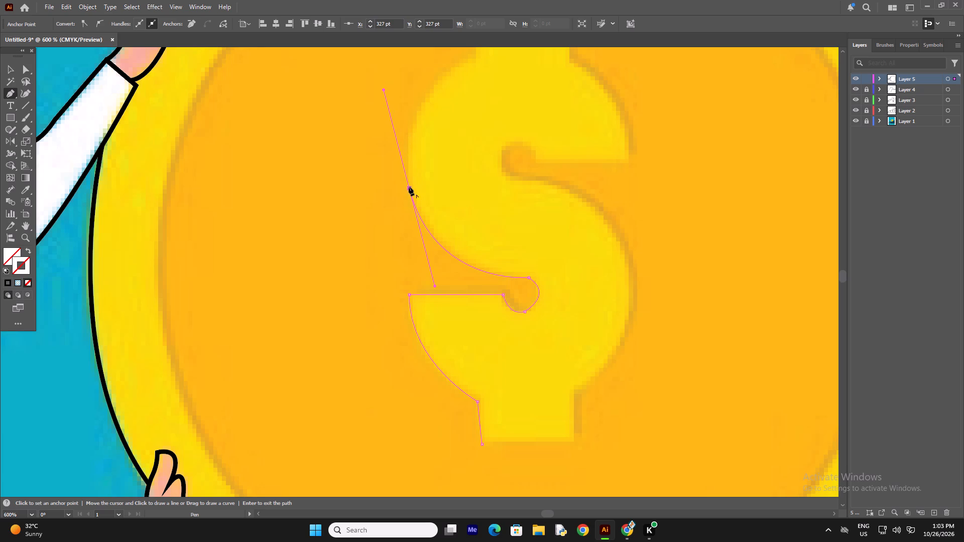
pyautogui.click(409, 187)
pyautogui.scroll(5, 446, 124)
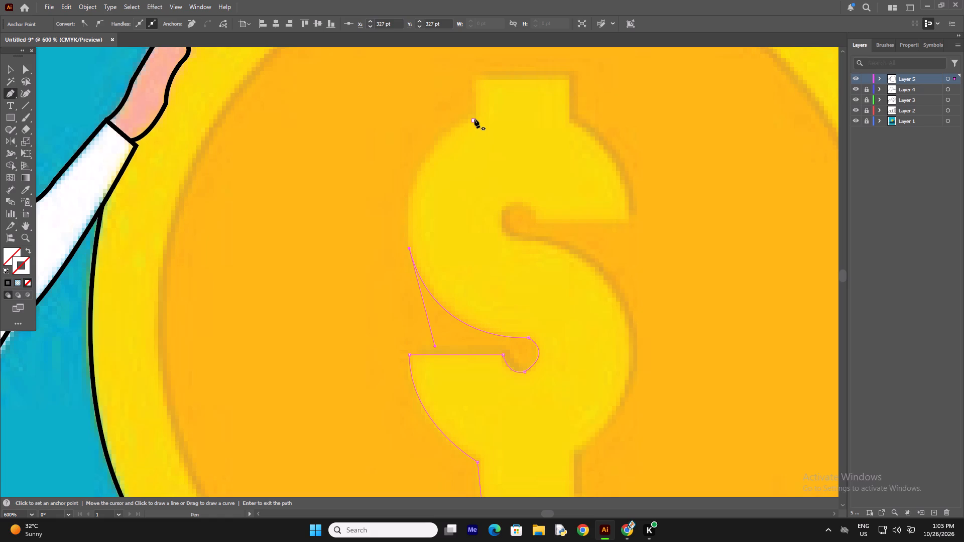
pyautogui.moveTo(474, 119); pyautogui.dragTo(541, 105)
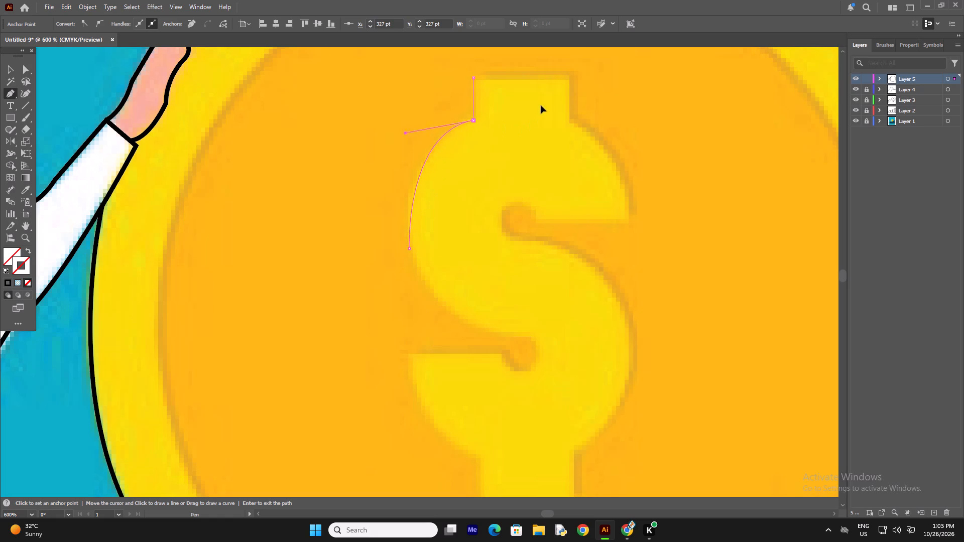
pyautogui.moveTo(541, 105); pyautogui.dragTo(556, 80)
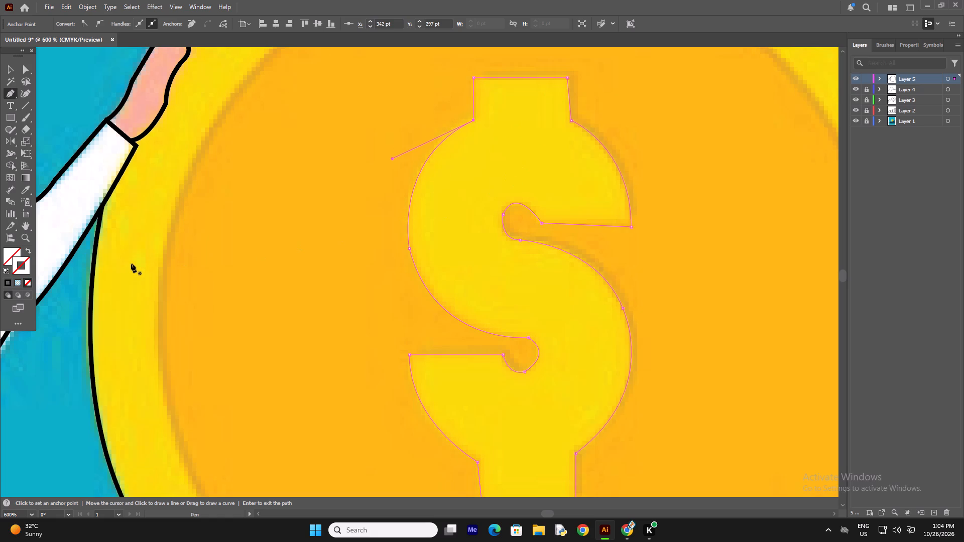
pyautogui.scroll(-7, 127, 263)
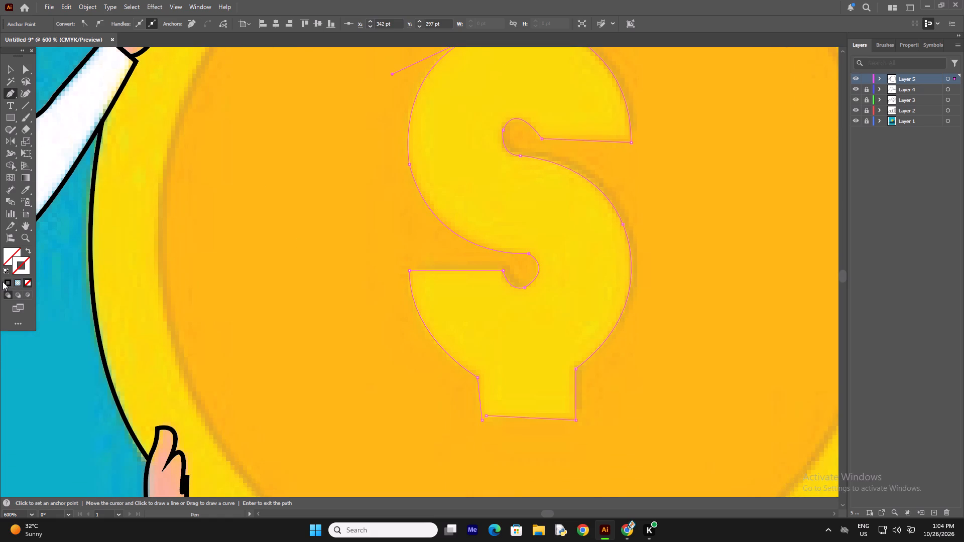
# Apply a solid black (231f20) stroke to the traced dollar sign outline.
pyautogui.click(3, 282)
pyautogui.click(5, 283)
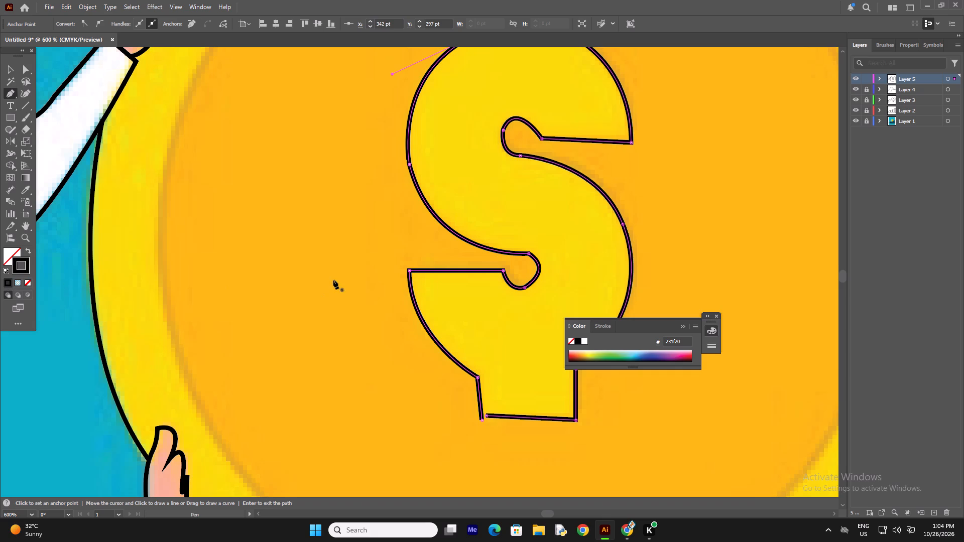
pyautogui.click(716, 317)
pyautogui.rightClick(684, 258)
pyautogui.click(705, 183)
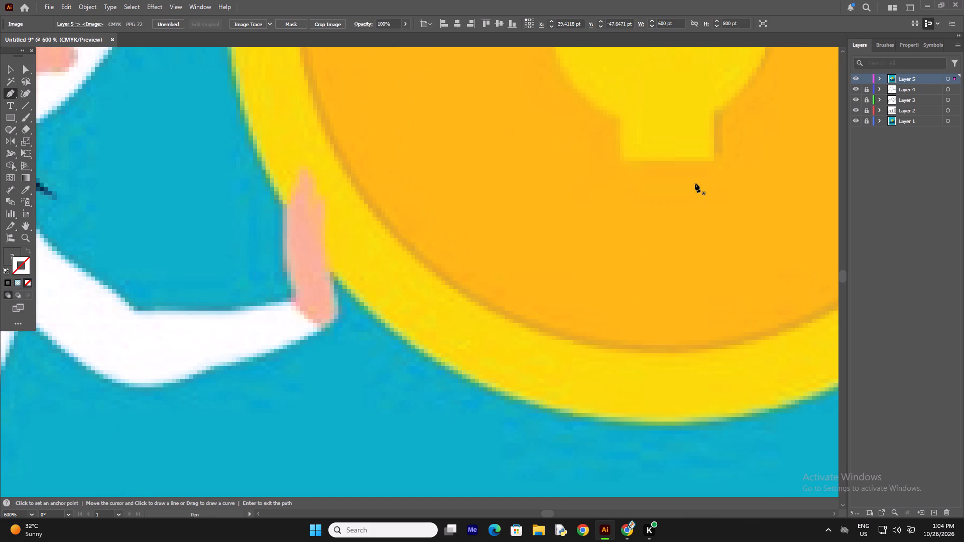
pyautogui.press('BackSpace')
# Lock Layer 5 and add a new empty layer above it.
pyautogui.hotkey('ctrl', '-')
pyautogui.hotkey('ctrl', '-')
pyautogui.hotkey('ctrl', '-')
pyautogui.hotkey('ctrl', '-')
pyautogui.hotkey('ctrl', '-')
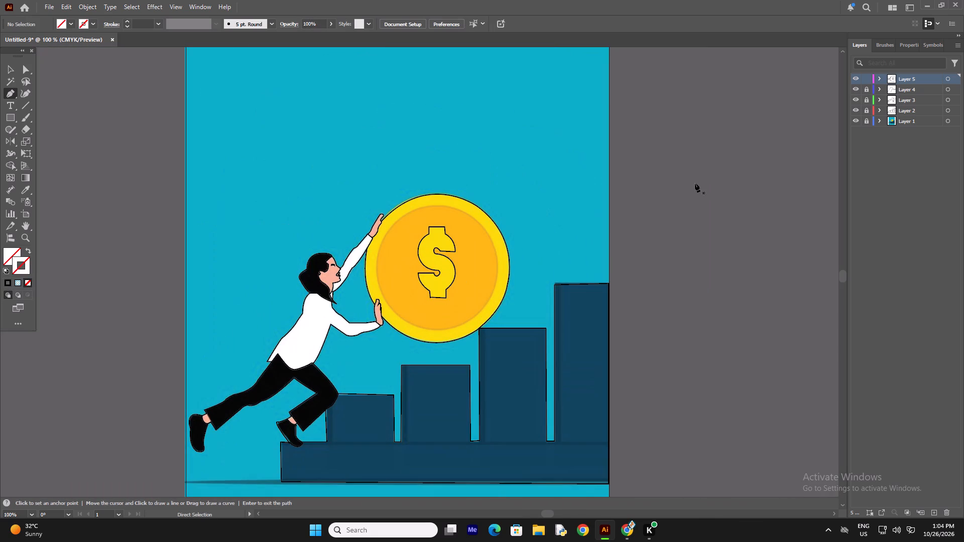
pyautogui.click(862, 83)
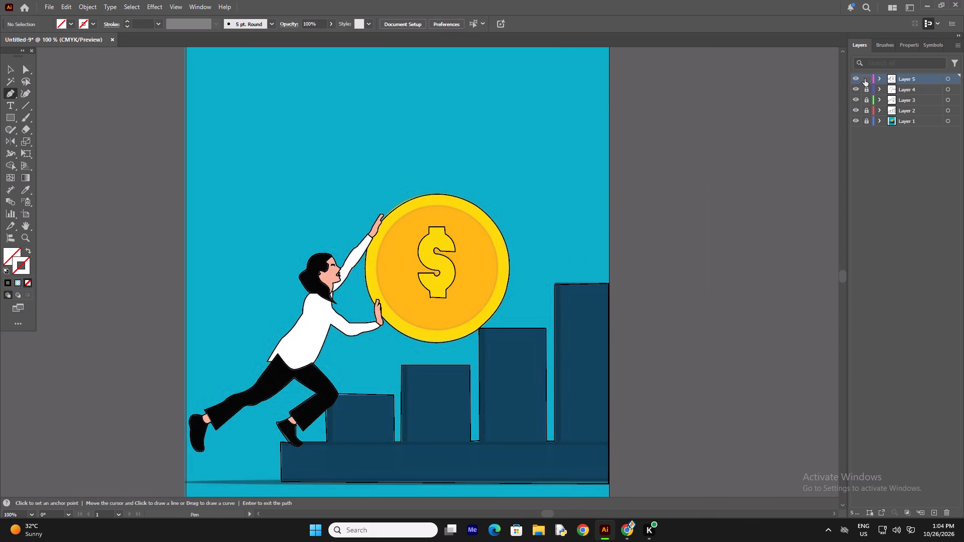
pyautogui.click(865, 79)
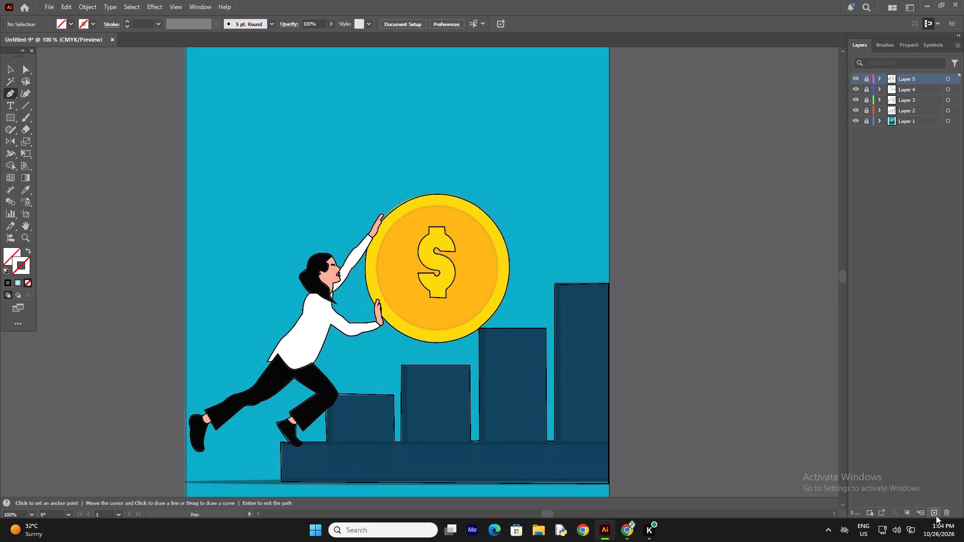
pyautogui.click(936, 515)
# Unlock Layer 1 and move the reference image off the artboard, placing it alongside the artboard's left edge.
pyautogui.click(856, 130)
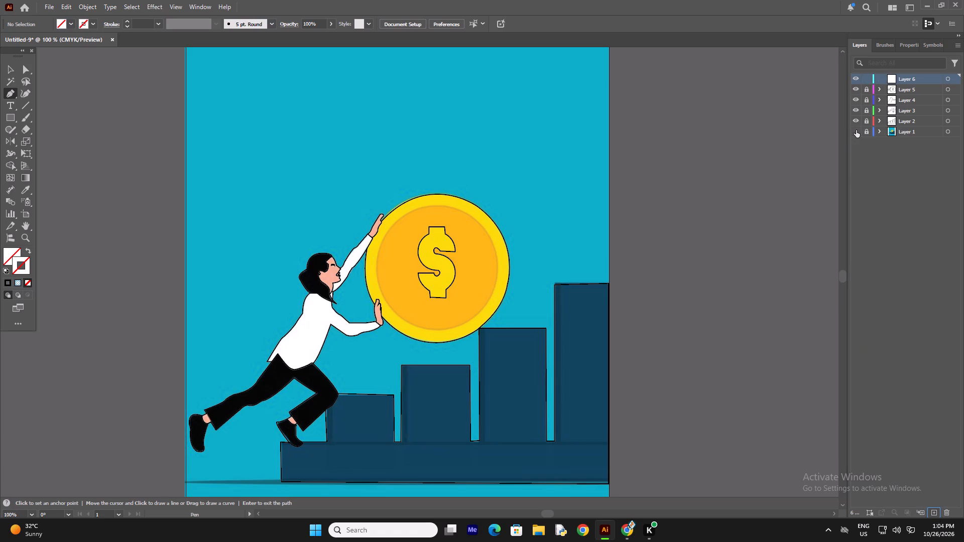
pyautogui.click(857, 130)
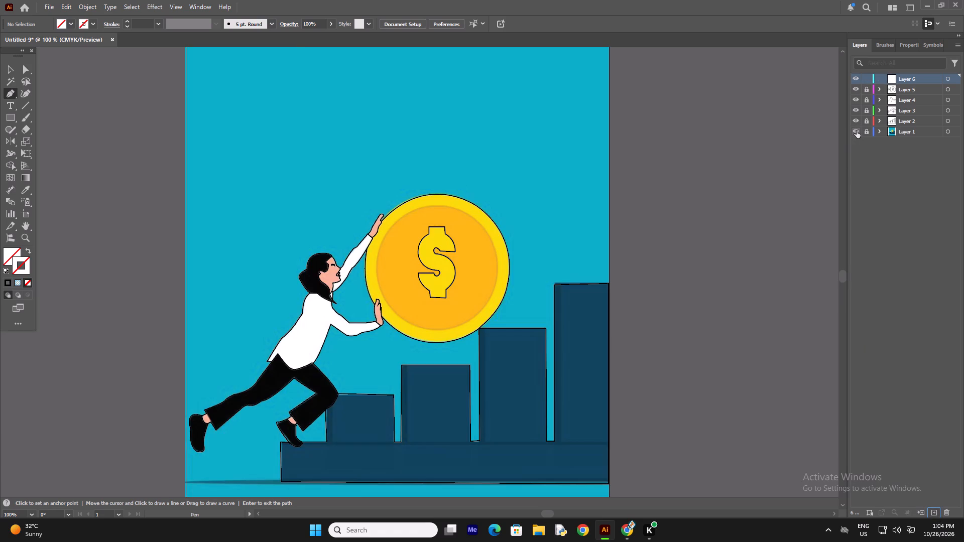
pyautogui.click(857, 130)
pyautogui.hotkey('ctrl', '-')
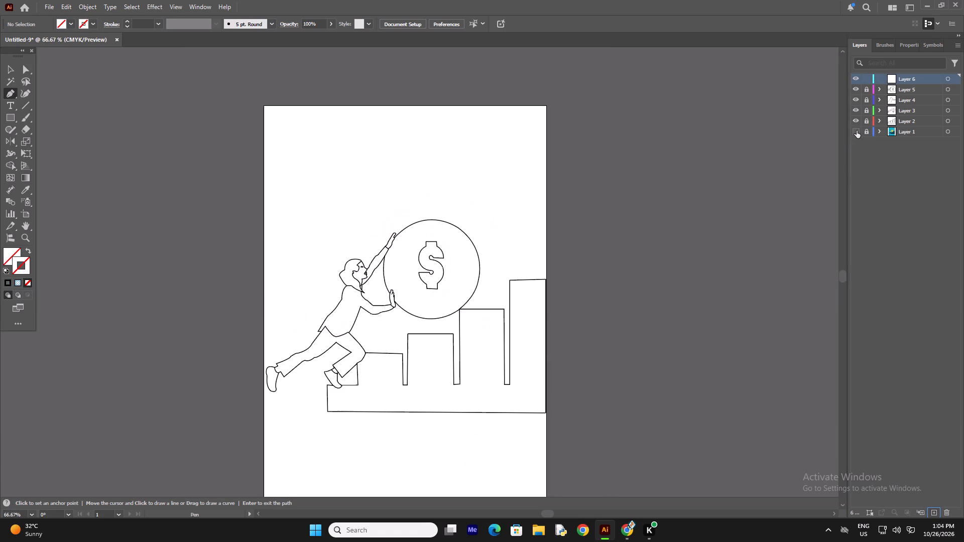
pyautogui.hotkey('ctrl', '-')
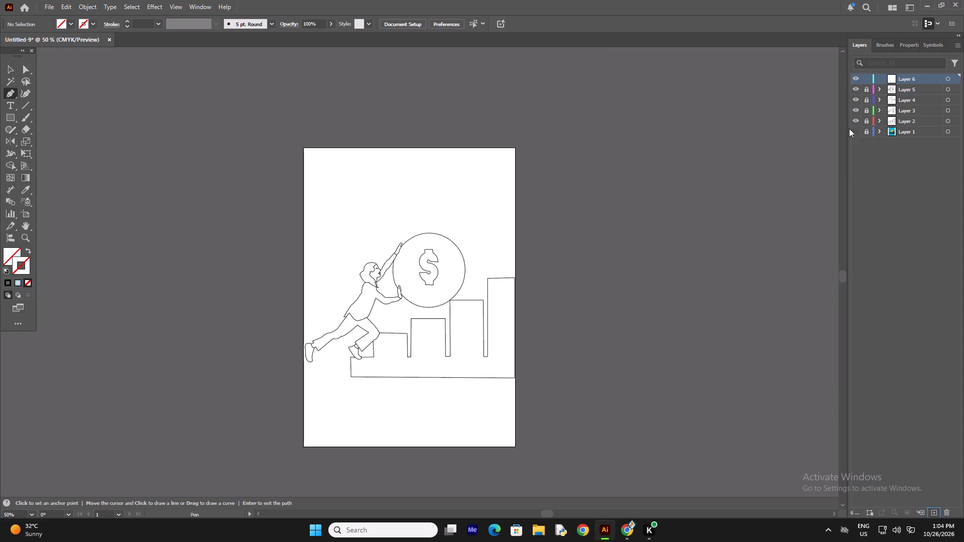
pyautogui.click(868, 131)
pyautogui.click(857, 131)
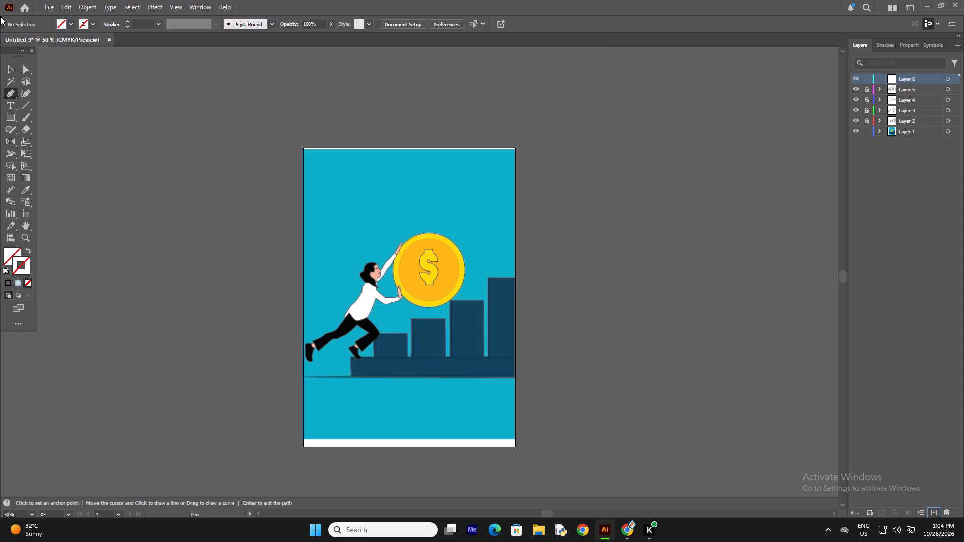
pyautogui.click(5, 66)
pyautogui.moveTo(419, 200); pyautogui.dragTo(196, 208)
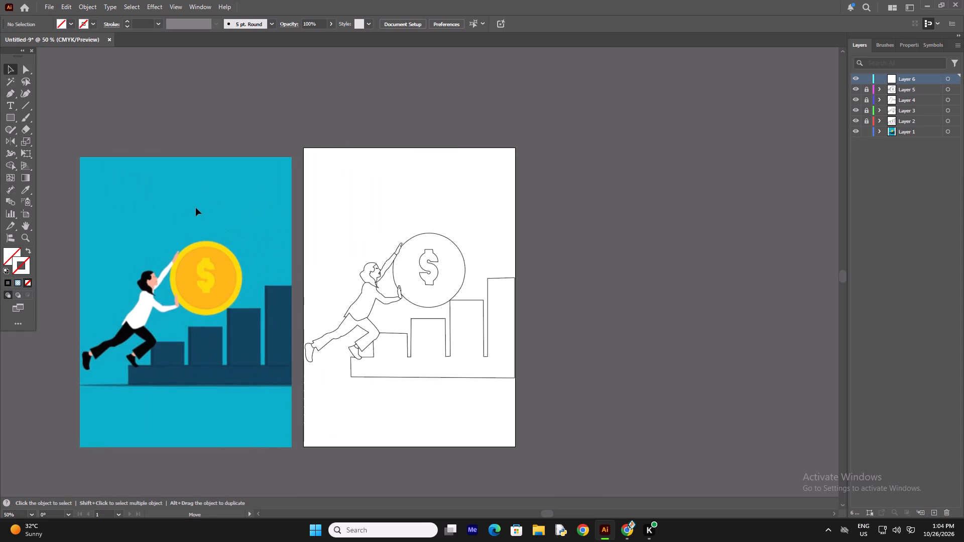
pyautogui.moveTo(196, 208); pyautogui.dragTo(206, 208)
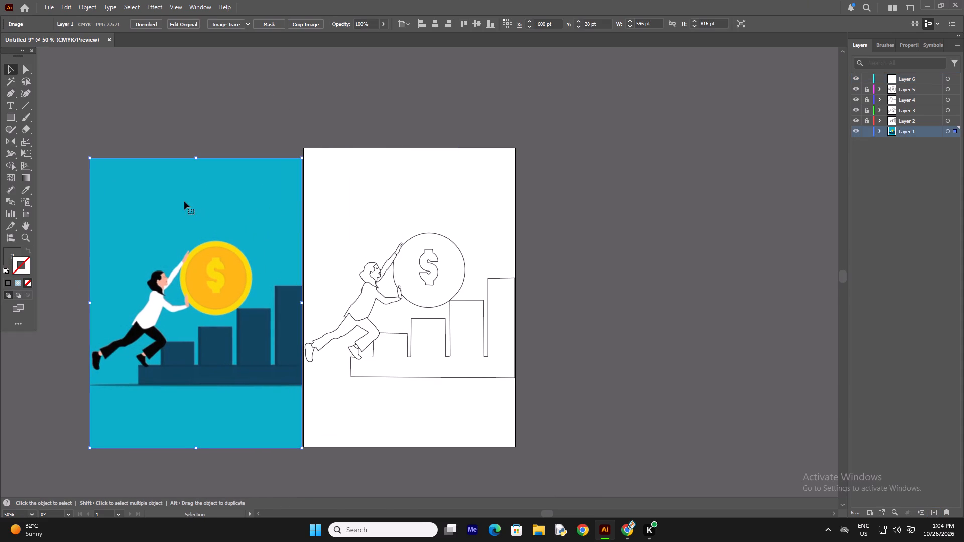
# Stretch the reference image's top edge up to the artboard's top, about 844 pt high, and lock Layer 1 again.
pyautogui.moveTo(197, 157); pyautogui.dragTo(193, 150)
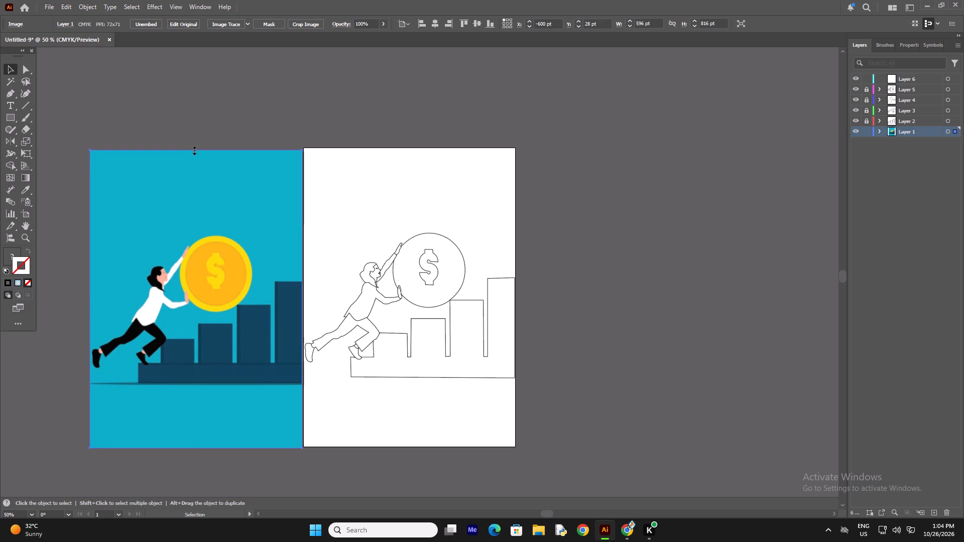
pyautogui.moveTo(193, 150); pyautogui.dragTo(195, 148)
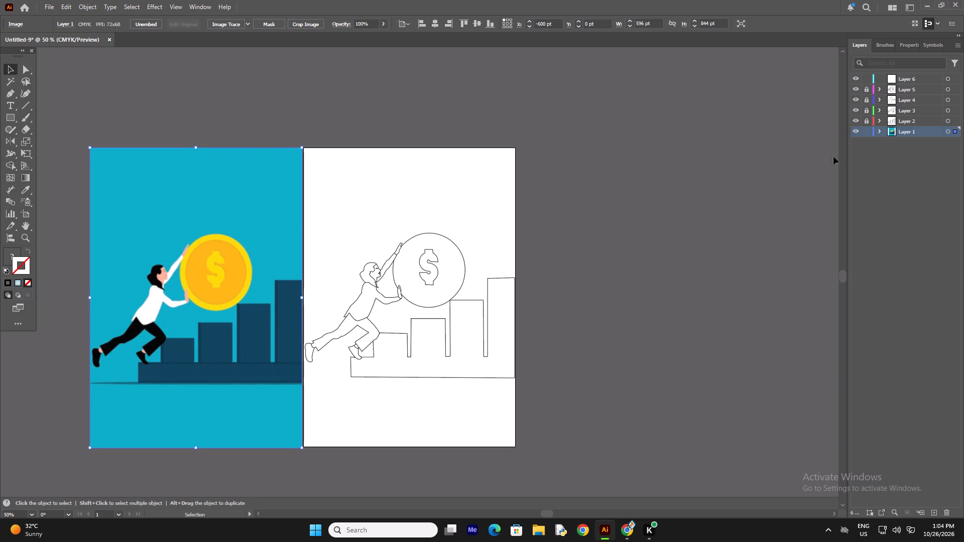
pyautogui.click(864, 132)
# With Layer 6 active, sample the orange of the reference coin's inner face (fdb714) as the fill colour.
pyautogui.click(899, 75)
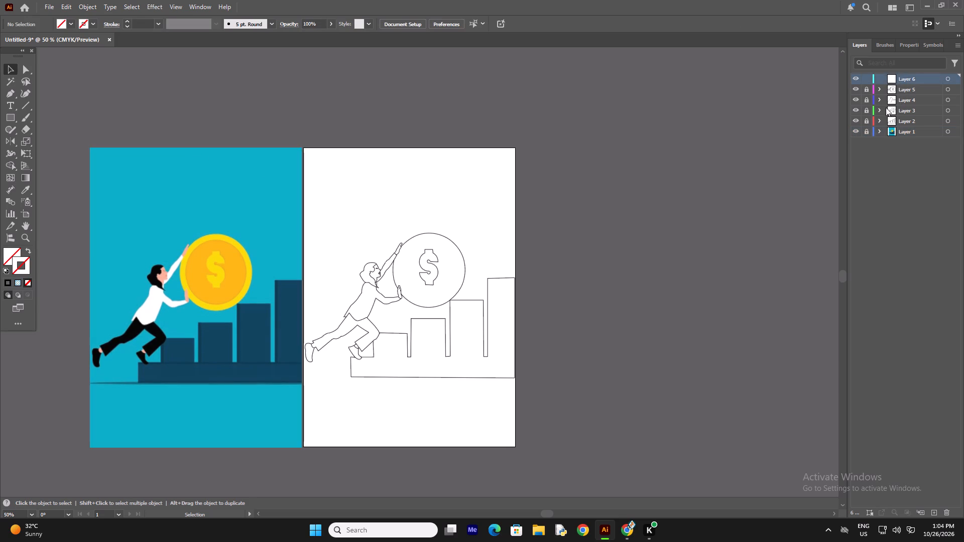
pyautogui.hotkey('ctrl', '+')
pyautogui.hotkey('ctrl', '+')
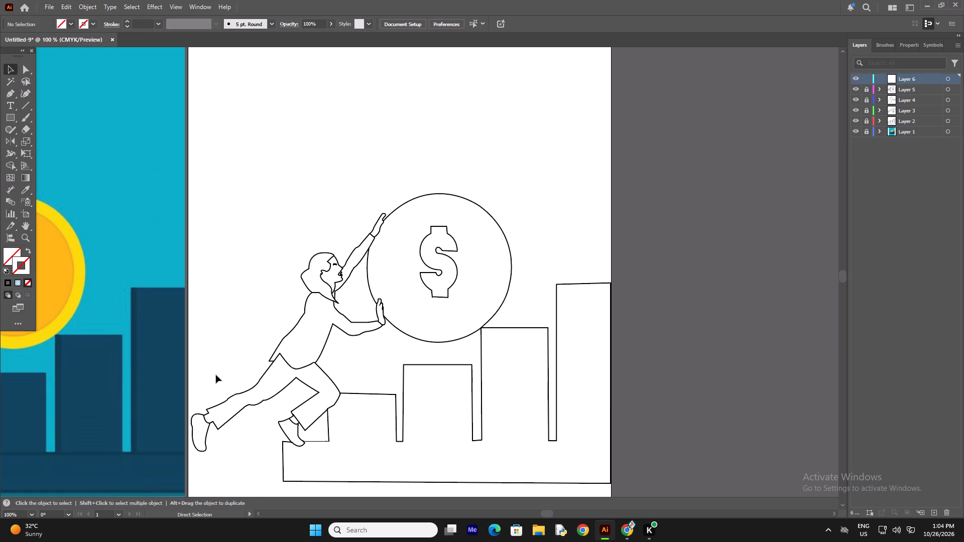
pyautogui.moveTo(551, 511); pyautogui.dragTo(546, 511)
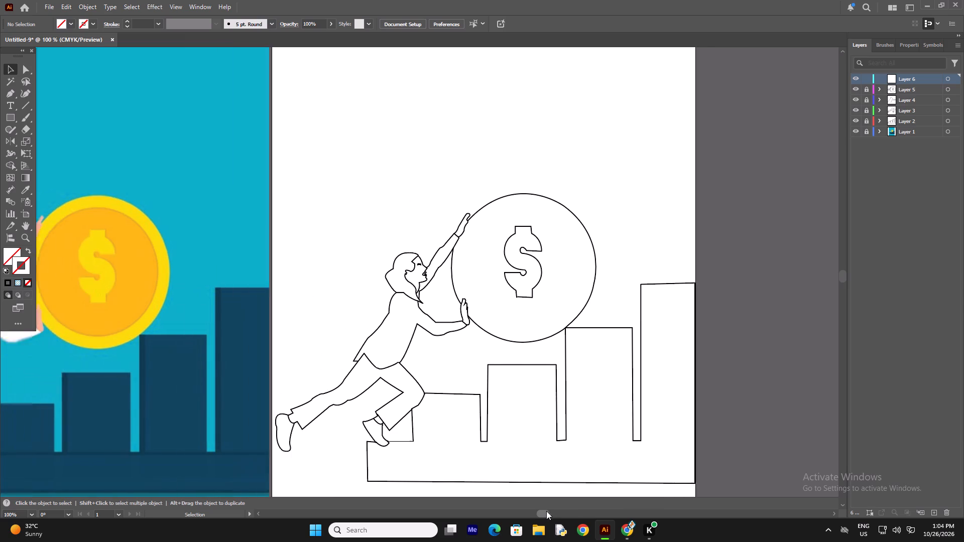
pyautogui.moveTo(546, 511); pyautogui.dragTo(543, 510)
pyautogui.scroll(-6, 480, 447)
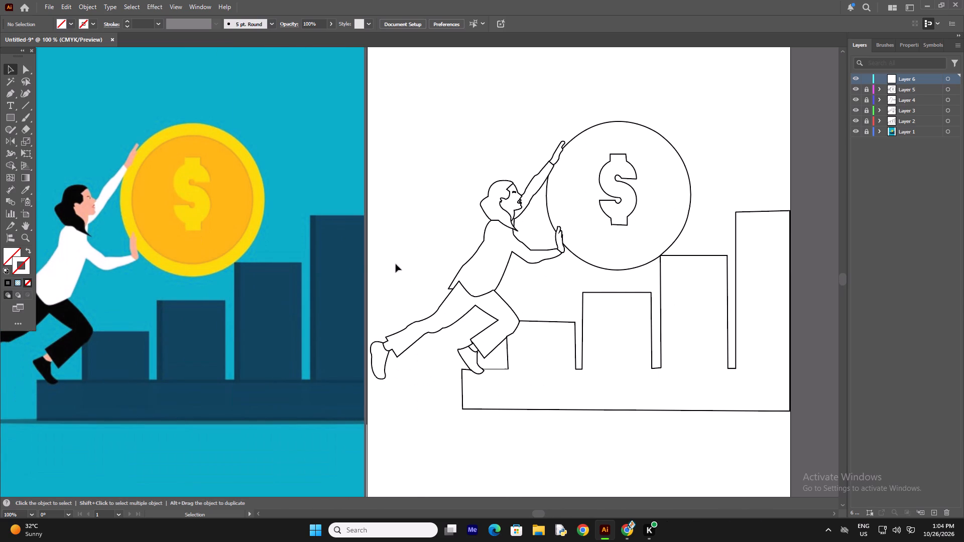
pyautogui.press('i')
pyautogui.press('i')
pyautogui.press('i')
pyautogui.press('i')
pyautogui.press('i')
pyautogui.press('i')
pyautogui.press('i')
pyautogui.press('i')
pyautogui.press('i')
pyautogui.press('i')
pyautogui.press('i')
pyautogui.press('i')
pyautogui.press('i')
pyautogui.press('i')
pyautogui.press('i')
pyautogui.press('i')
pyautogui.press('i')
pyautogui.press('i')
pyautogui.press('i')
pyautogui.press('i')
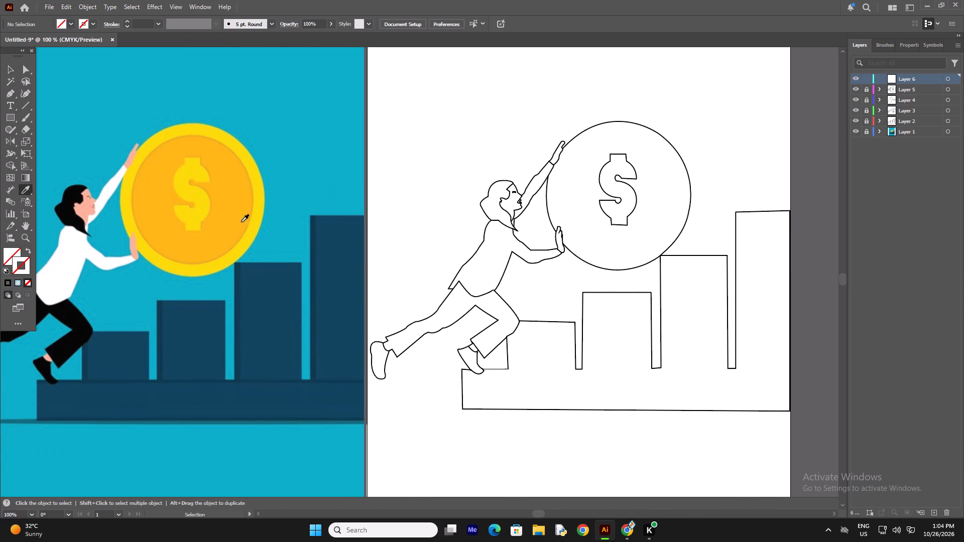
pyautogui.click(220, 225)
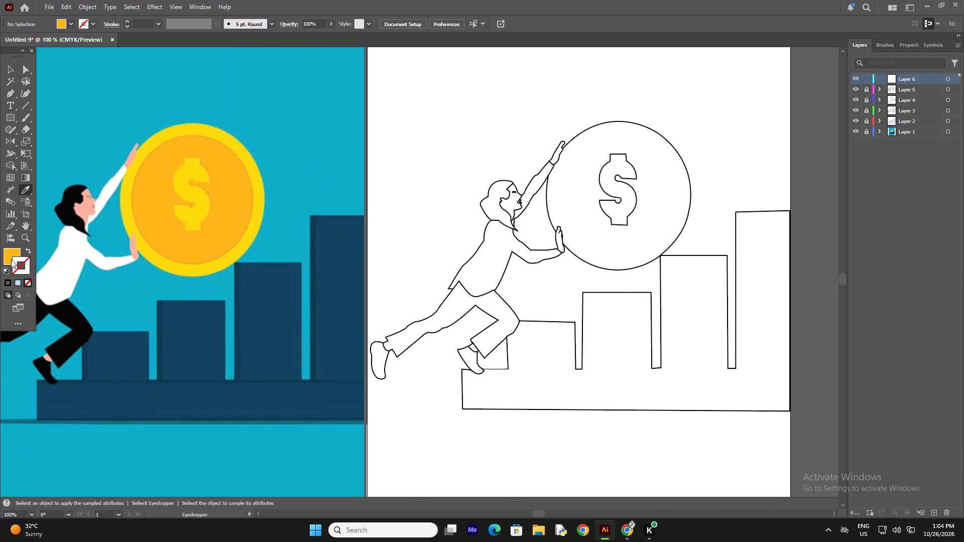
pyautogui.click(7, 257)
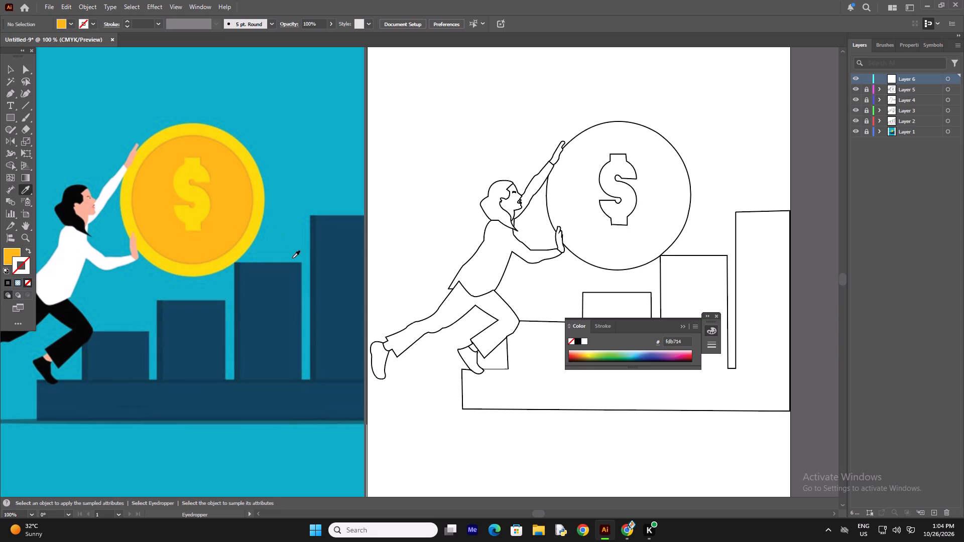
pyautogui.click(190, 192)
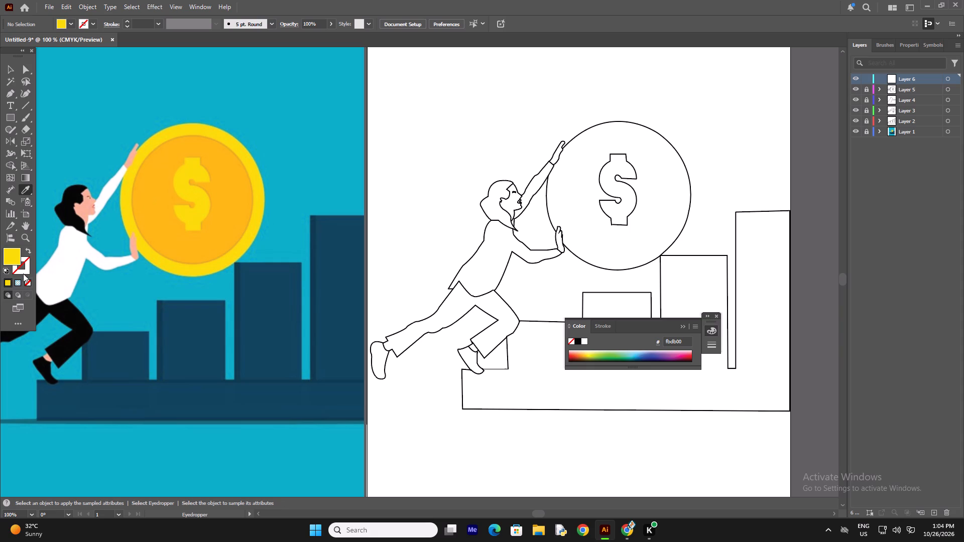
pyautogui.click(150, 215)
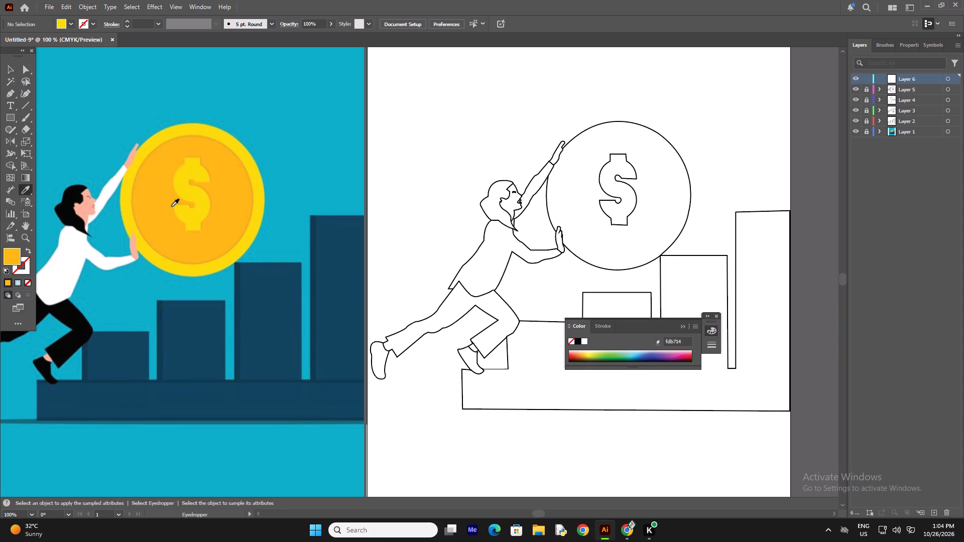
pyautogui.press('p')
pyautogui.click(714, 314)
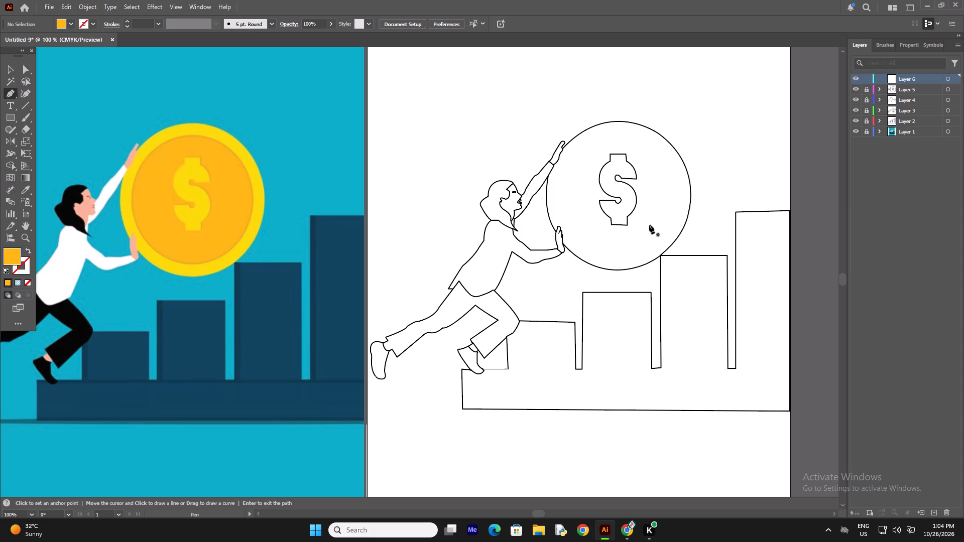
# Start an orange-filled Pen path on Layer 6 at the dollar sign's lower notch and trace around its round recess.
pyautogui.hotkey('ctrl', '+')
pyautogui.hotkey('ctrl', '+')
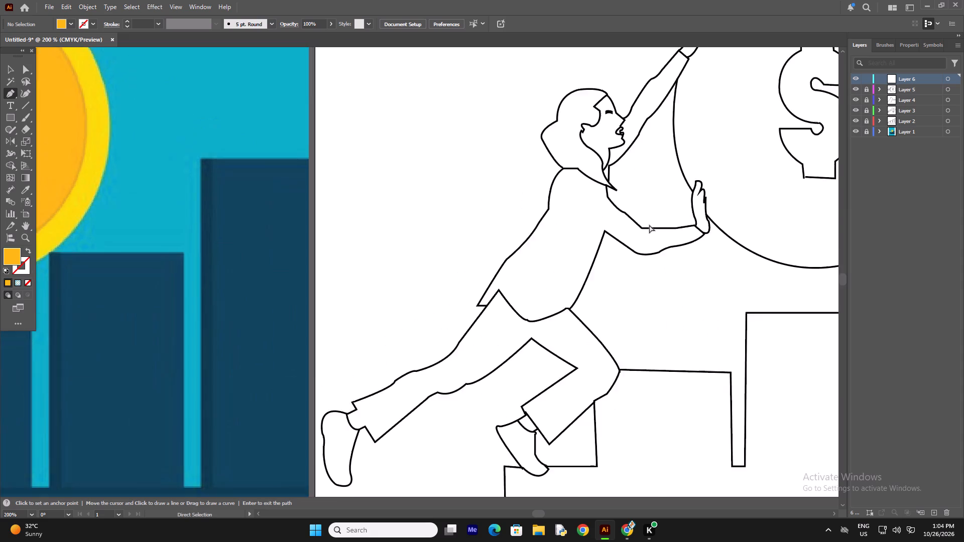
pyautogui.hotkey('ctrl', '+')
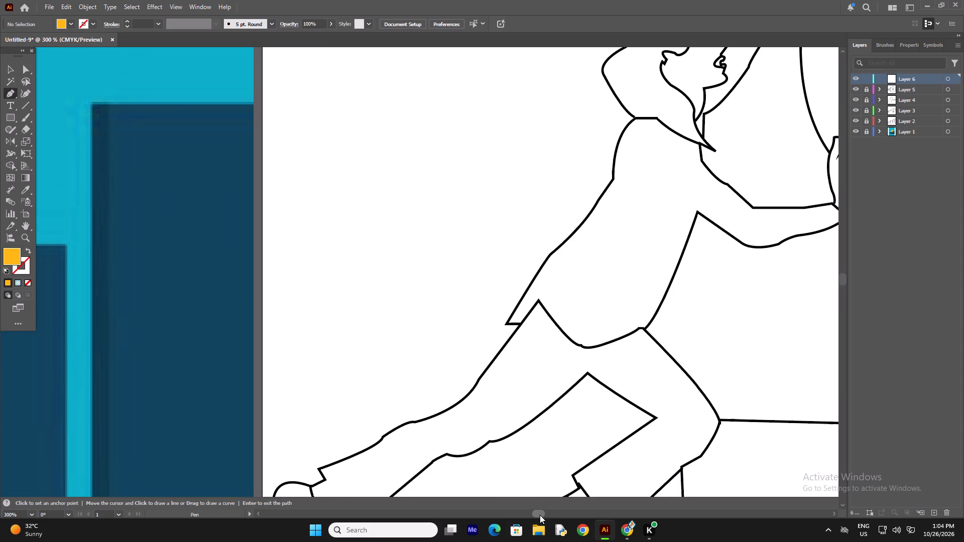
pyautogui.moveTo(540, 515); pyautogui.dragTo(547, 512)
pyautogui.scroll(5, 512, 133)
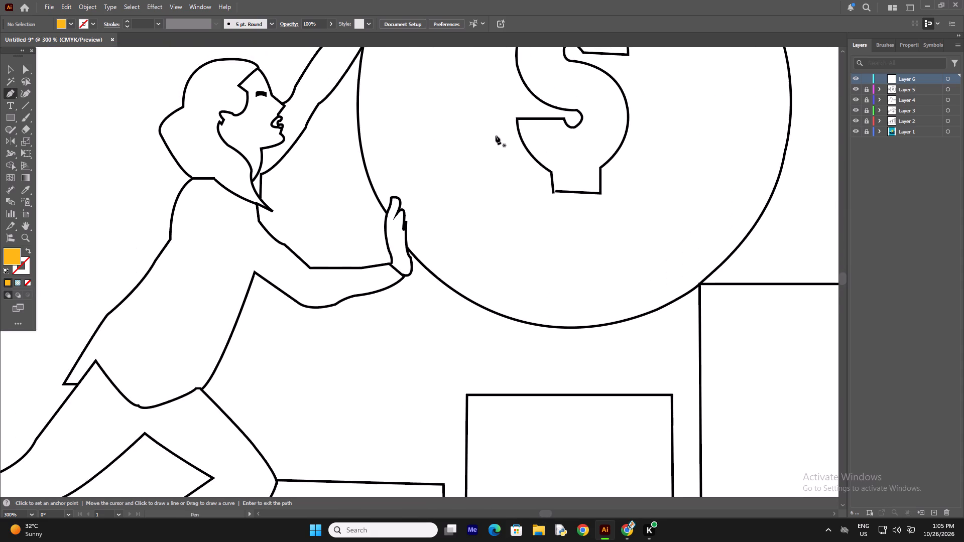
pyautogui.scroll(5, 523, 139)
pyautogui.click(565, 178)
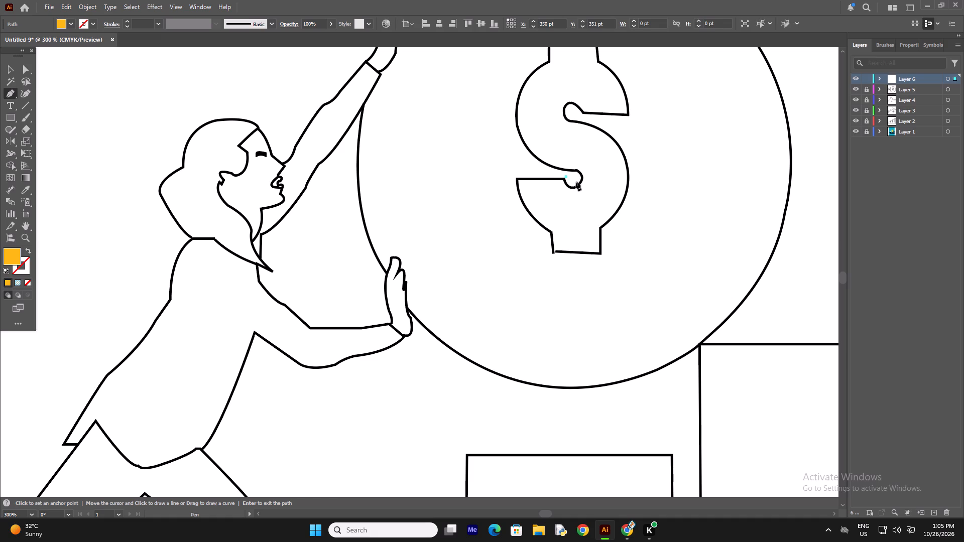
pyautogui.moveTo(575, 183); pyautogui.dragTo(583, 177)
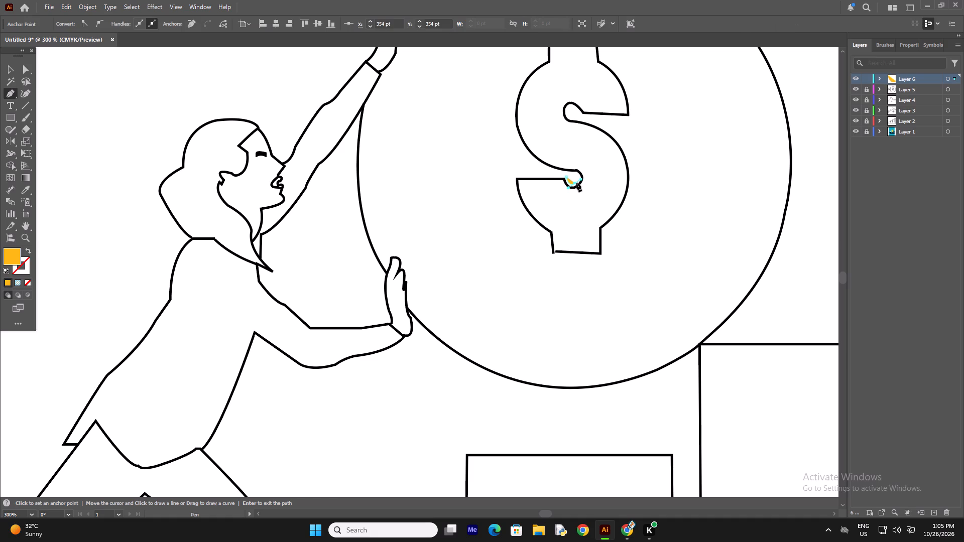
pyautogui.click(576, 183)
pyautogui.moveTo(577, 172); pyautogui.dragTo(574, 171)
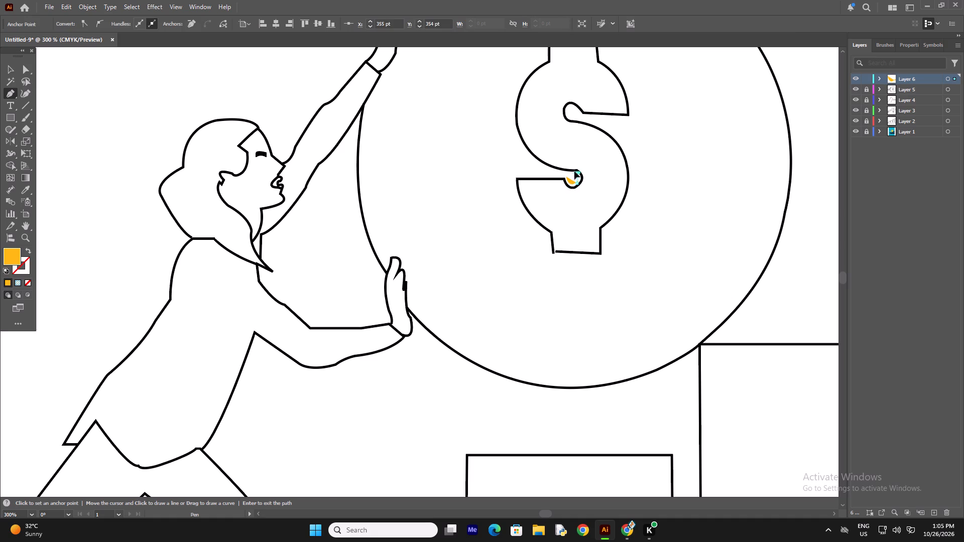
pyautogui.moveTo(574, 171); pyautogui.dragTo(570, 169)
pyautogui.click(577, 174)
# Continue the orange-filled path from the lower round recess along the dollar sign's left curve to the base of its top stub.
pyautogui.moveTo(515, 125); pyautogui.dragTo(496, 66)
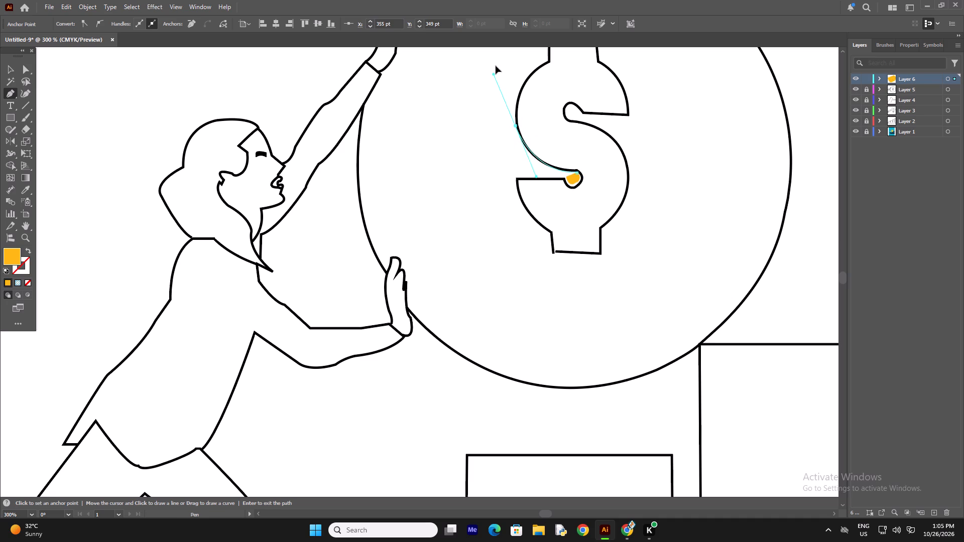
pyautogui.moveTo(496, 66); pyautogui.dragTo(502, 73)
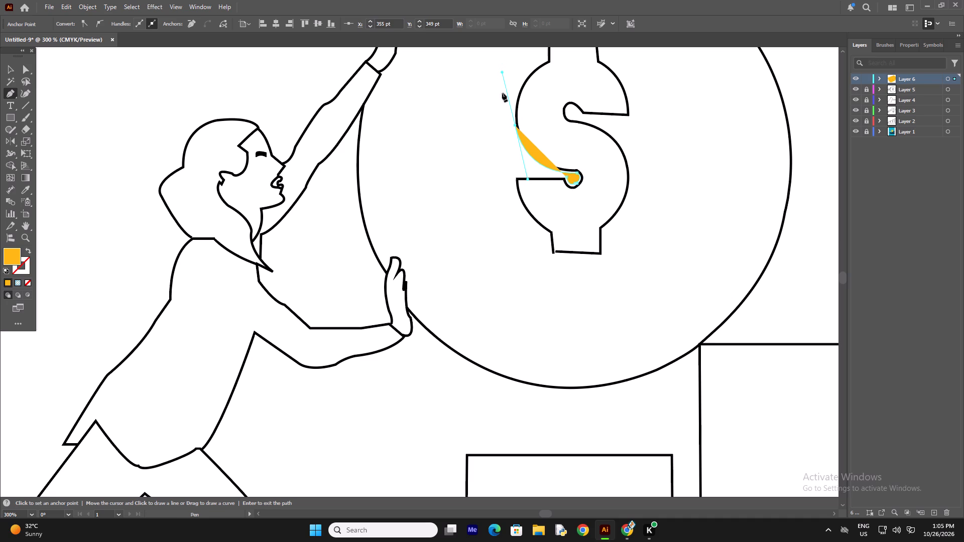
pyautogui.click(516, 124)
pyautogui.scroll(4, 520, 82)
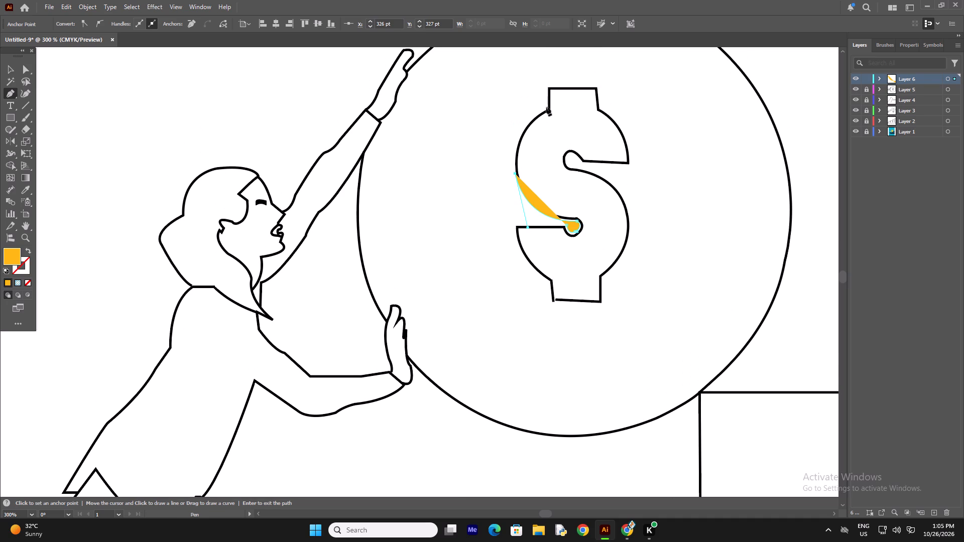
pyautogui.moveTo(546, 107); pyautogui.dragTo(585, 80)
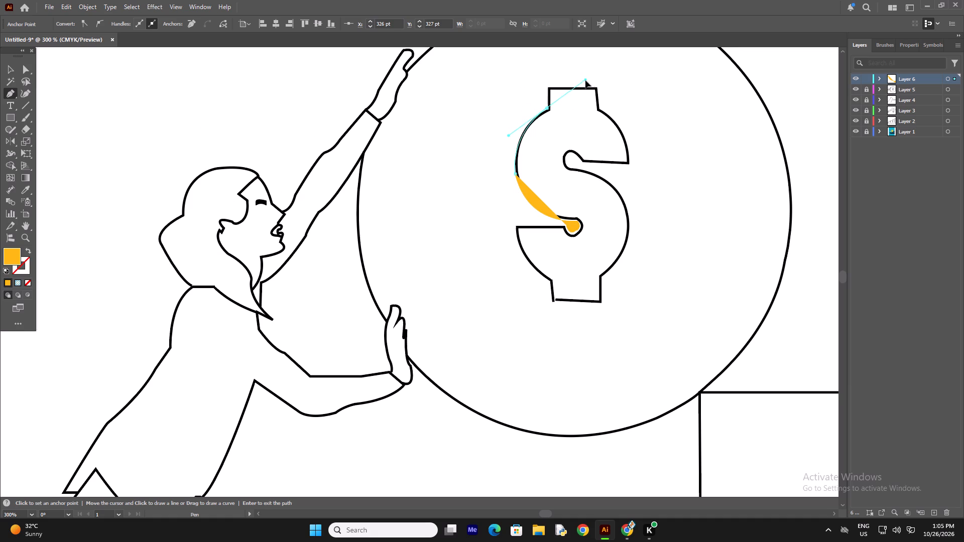
pyautogui.moveTo(585, 80); pyautogui.dragTo(587, 81)
pyautogui.click(546, 107)
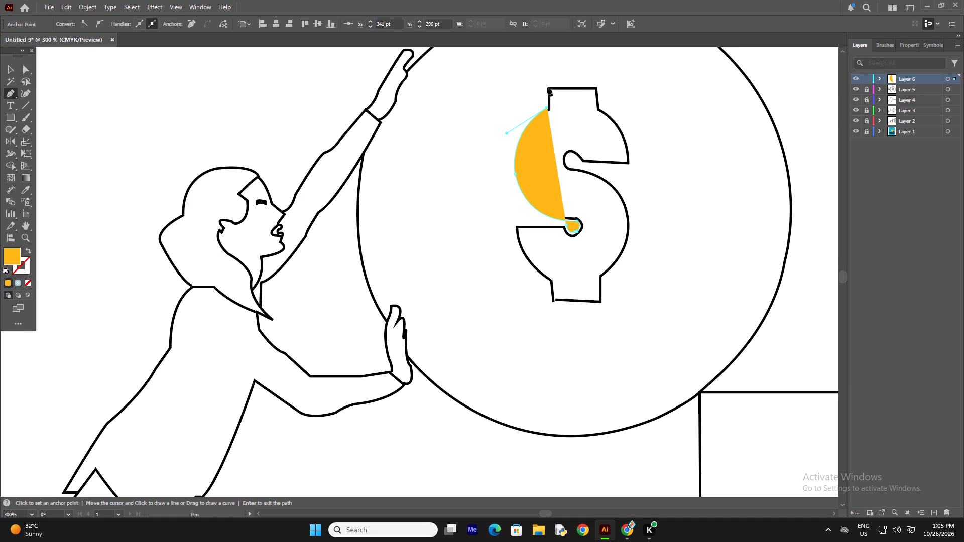
# Trace the path around the dollar sign's top stub and down the upper-right arc to the upper arm's tip.
pyautogui.click(547, 87)
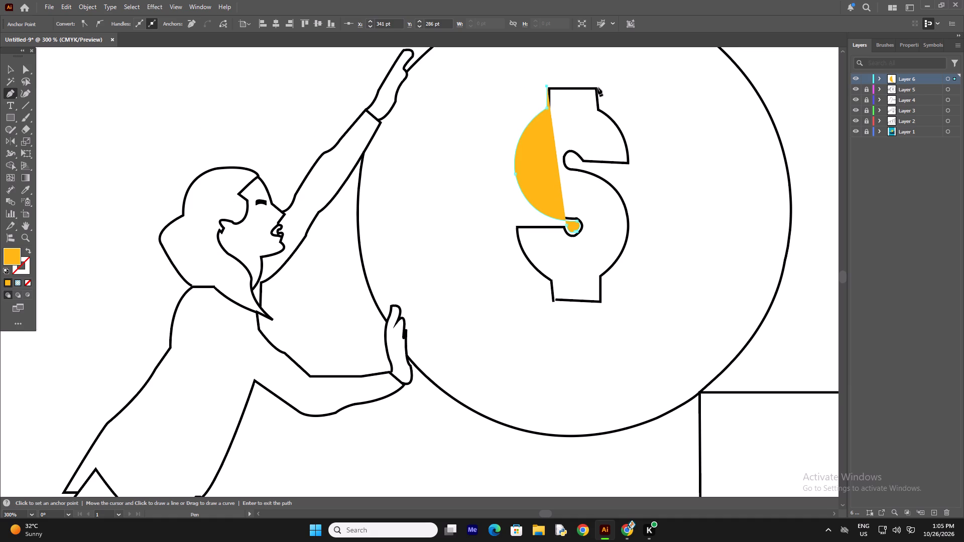
pyautogui.click(597, 87)
pyautogui.click(600, 108)
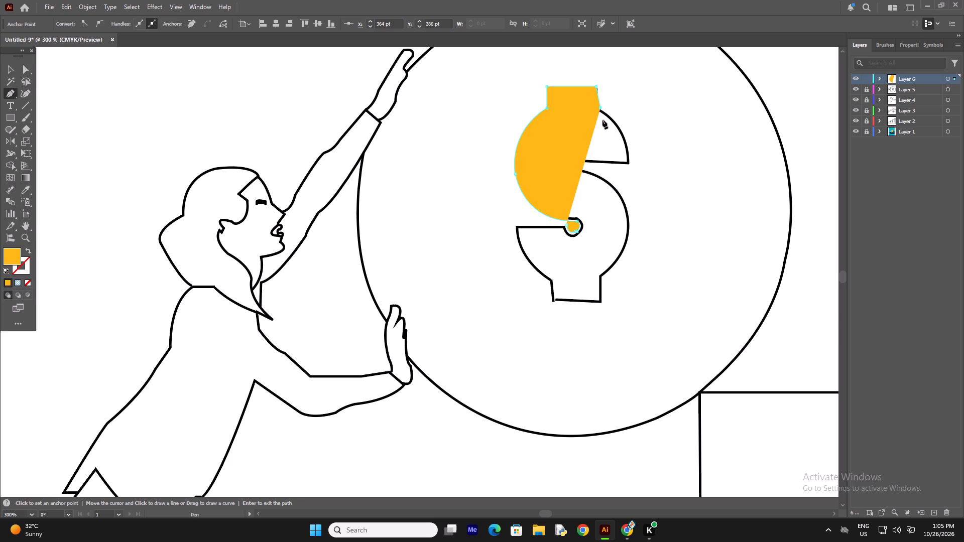
pyautogui.moveTo(630, 164); pyautogui.dragTo(625, 196)
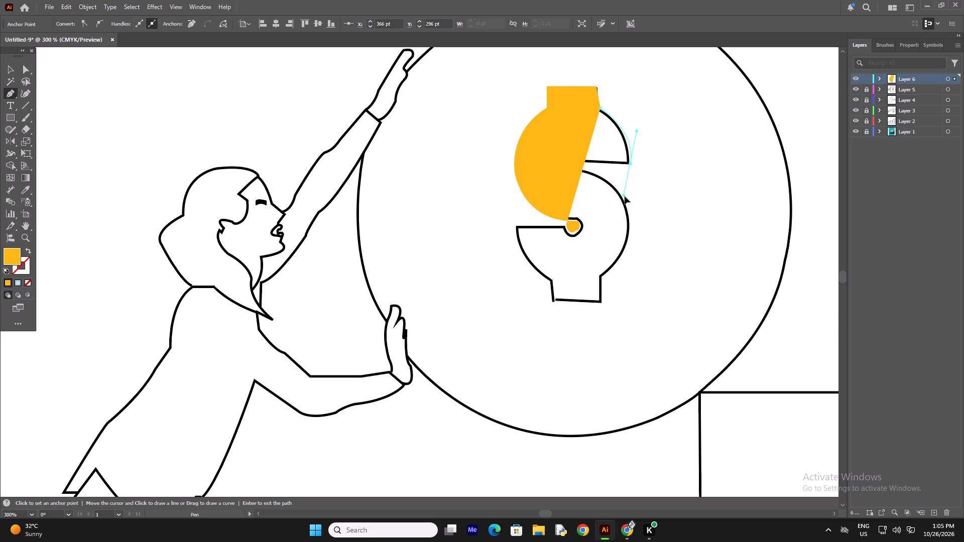
pyautogui.moveTo(625, 196); pyautogui.dragTo(629, 200)
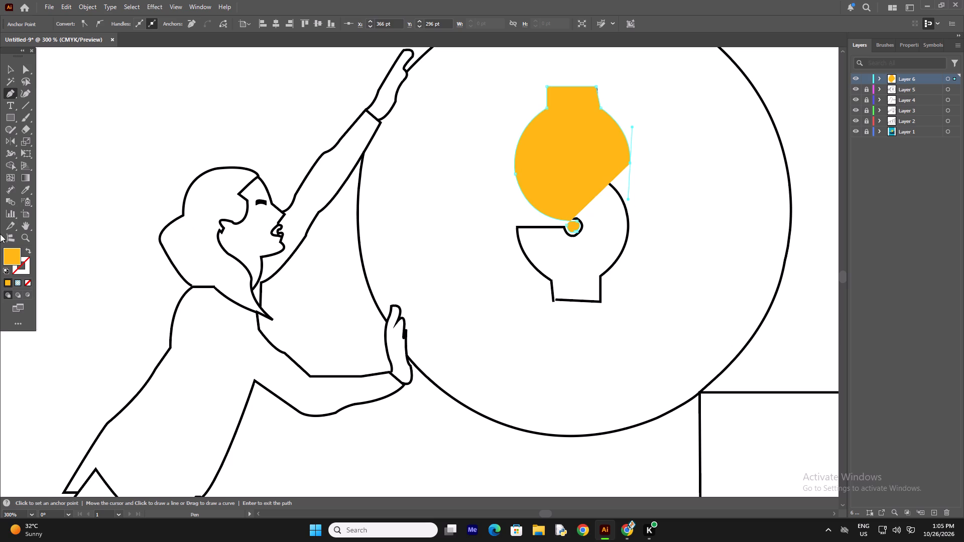
# Set the path's fill to none and trace the upper arm's underside, its round recess and the curve to the S's right bulge.
pyautogui.click(26, 282)
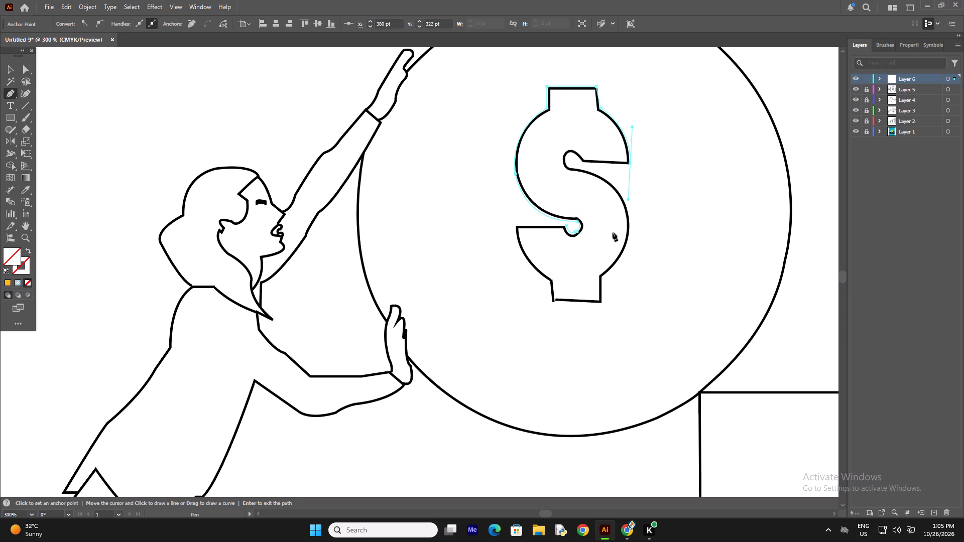
pyautogui.click(630, 163)
pyautogui.click(582, 163)
pyautogui.moveTo(567, 157); pyautogui.dragTo(566, 158)
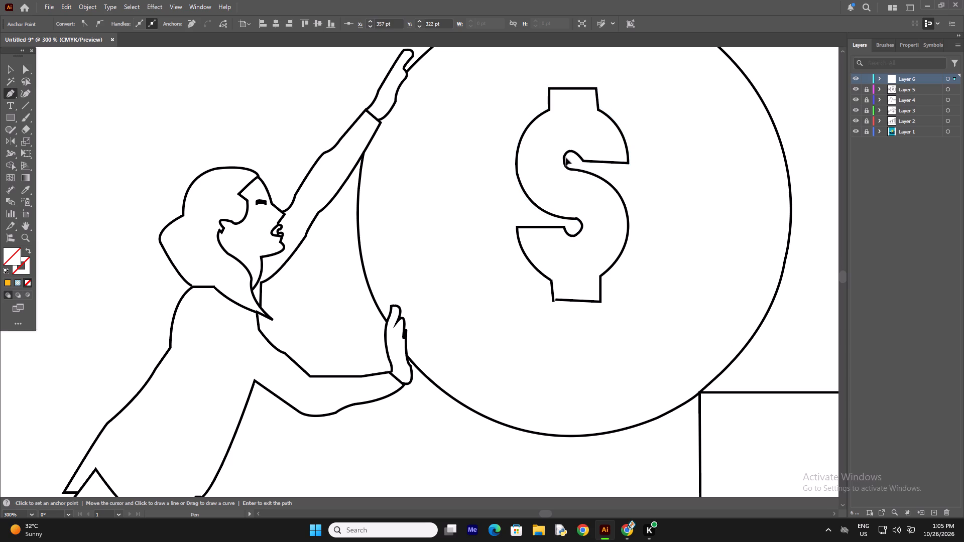
pyautogui.moveTo(566, 158); pyautogui.dragTo(561, 170)
pyautogui.click(565, 158)
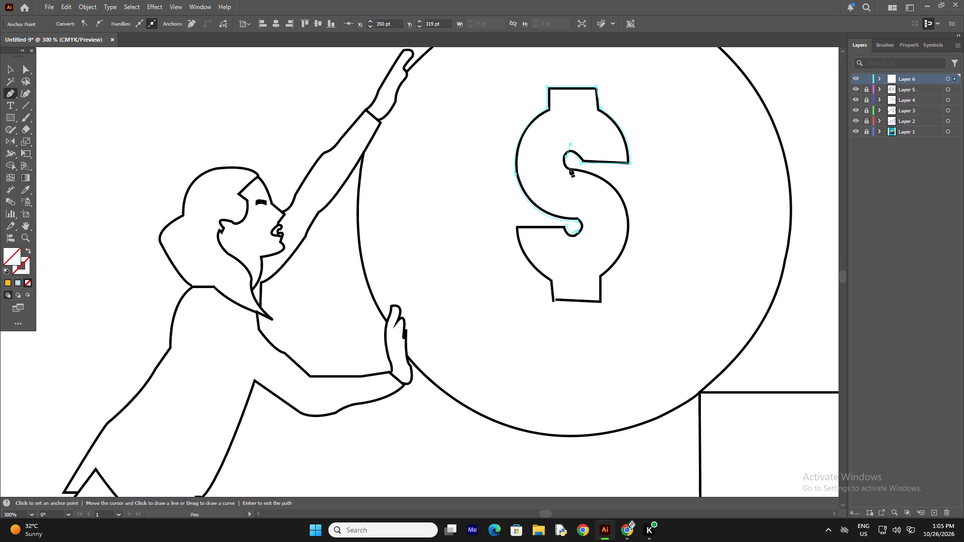
pyautogui.moveTo(573, 168); pyautogui.dragTo(575, 167)
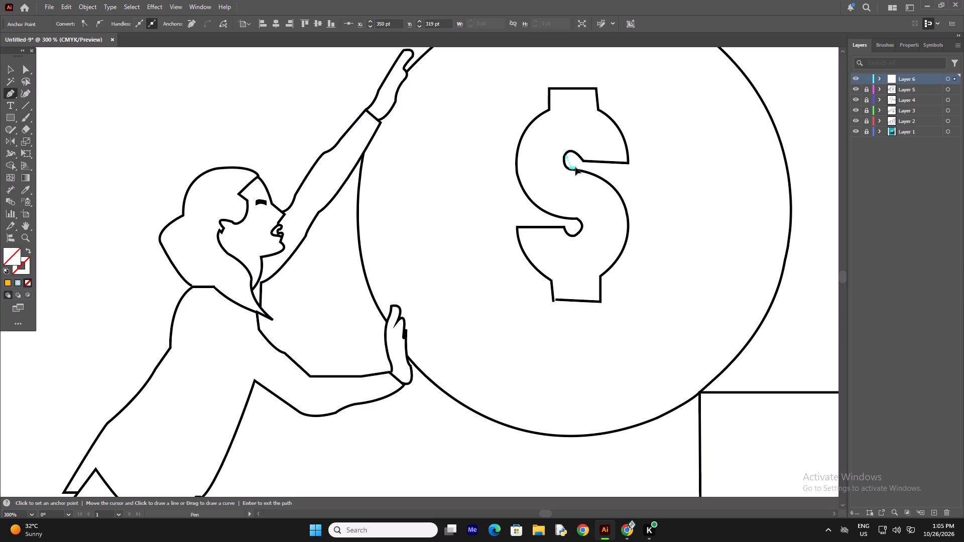
pyautogui.moveTo(575, 167); pyautogui.dragTo(584, 168)
pyautogui.click(572, 168)
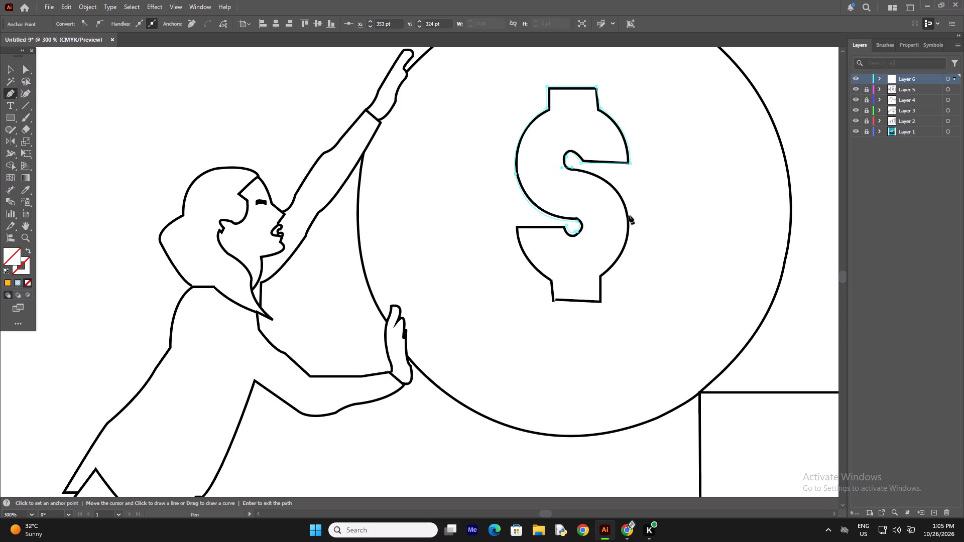
pyautogui.moveTo(630, 225); pyautogui.dragTo(629, 278)
pyautogui.click(630, 226)
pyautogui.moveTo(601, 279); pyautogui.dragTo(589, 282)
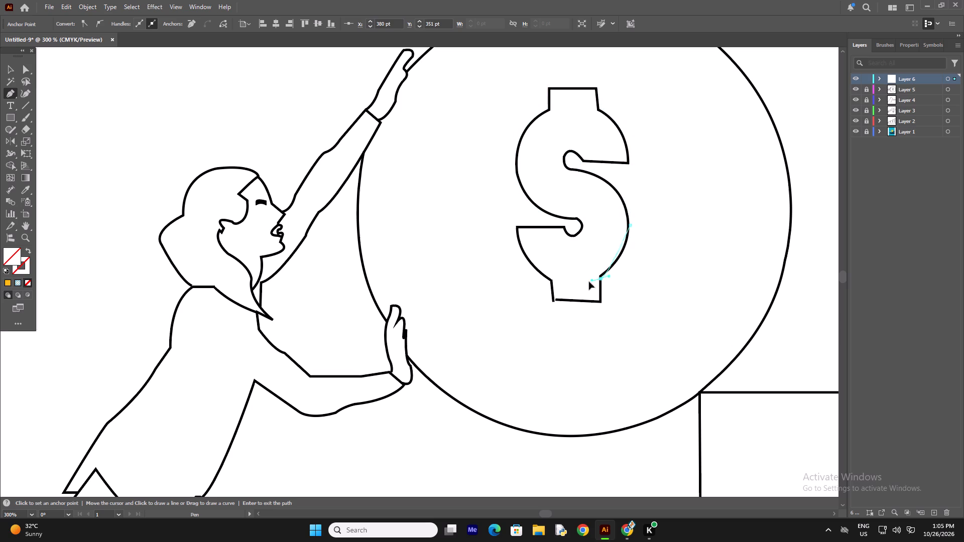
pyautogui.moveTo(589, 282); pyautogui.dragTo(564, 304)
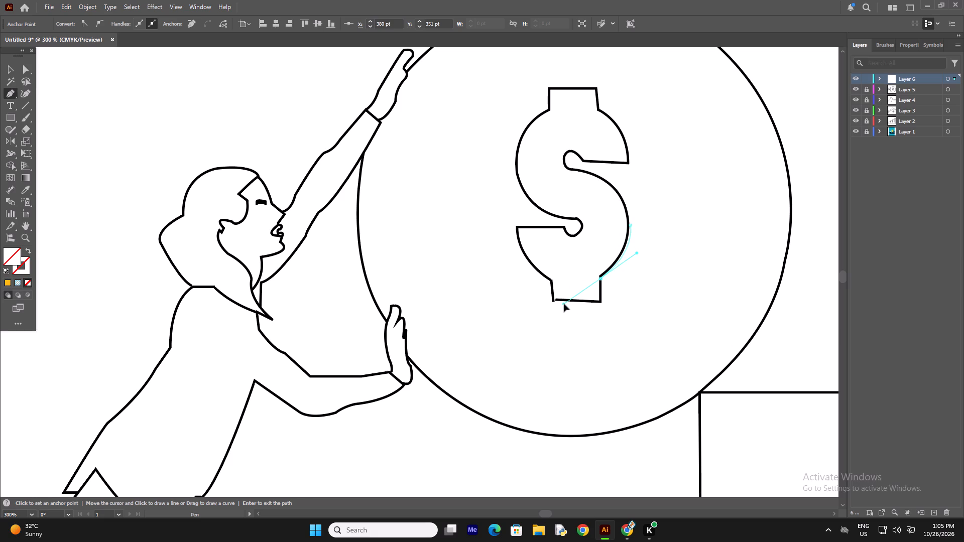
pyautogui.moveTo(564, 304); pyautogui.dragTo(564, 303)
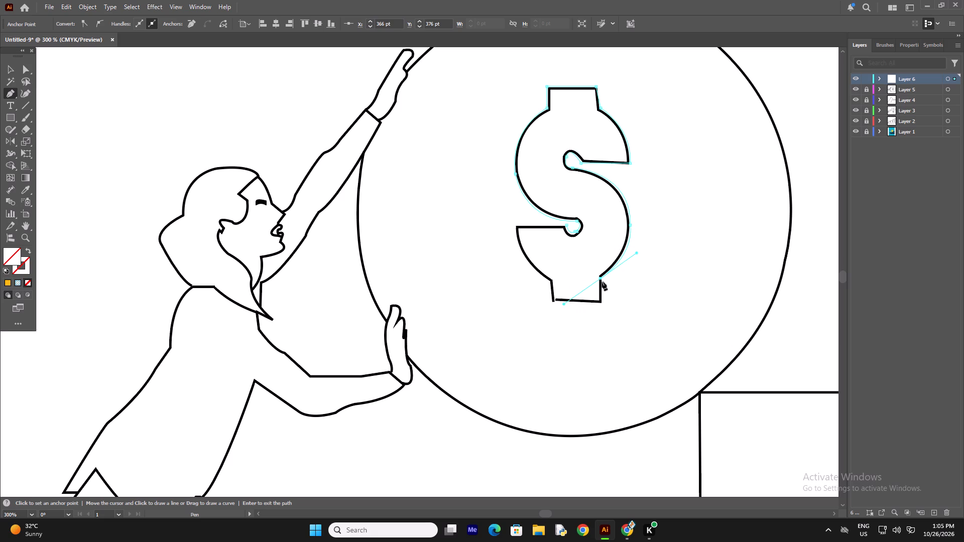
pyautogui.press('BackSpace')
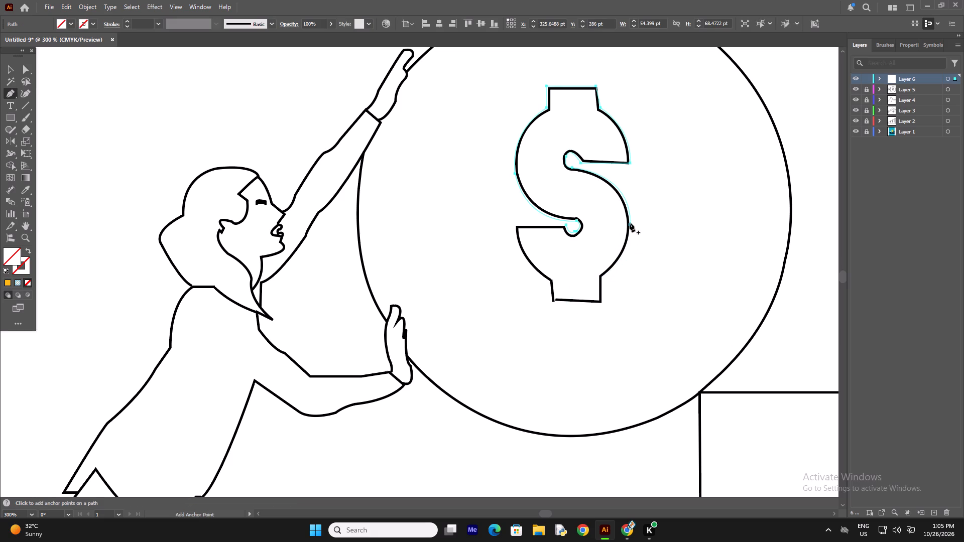
# Resume the path at the S's right bulge and curve it down to the top of the bottom stub.
pyautogui.click(630, 225)
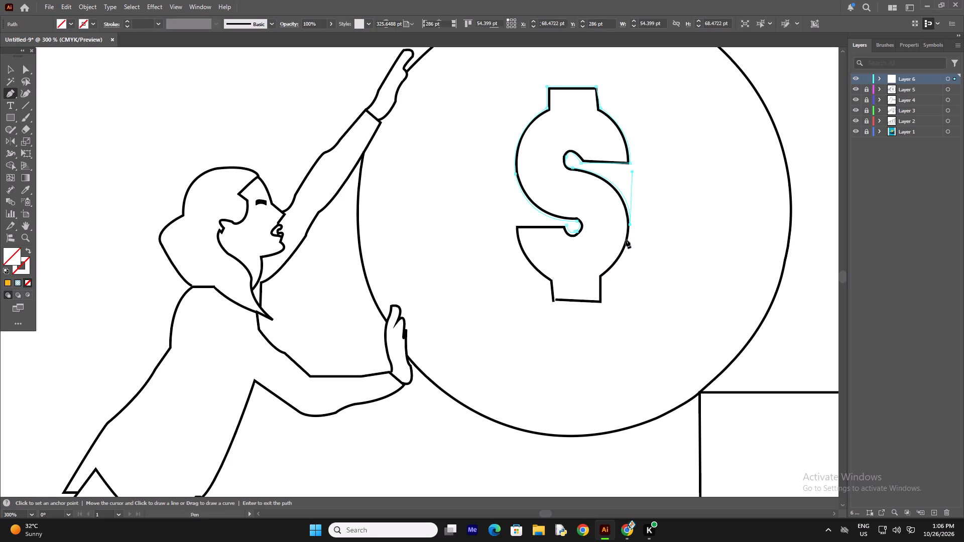
pyautogui.moveTo(601, 276); pyautogui.dragTo(576, 296)
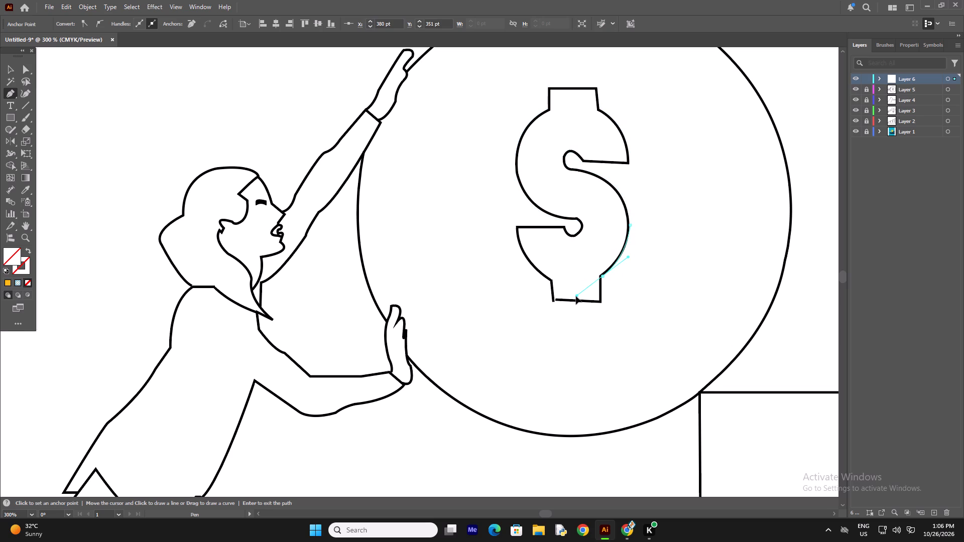
pyautogui.moveTo(576, 296); pyautogui.dragTo(569, 294)
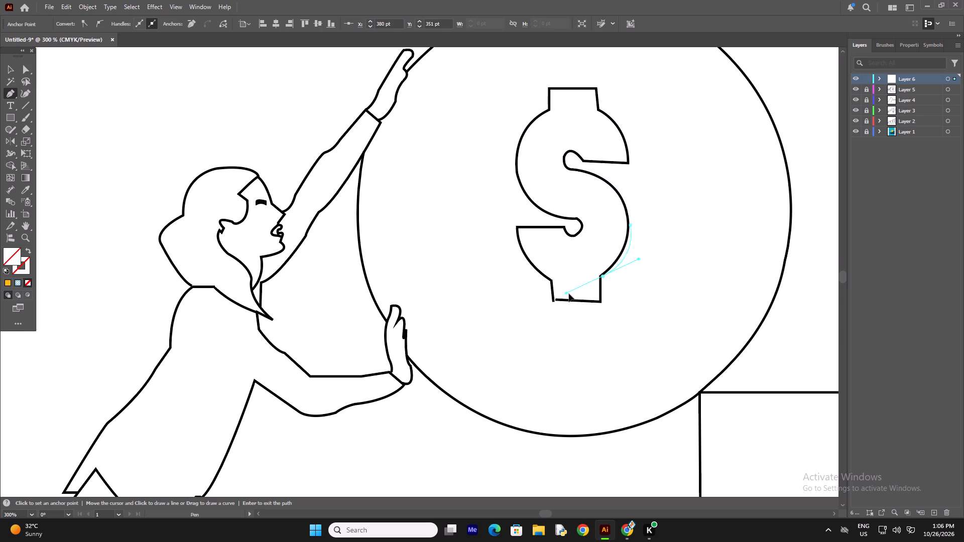
pyautogui.moveTo(569, 294); pyautogui.dragTo(573, 297)
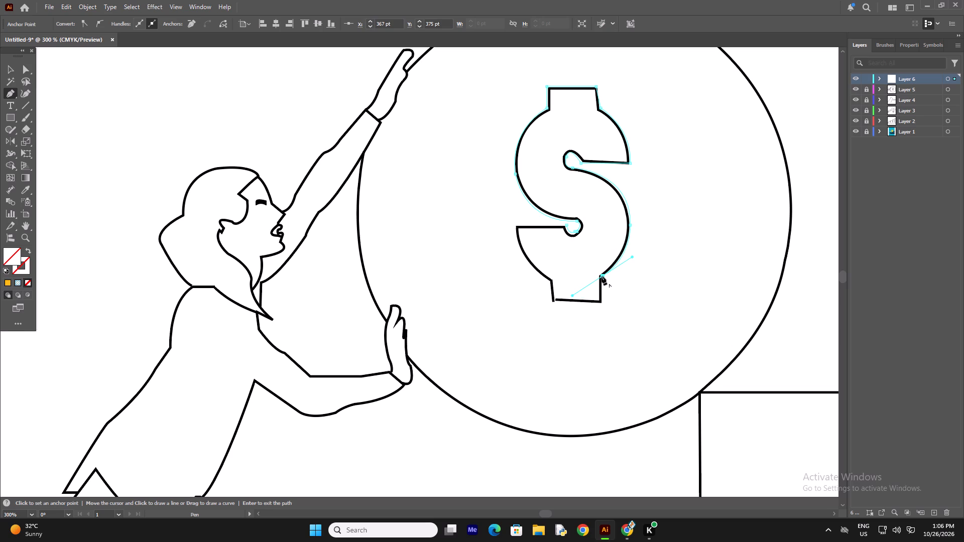
pyautogui.click(601, 276)
# Trace the path around the dollar sign's bottom stub and up the lower-left arc to the lower arm's tip.
pyautogui.click(601, 302)
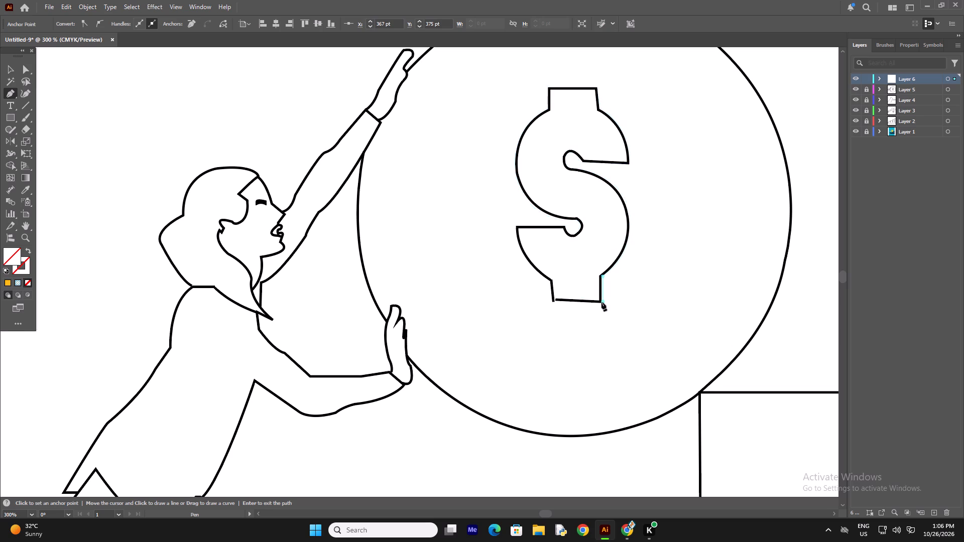
pyautogui.click(556, 301)
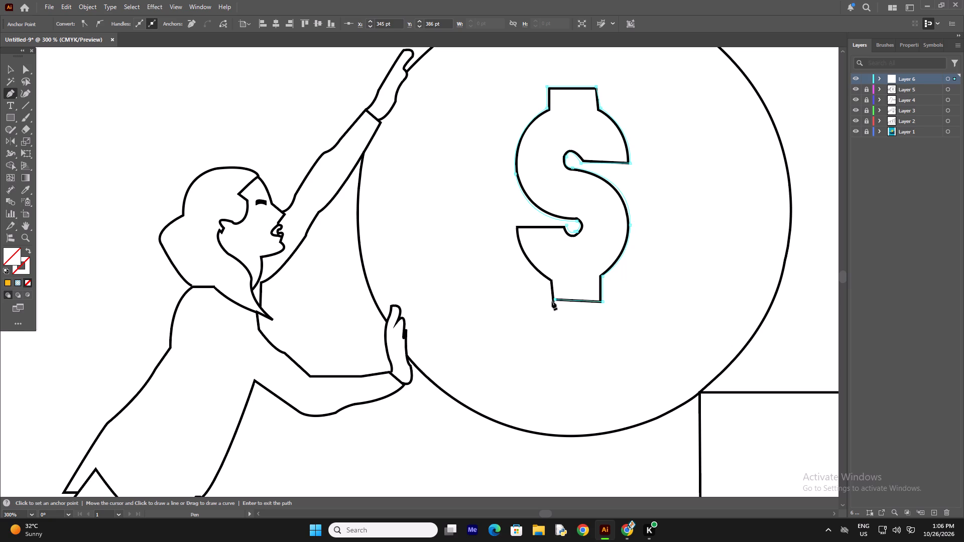
pyautogui.click(549, 303)
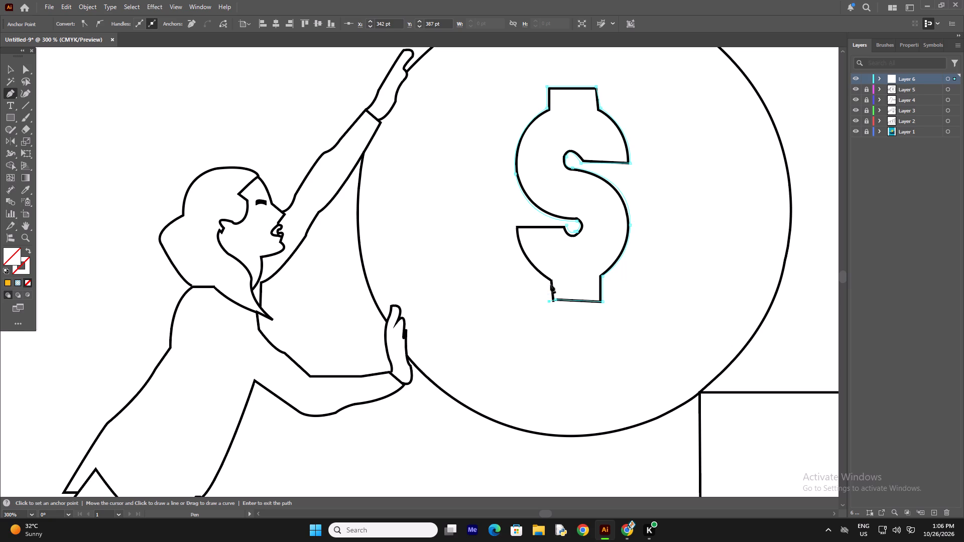
pyautogui.click(549, 281)
pyautogui.moveTo(516, 224); pyautogui.dragTo(515, 185)
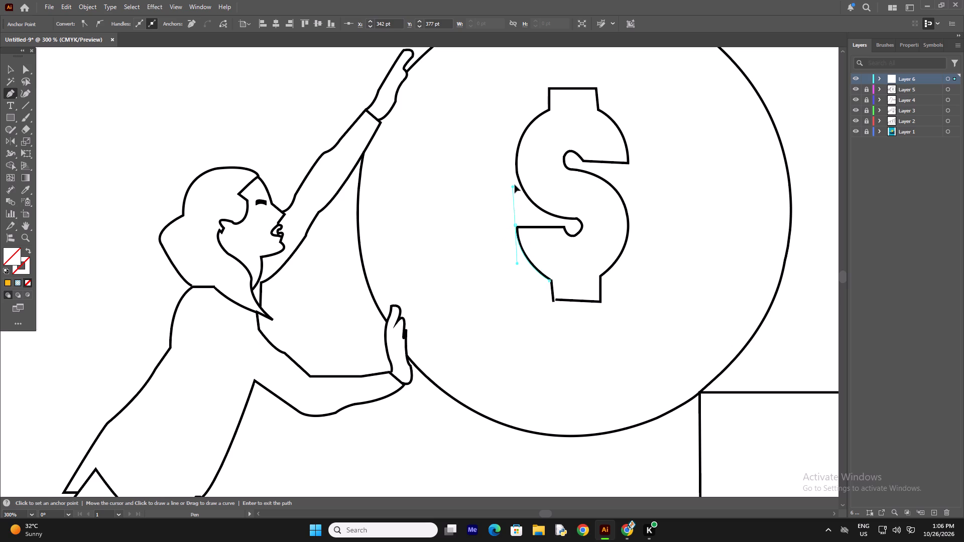
pyautogui.moveTo(515, 185); pyautogui.dragTo(515, 184)
pyautogui.click(516, 224)
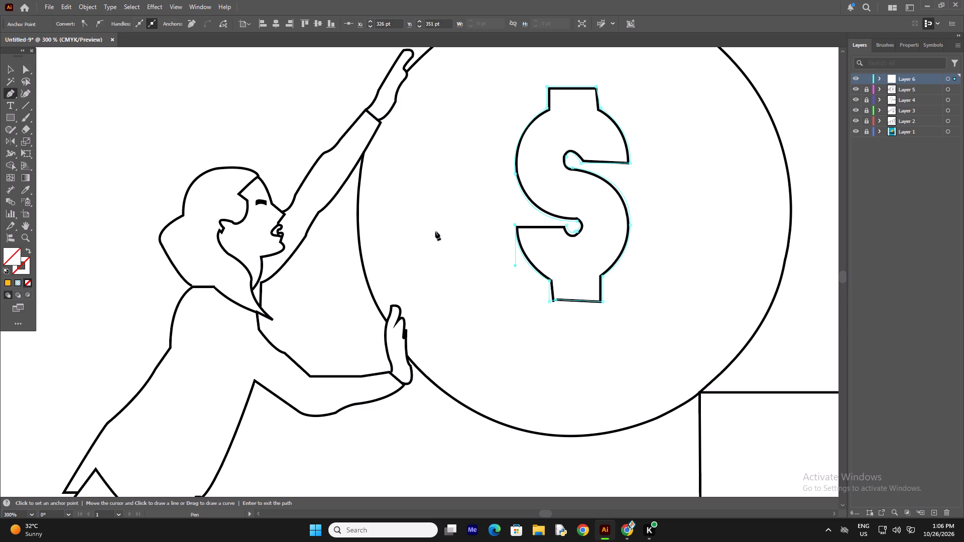
# Extend the path from the dollar sign's lower arm tip to the coin's left edge and curve it down to the lower hand.
pyautogui.click(360, 211)
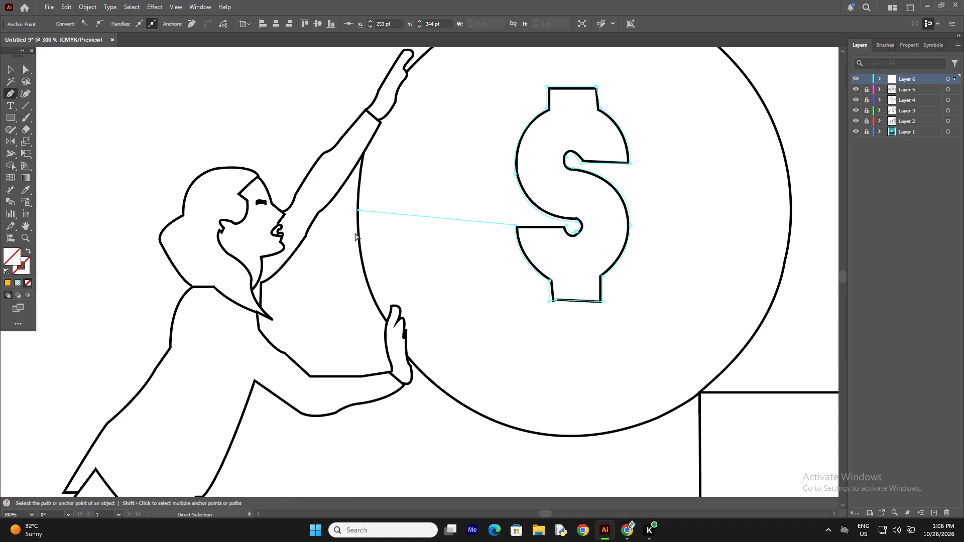
pyautogui.hotkey('ctrl', '-')
pyautogui.hotkey('ctrl', '-')
pyautogui.write('++')
pyautogui.hotkey('ctrl', '+')
pyautogui.hotkey('ctrl', '+')
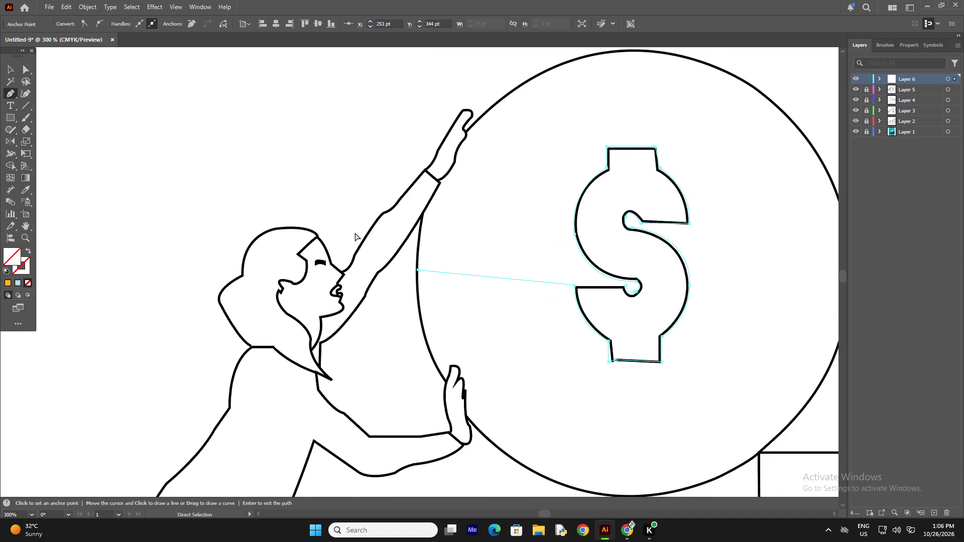
pyautogui.hotkey('ctrl', '+')
pyautogui.hotkey('ctrl', '+')
pyautogui.hotkey('ctrl', '+')
pyautogui.scroll(-15, 333, 226)
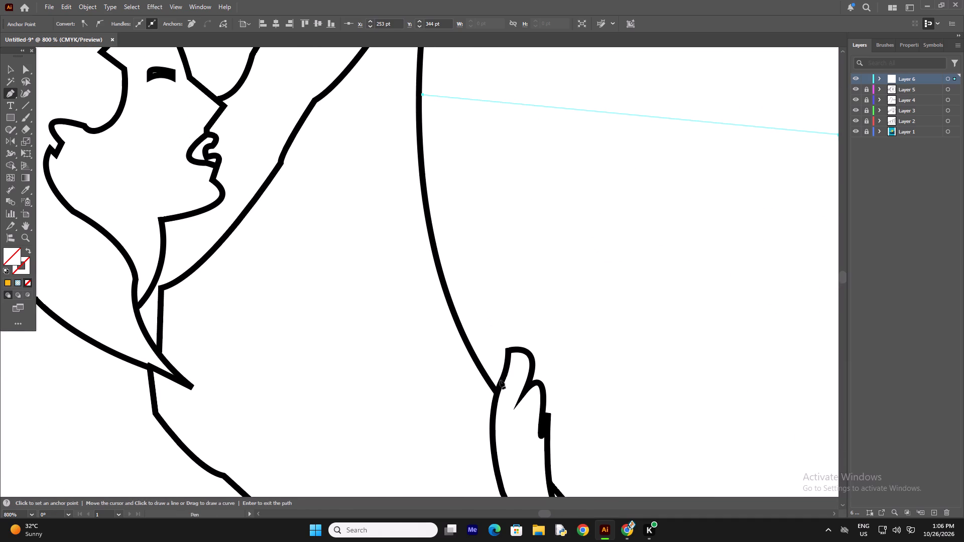
pyautogui.moveTo(495, 383); pyautogui.dragTo(496, 383)
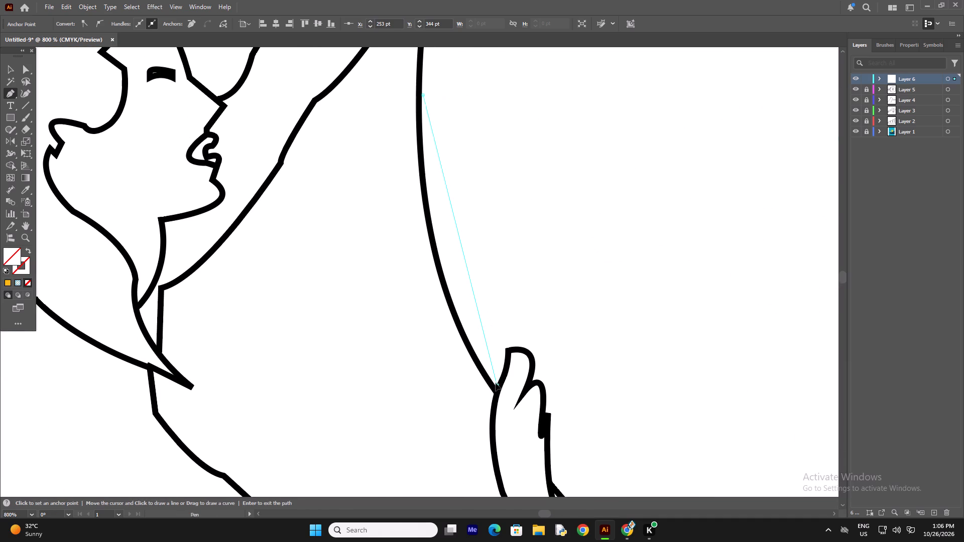
pyautogui.moveTo(496, 383); pyautogui.dragTo(564, 483)
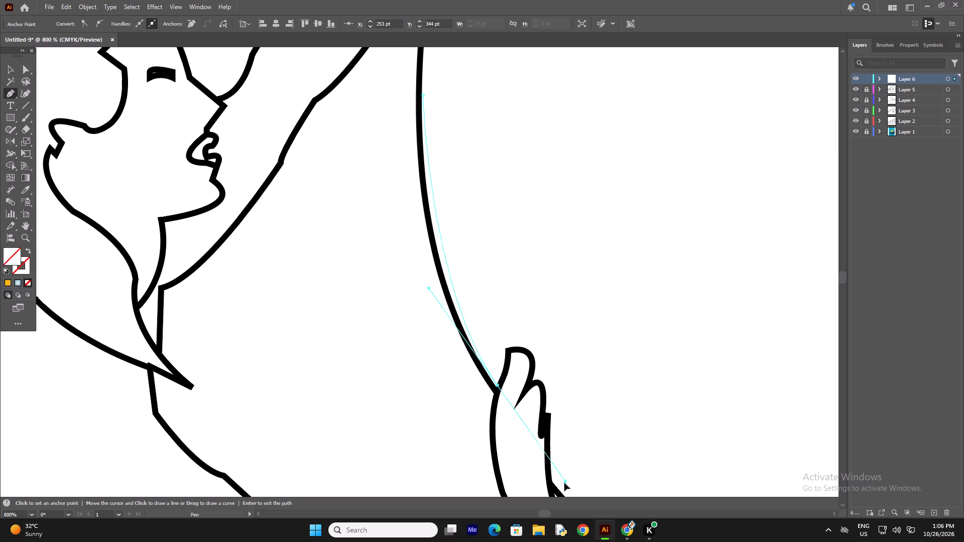
pyautogui.moveTo(564, 483); pyautogui.dragTo(573, 451)
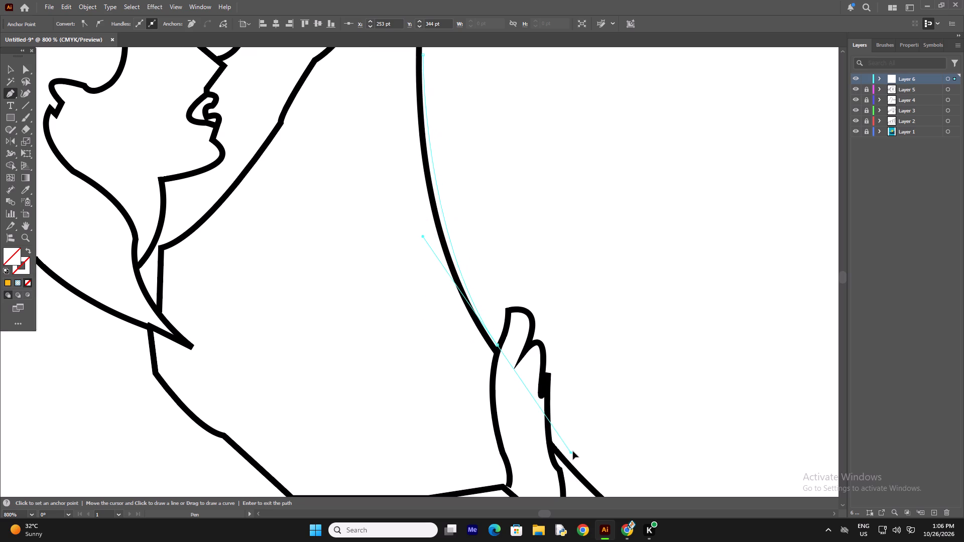
pyautogui.moveTo(573, 451); pyautogui.dragTo(577, 459)
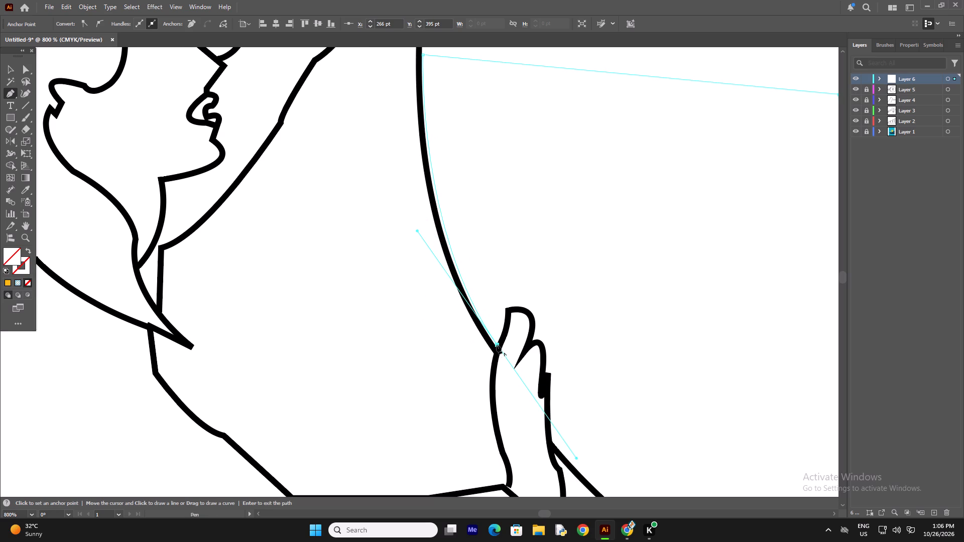
pyautogui.click(497, 345)
# Trace the path around the lower hand's fingertips and down the hand's edge to where it meets the coin's rim again.
pyautogui.moveTo(504, 309); pyautogui.dragTo(498, 292)
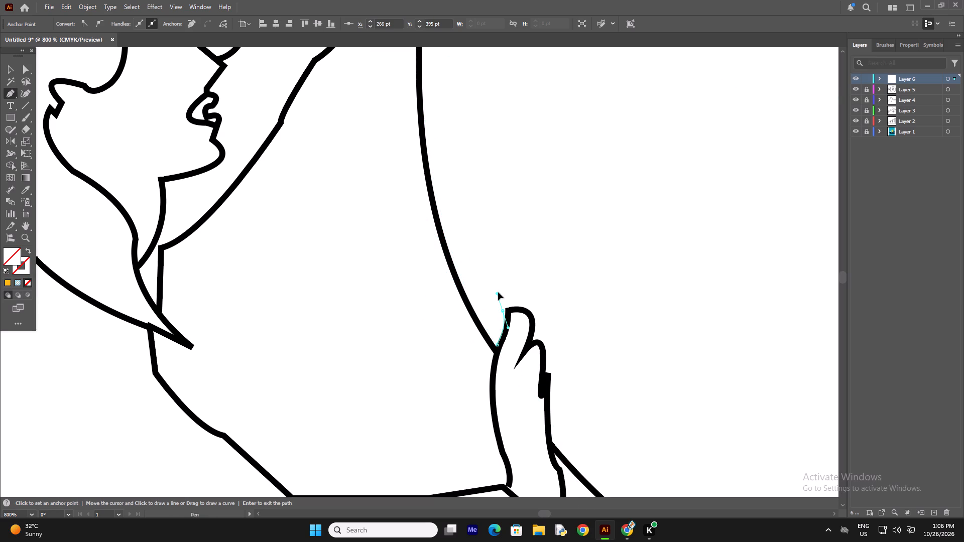
pyautogui.moveTo(498, 292); pyautogui.dragTo(499, 299)
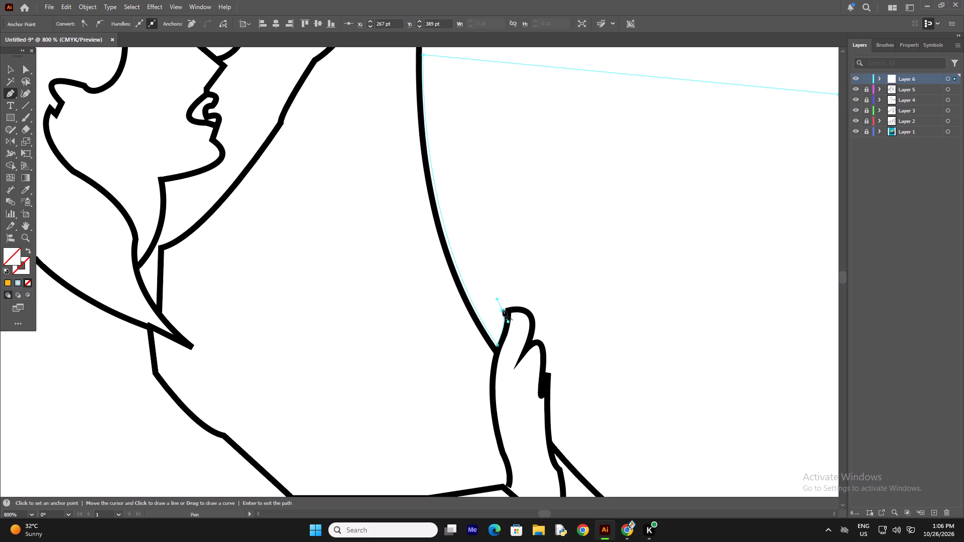
pyautogui.click(502, 310)
pyautogui.moveTo(538, 323); pyautogui.dragTo(551, 359)
pyautogui.click(537, 323)
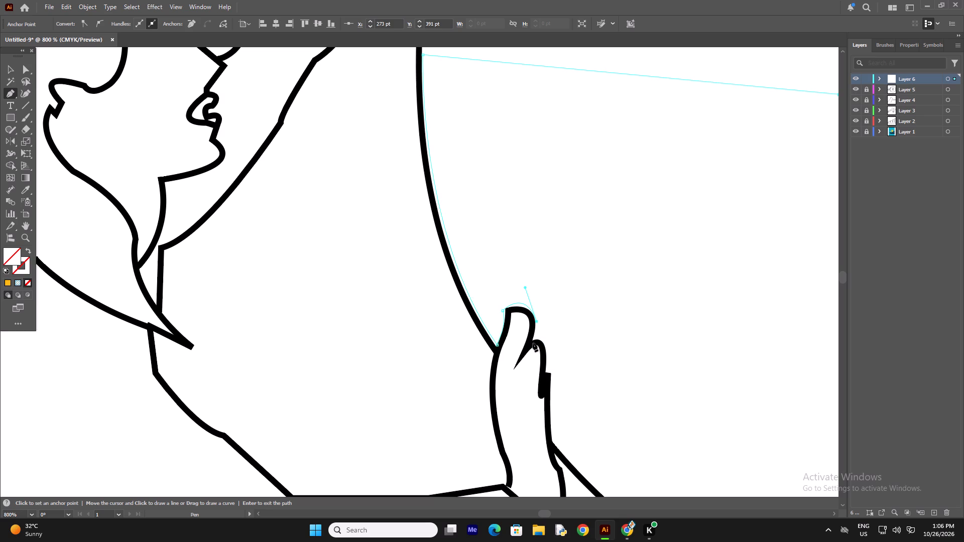
pyautogui.click(533, 342)
pyautogui.moveTo(546, 372); pyautogui.dragTo(547, 429)
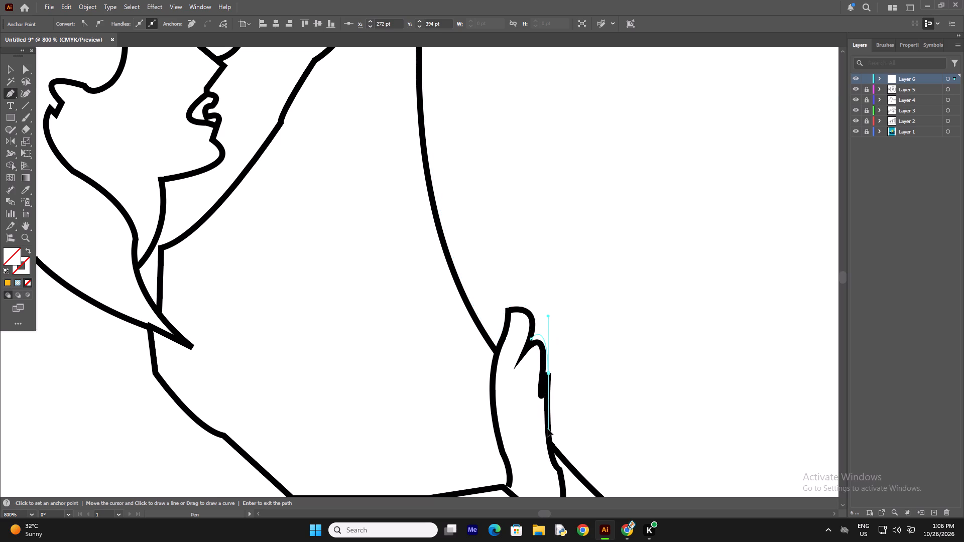
pyautogui.moveTo(547, 429); pyautogui.dragTo(547, 428)
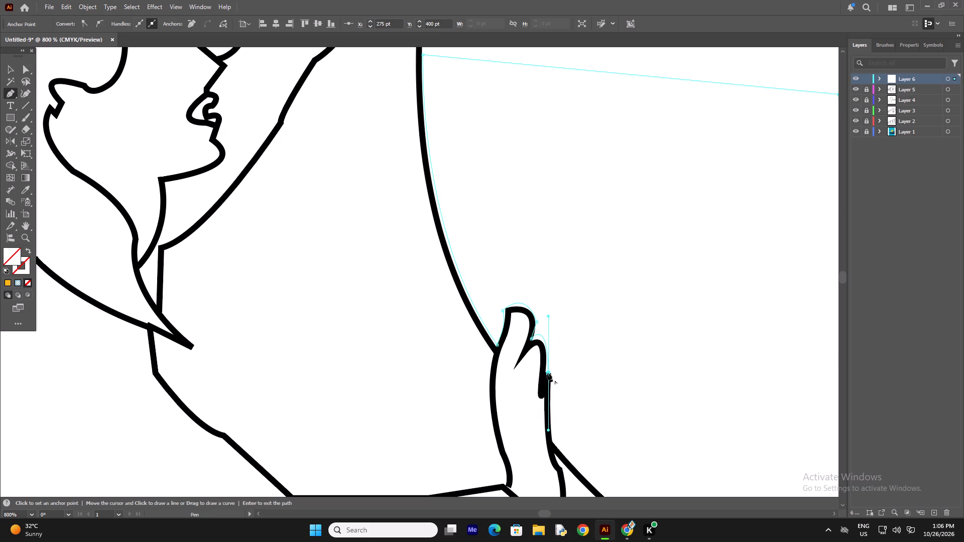
pyautogui.click(547, 373)
pyautogui.click(552, 373)
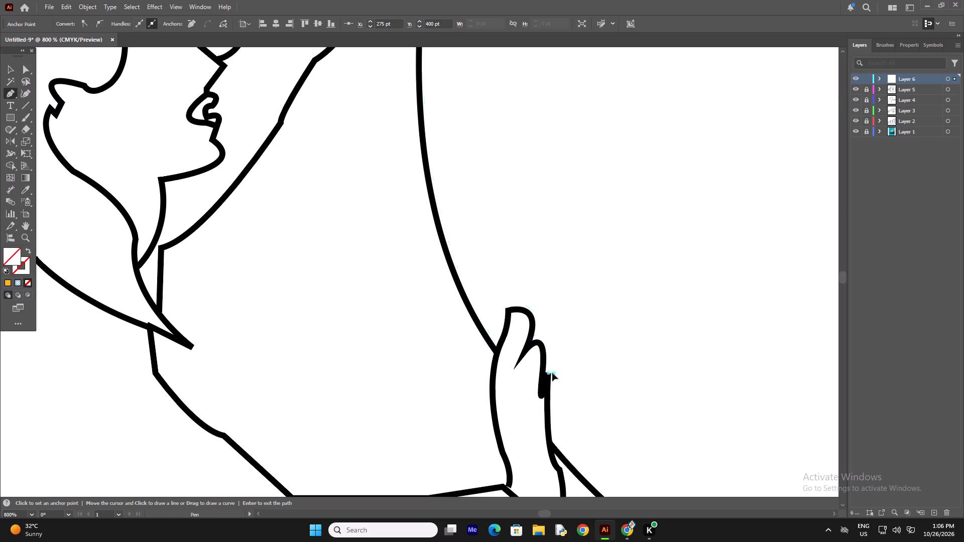
pyautogui.scroll(-7, 551, 386)
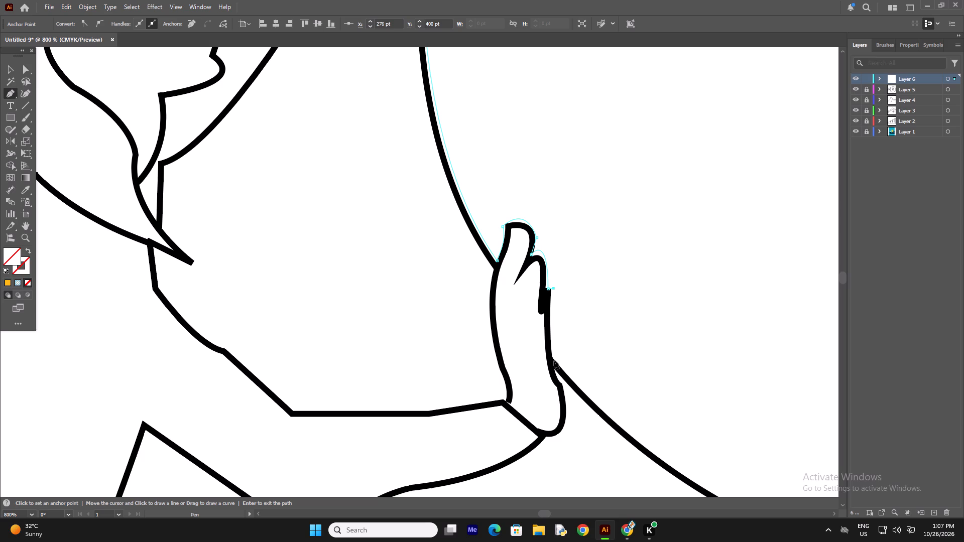
pyautogui.moveTo(555, 360); pyautogui.dragTo(561, 372)
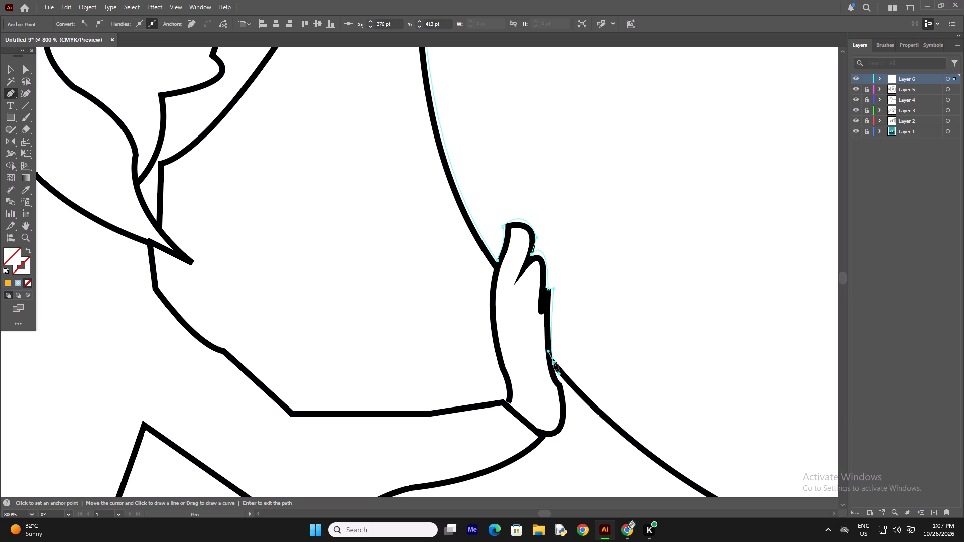
pyautogui.click(554, 362)
# Curve the path along the coin's bottom rim from the lower hand to the corner of the bar supporting the coin.
pyautogui.moveTo(647, 445); pyautogui.dragTo(658, 446)
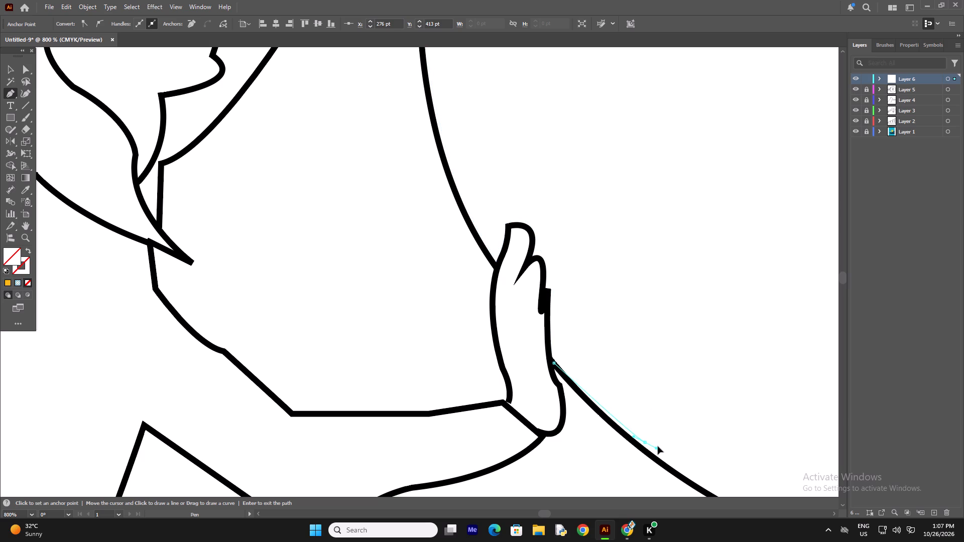
pyautogui.moveTo(658, 446); pyautogui.dragTo(656, 442)
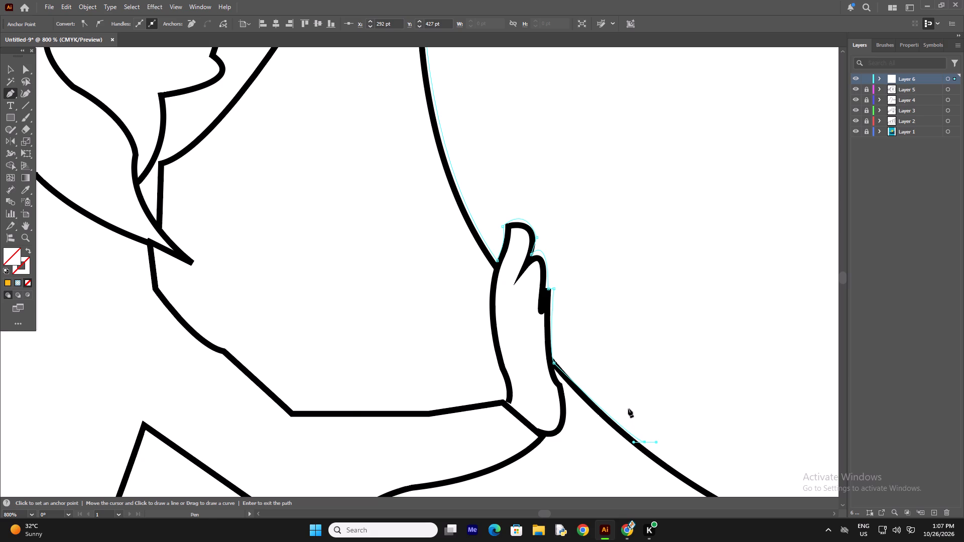
pyautogui.hotkey('ctrl', '-')
pyautogui.hotkey('ctrl', '-')
pyautogui.hotkey('ctrl', '-')
pyautogui.hotkey('ctrl', '-')
pyautogui.hotkey('ctrl', '-')
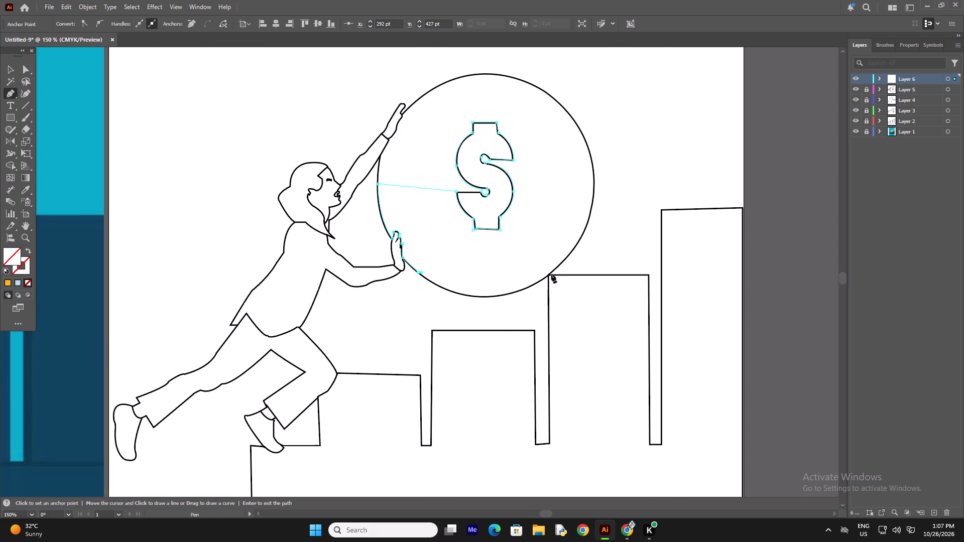
pyautogui.moveTo(546, 274); pyautogui.dragTo(609, 225)
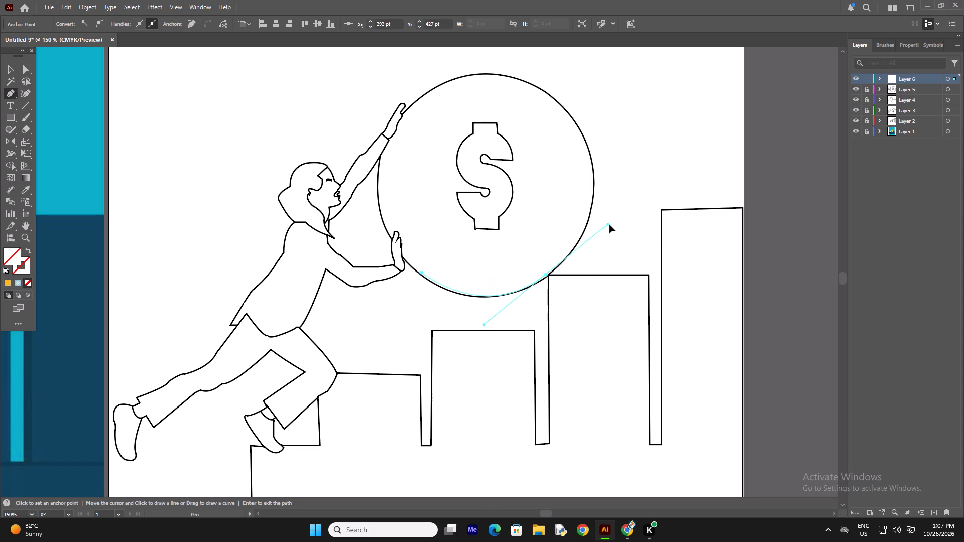
pyautogui.moveTo(609, 225); pyautogui.dragTo(618, 228)
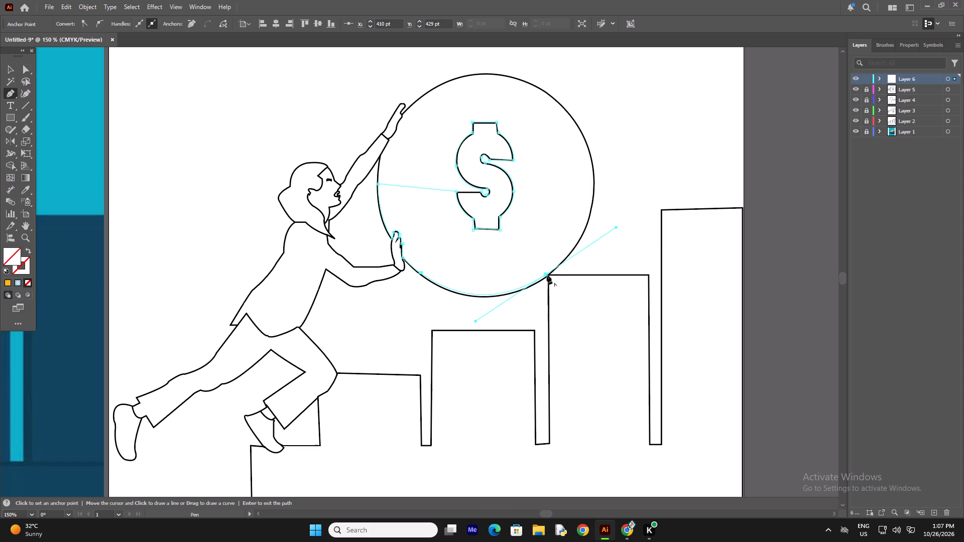
pyautogui.click(546, 275)
# Trace the path up the coin's right rim and over its top to the upper-left arc.
pyautogui.moveTo(587, 152); pyautogui.dragTo(567, 67)
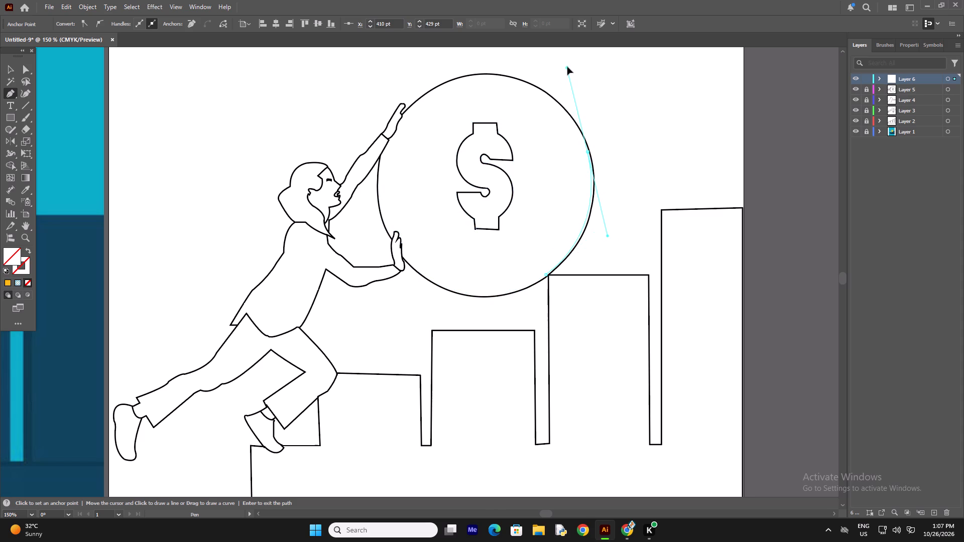
pyautogui.moveTo(567, 67); pyautogui.dragTo(563, 68)
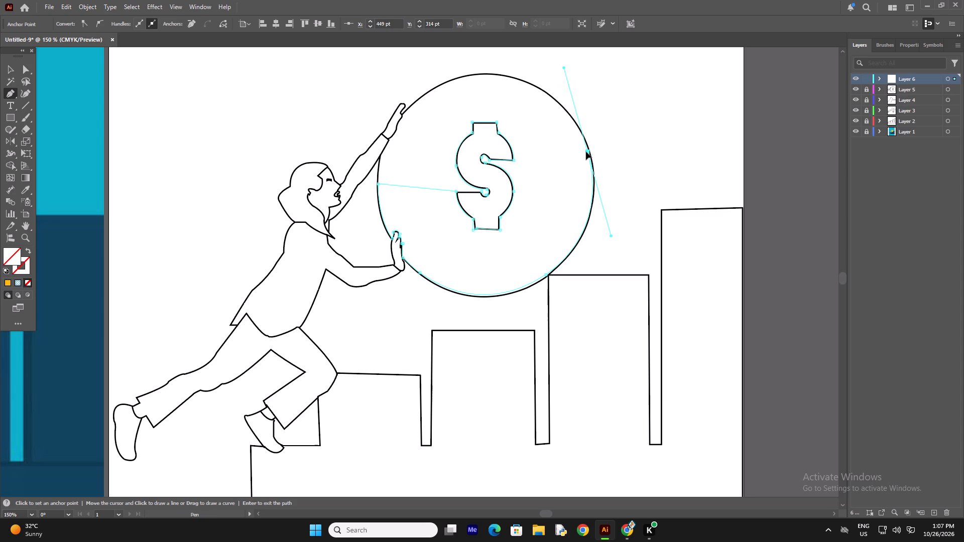
pyautogui.click(586, 152)
pyautogui.moveTo(440, 87); pyautogui.dragTo(429, 89)
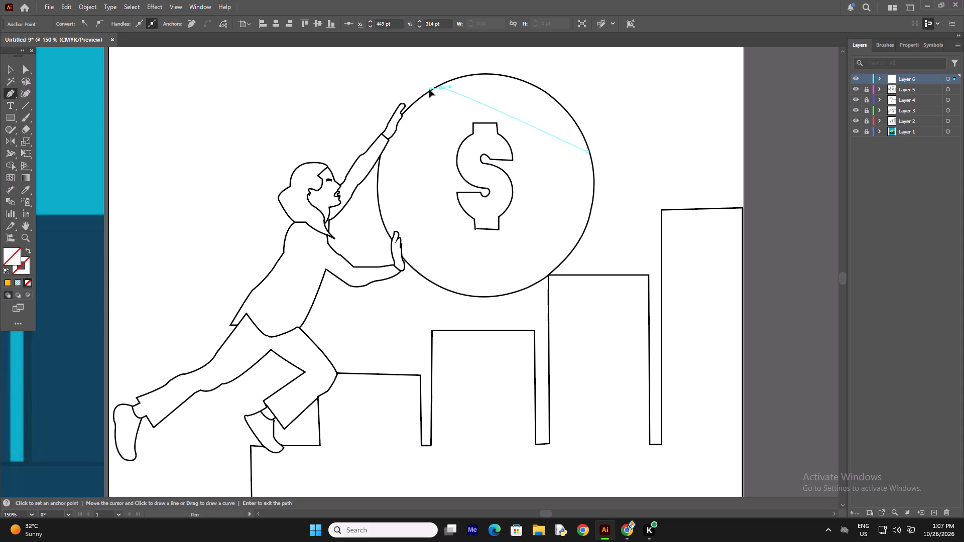
pyautogui.moveTo(429, 89); pyautogui.dragTo(323, 130)
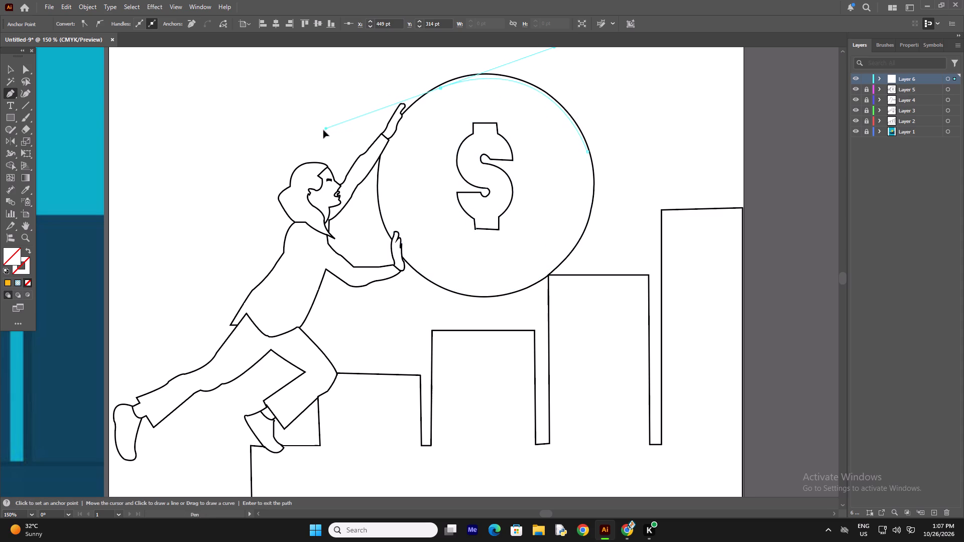
pyautogui.moveTo(323, 130); pyautogui.dragTo(336, 134)
pyautogui.click(440, 88)
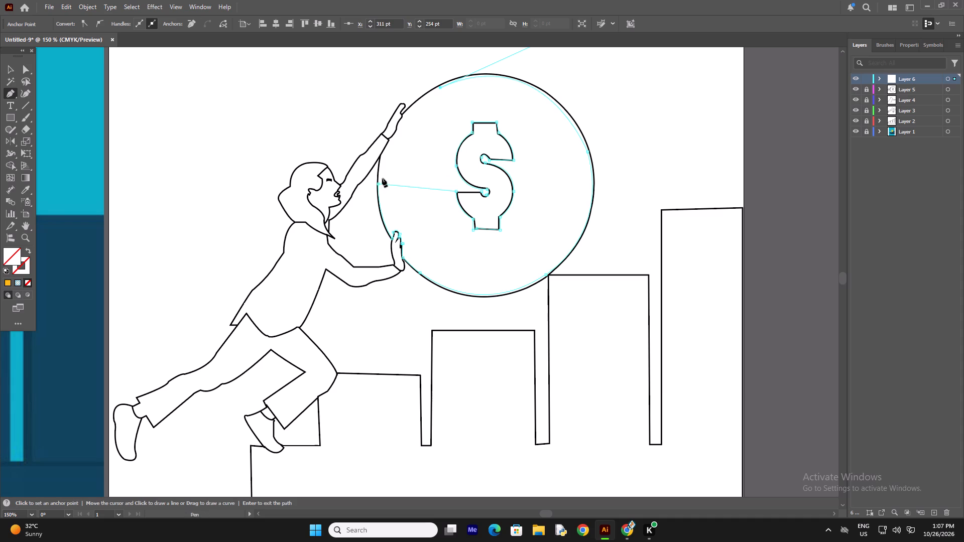
# Continue the coin path from its upper-left arc down along the inner edge of the figure's raised hand.
pyautogui.moveTo(403, 117); pyautogui.dragTo(388, 137)
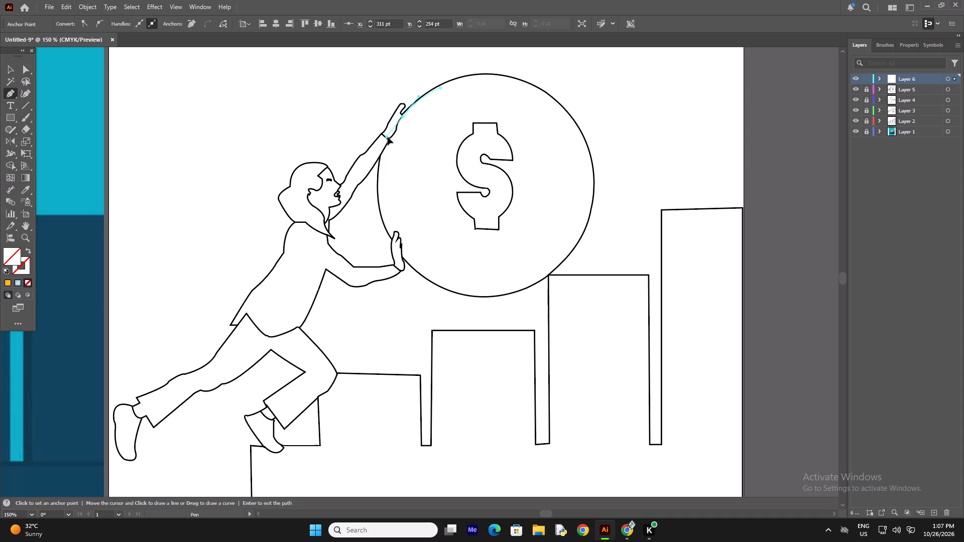
pyautogui.moveTo(388, 137); pyautogui.dragTo(386, 134)
pyautogui.click(402, 116)
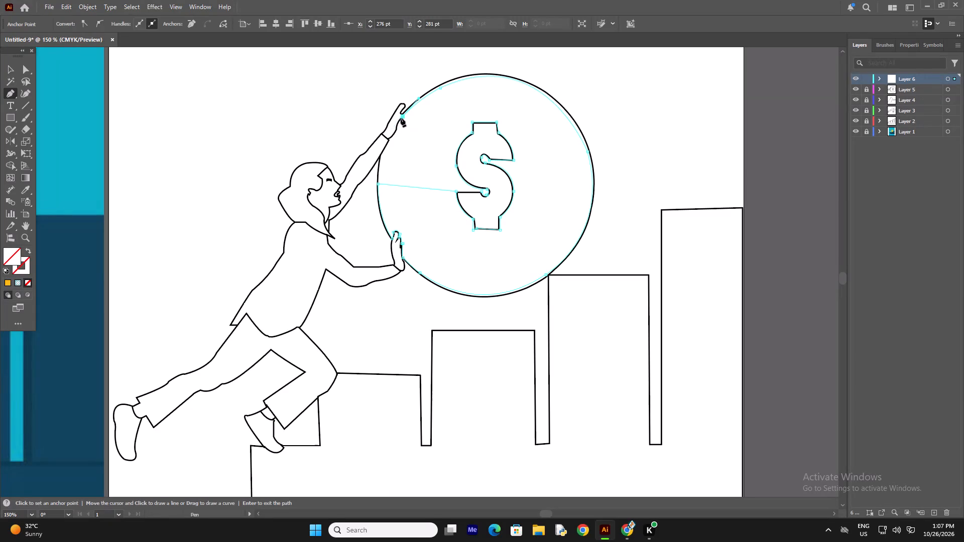
pyautogui.moveTo(398, 124); pyautogui.dragTo(397, 125)
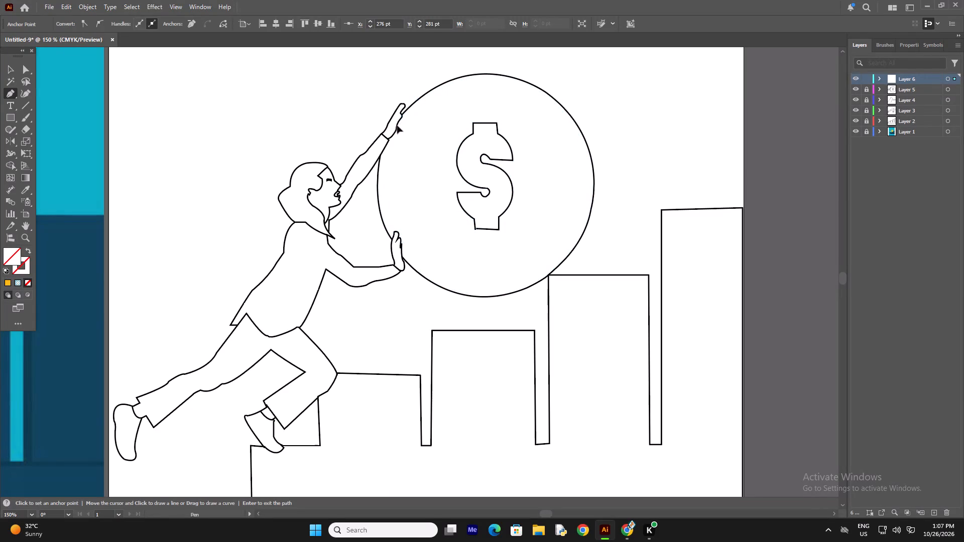
pyautogui.moveTo(397, 125); pyautogui.dragTo(392, 133)
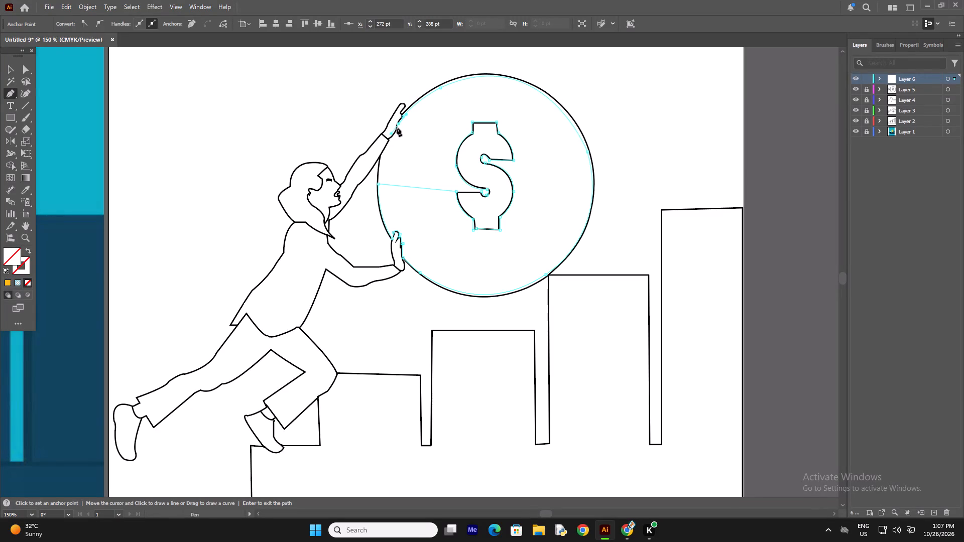
pyautogui.click(399, 124)
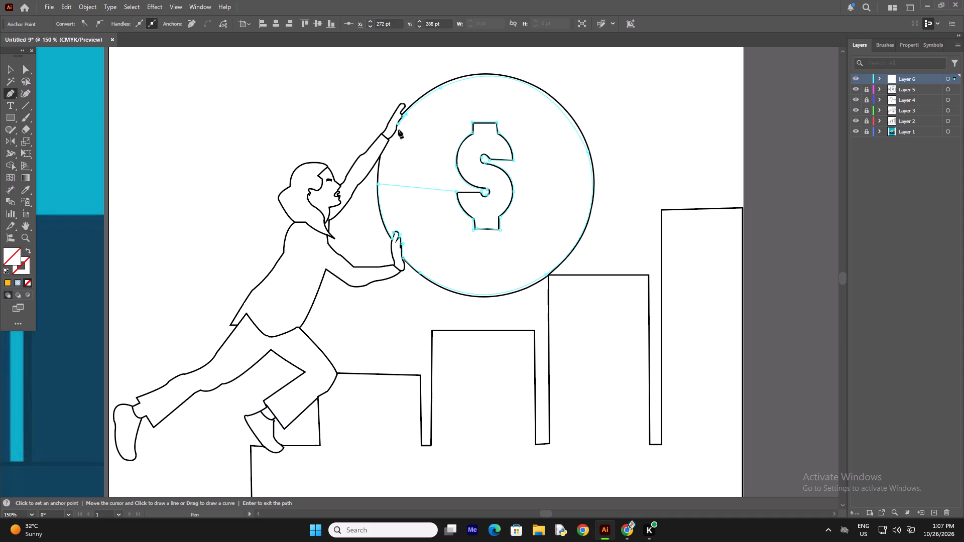
pyautogui.click(398, 129)
# Fill the traced coin path with solid orange fdb714 and end the path.
pyautogui.click(6, 282)
pyautogui.rightClick(404, 144)
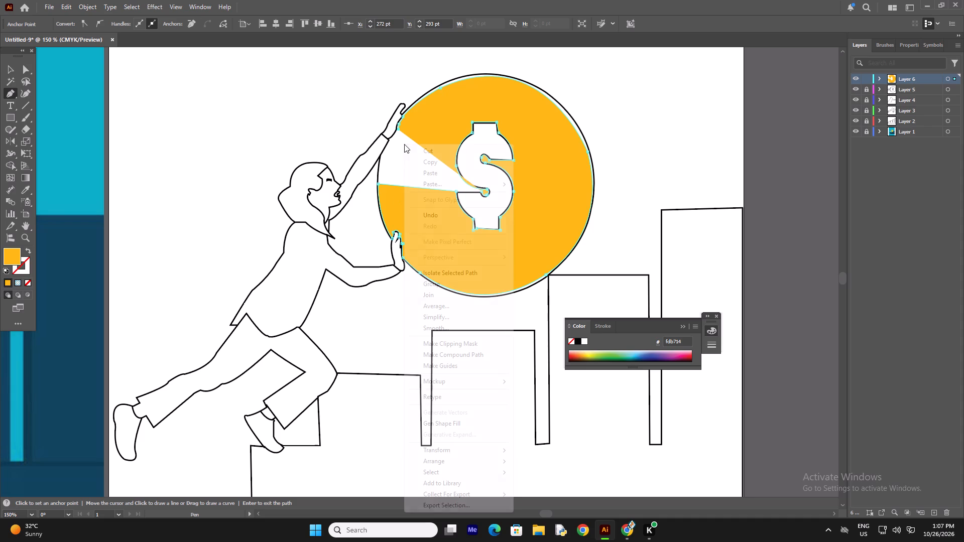
pyautogui.click(436, 174)
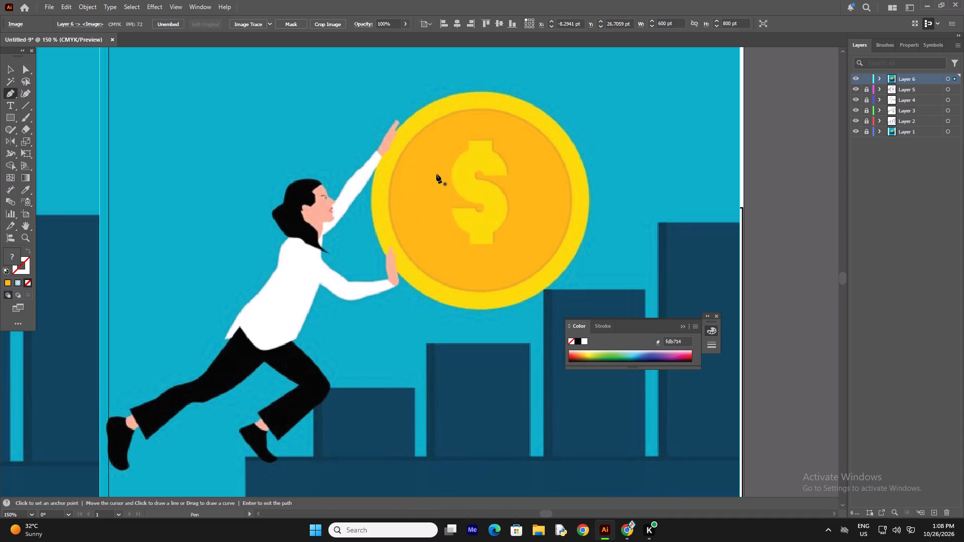
pyautogui.press('BackSpace')
# Extend the orange coin path from the raised hand past the wrist and along the sleeve to the coin's left rim.
pyautogui.hotkey('ctrl', '-')
pyautogui.hotkey('ctrl', '-')
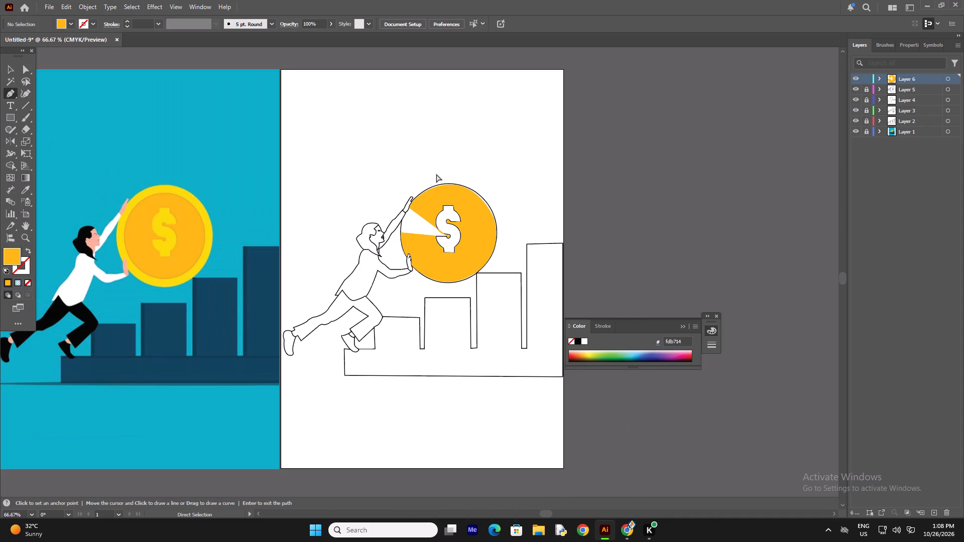
pyautogui.hotkey('ctrl', '+')
pyautogui.hotkey('ctrl', '+')
pyautogui.hotkey('ctrl', '+')
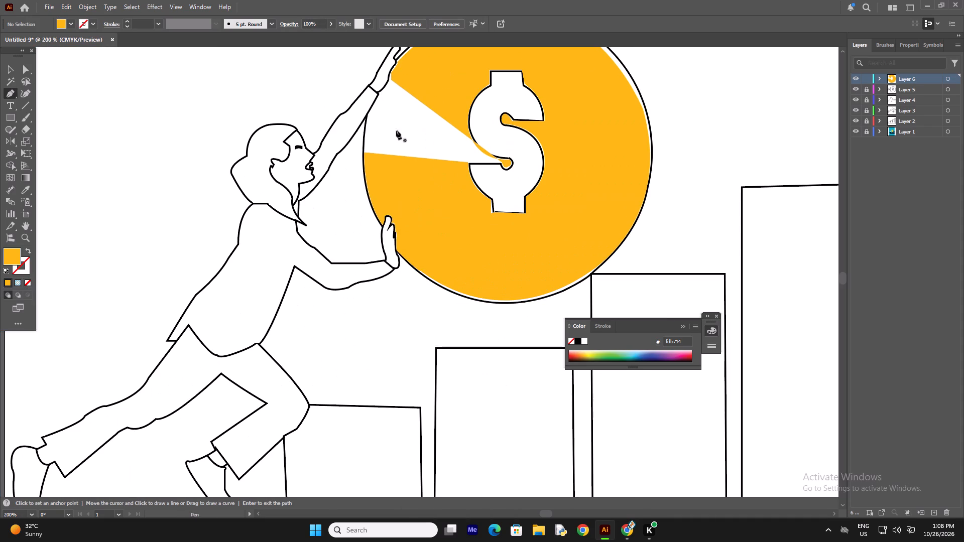
pyautogui.click(391, 81)
pyautogui.moveTo(381, 93); pyautogui.dragTo(379, 93)
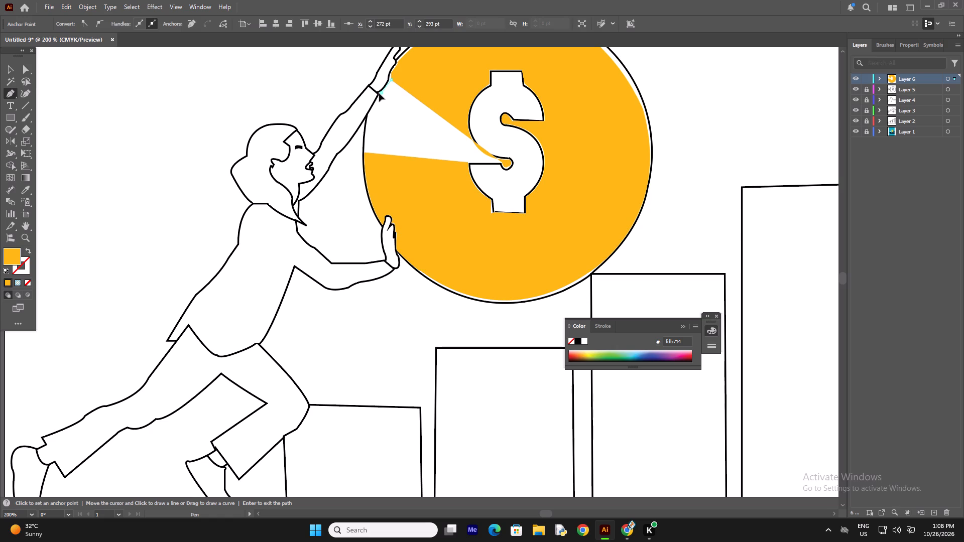
pyautogui.moveTo(379, 93); pyautogui.dragTo(373, 94)
pyautogui.click(381, 93)
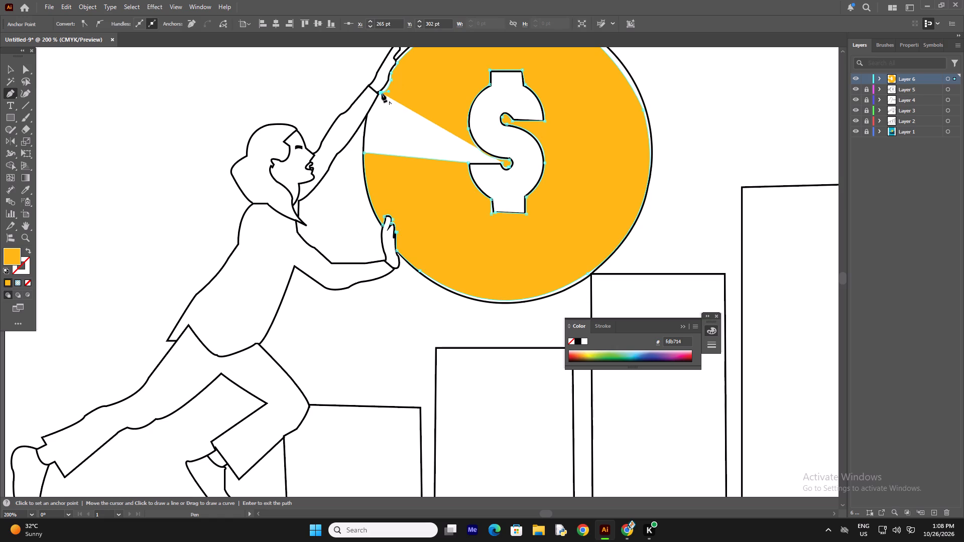
pyautogui.click(380, 95)
pyautogui.click(367, 115)
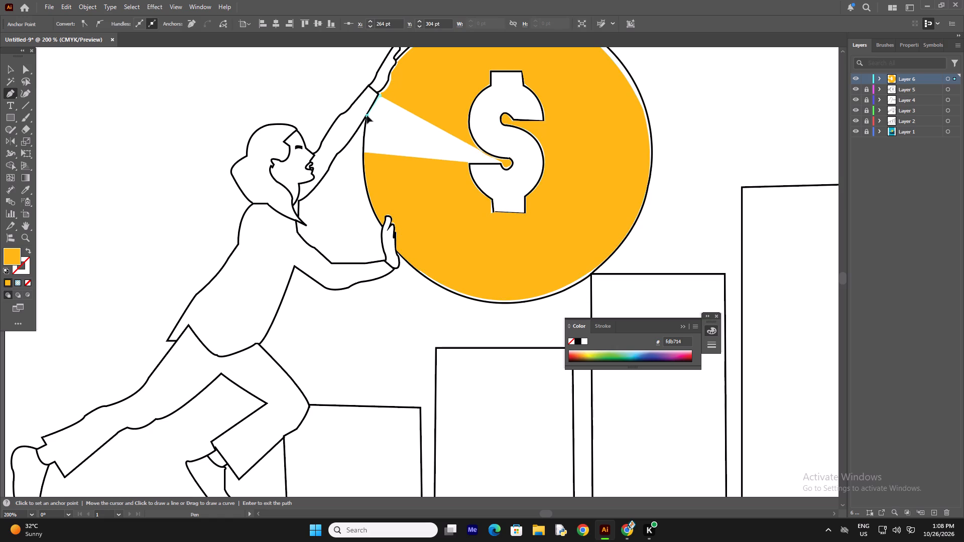
# Curve the coin path down the left rim to its earlier rim point, filling the white wedge, and end the path.
pyautogui.moveTo(366, 144); pyautogui.dragTo(367, 154)
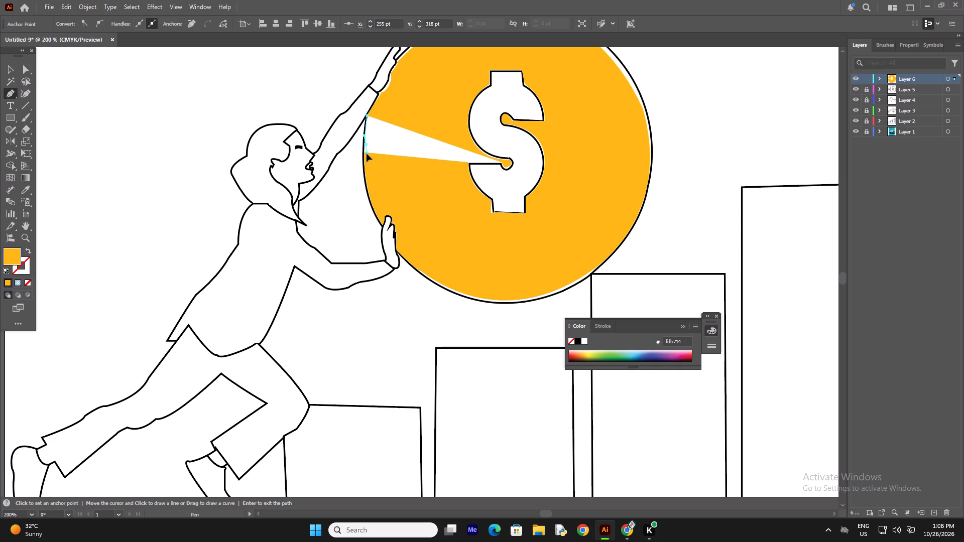
pyautogui.moveTo(367, 154); pyautogui.dragTo(365, 152)
pyautogui.click(365, 145)
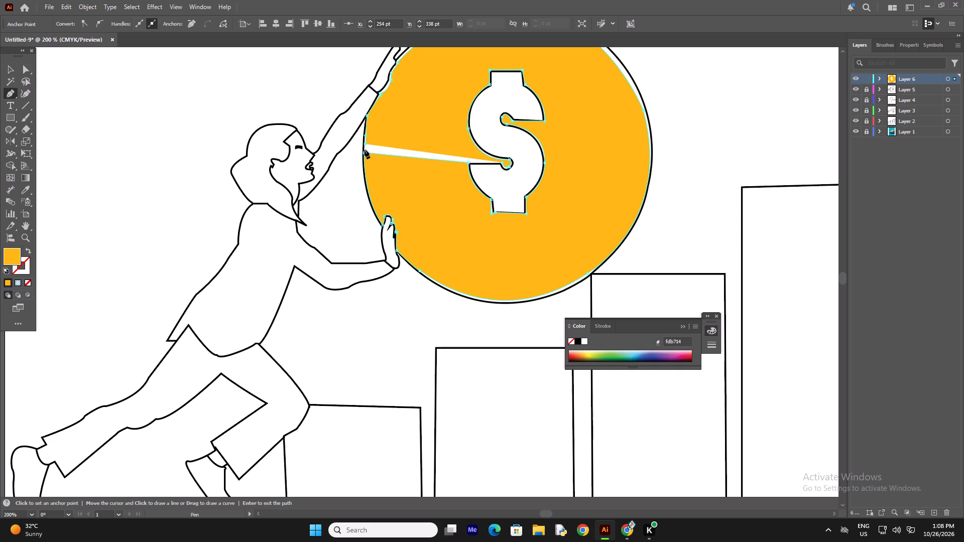
pyautogui.click(365, 150)
pyautogui.click(364, 156)
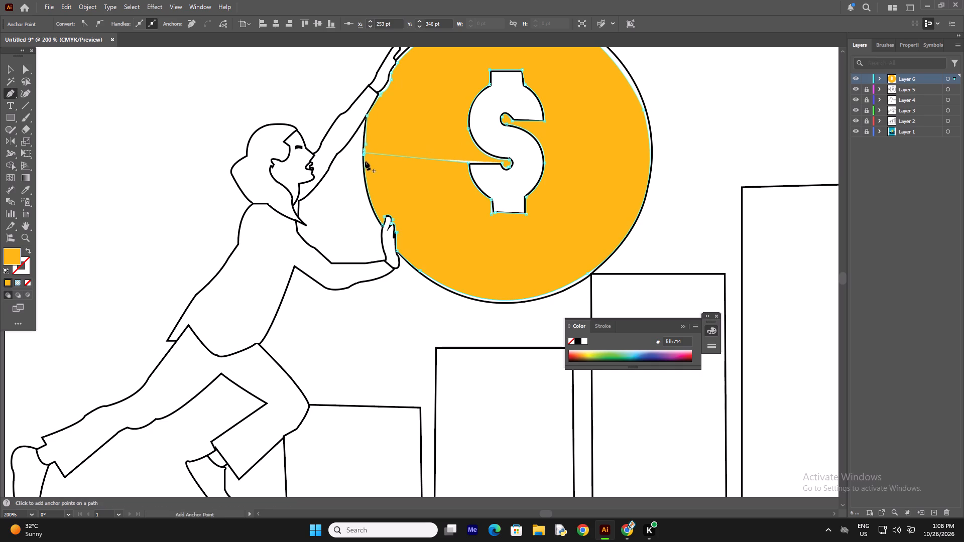
pyautogui.rightClick(389, 139)
pyautogui.click(410, 164)
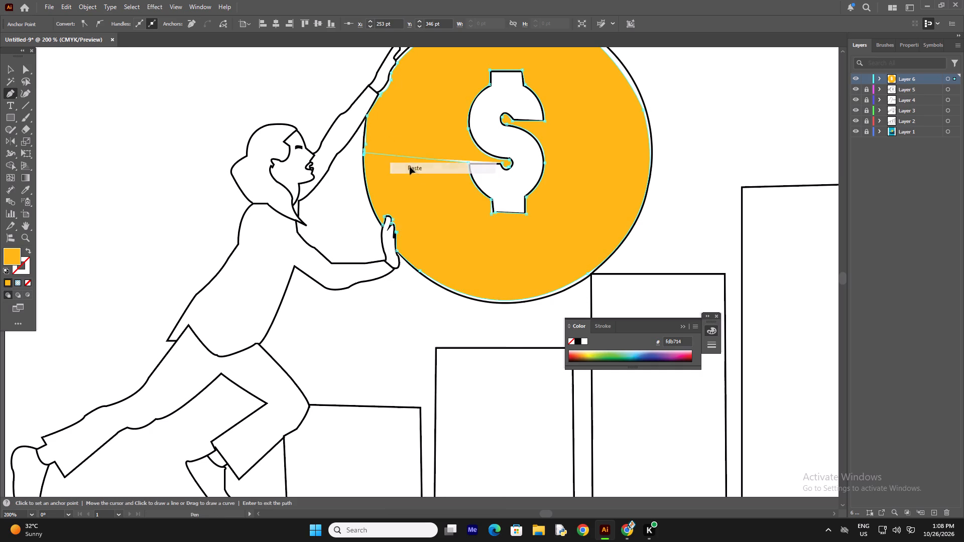
pyautogui.press('BackSpace')
# Draw a small orange patch over the white sliver between the coin's left side and the dollar sign's lower arm.
pyautogui.click(430, 151)
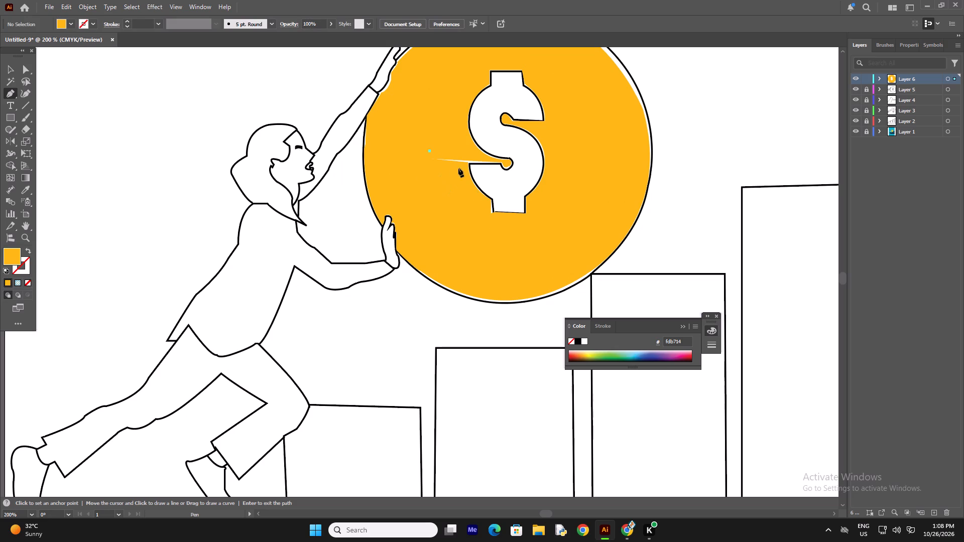
pyautogui.click(490, 160)
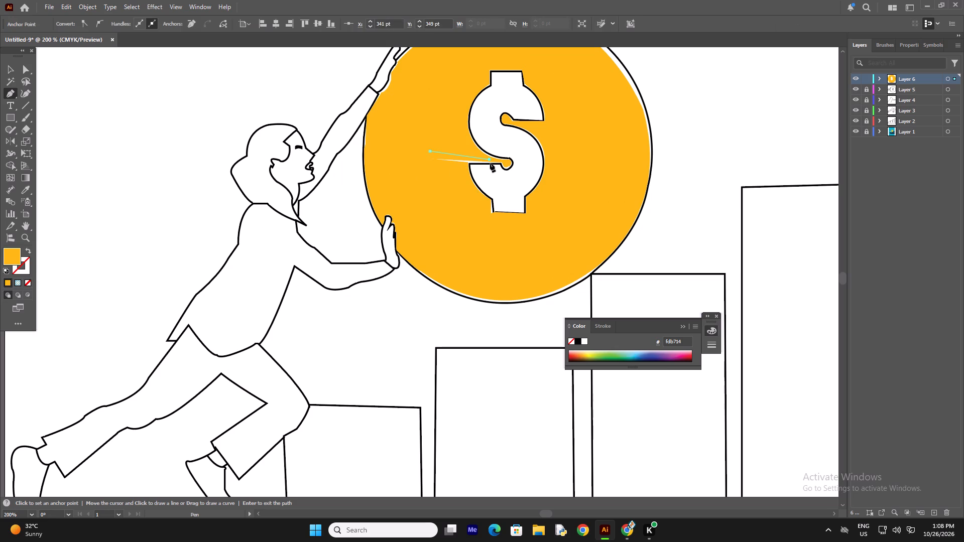
pyautogui.click(486, 162)
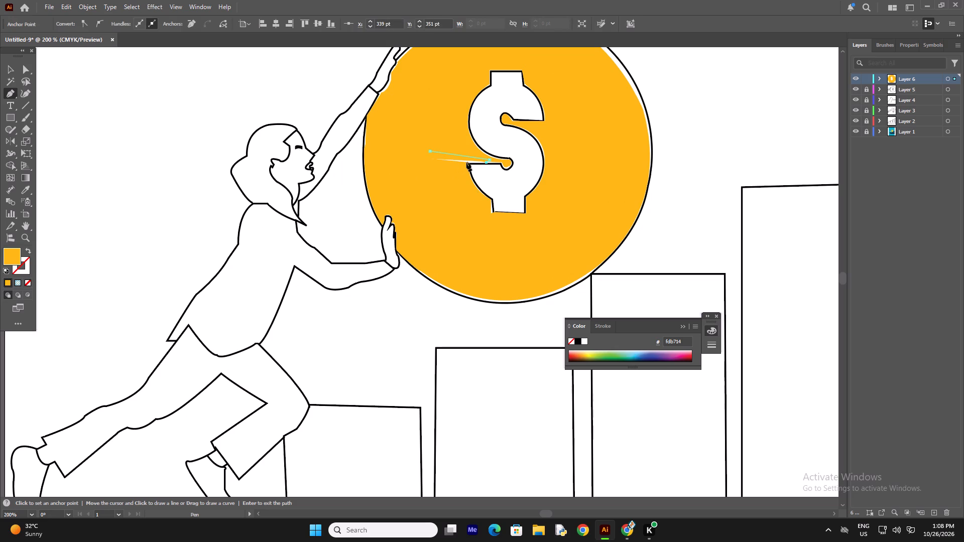
pyautogui.click(466, 162)
pyautogui.click(445, 164)
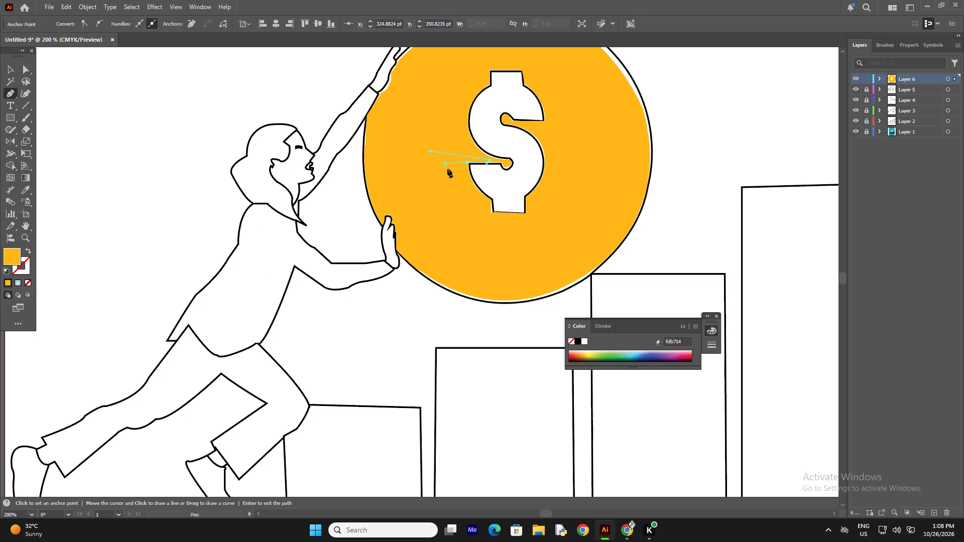
pyautogui.rightClick(439, 166)
pyautogui.click(477, 177)
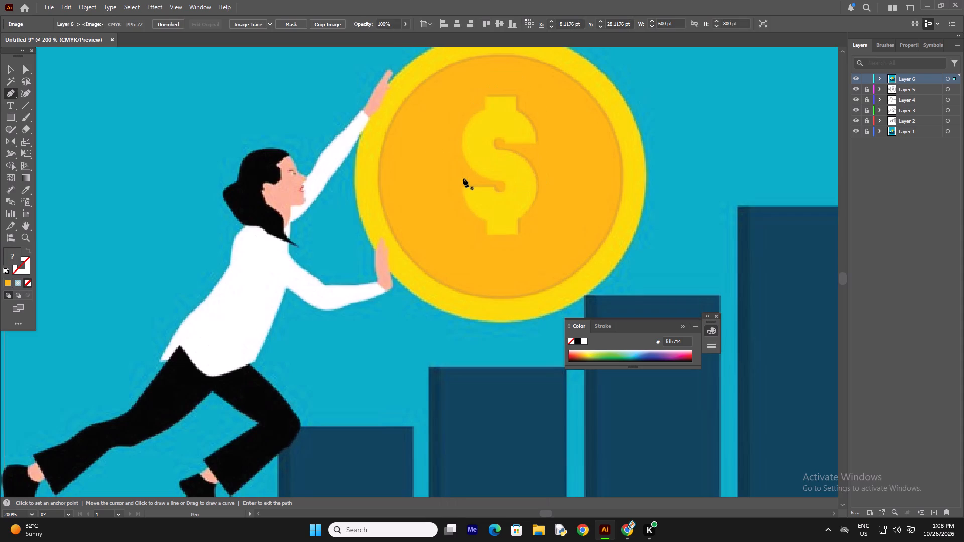
pyautogui.press('BackSpace')
# Draw a curved orange patch along the coin's upper-right rim to cover the white gap inside the outline.
pyautogui.hotkey('ctrl', '-')
pyautogui.hotkey('ctrl', '-')
pyautogui.hotkey('ctrl', '+')
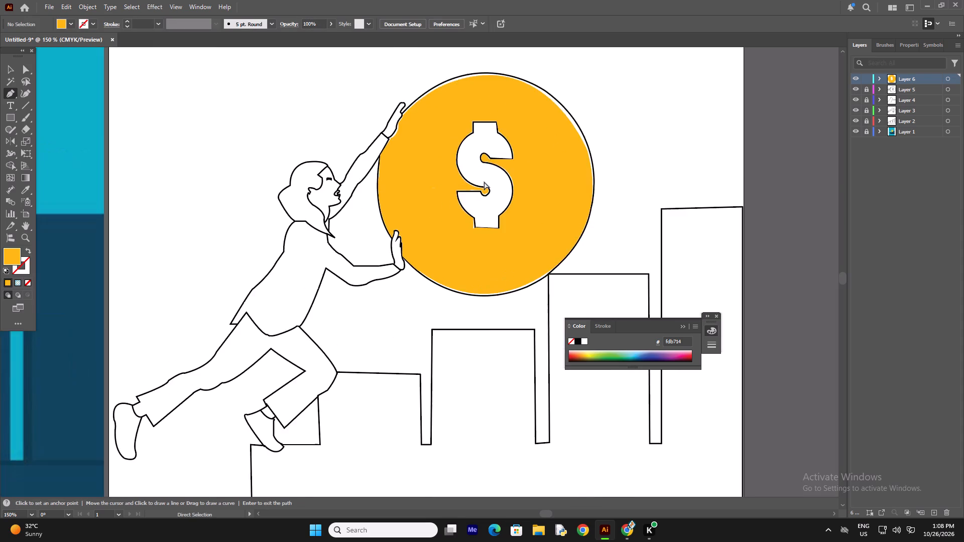
pyautogui.hotkey('ctrl', '+')
pyautogui.scroll(9, 534, 159)
pyautogui.click(561, 128)
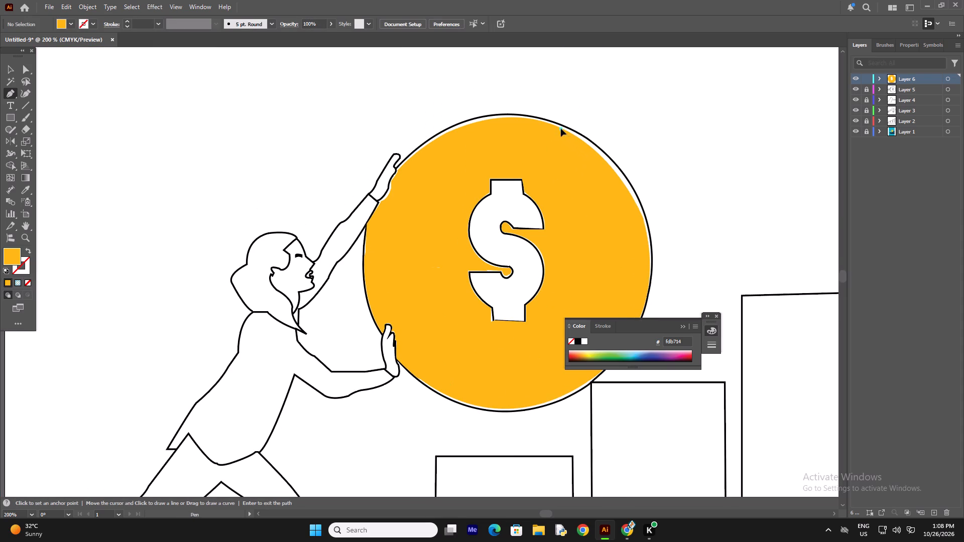
pyautogui.moveTo(644, 226); pyautogui.dragTo(649, 276)
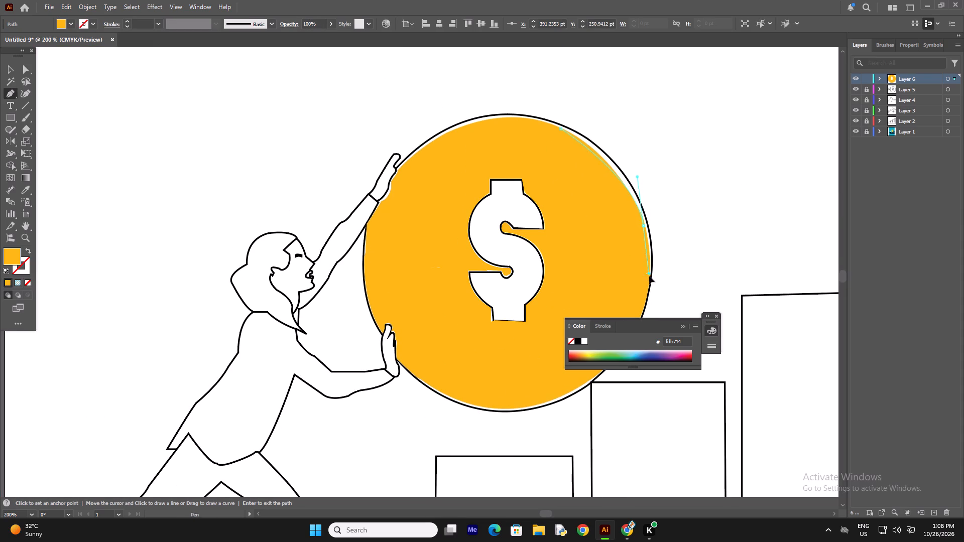
pyautogui.moveTo(649, 276); pyautogui.dragTo(657, 299)
pyautogui.rightClick(620, 246)
pyautogui.click(649, 176)
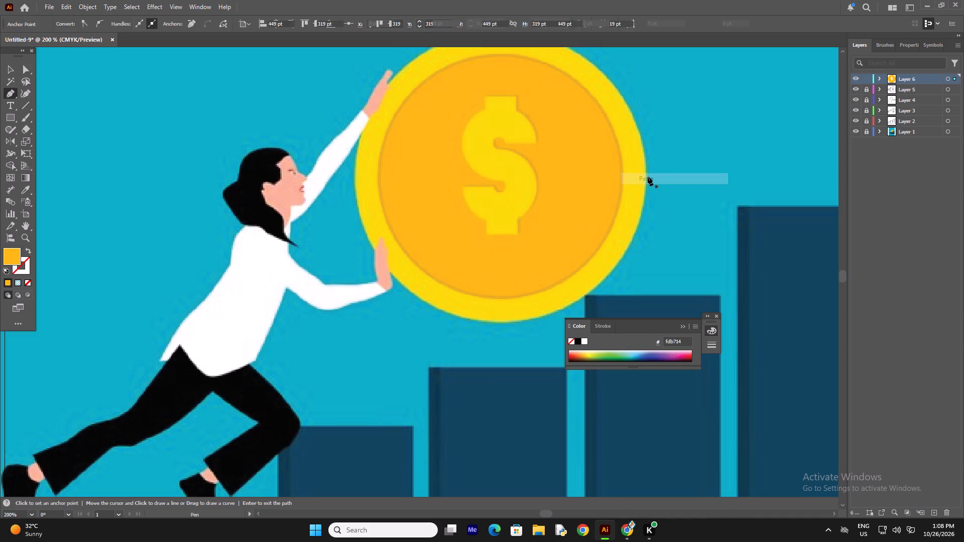
pyautogui.press('BackSpace')
# Sample the yellow fcda01 from the dollar sign in the reference image as the fill colour.
pyautogui.scroll(-1, 442, 198)
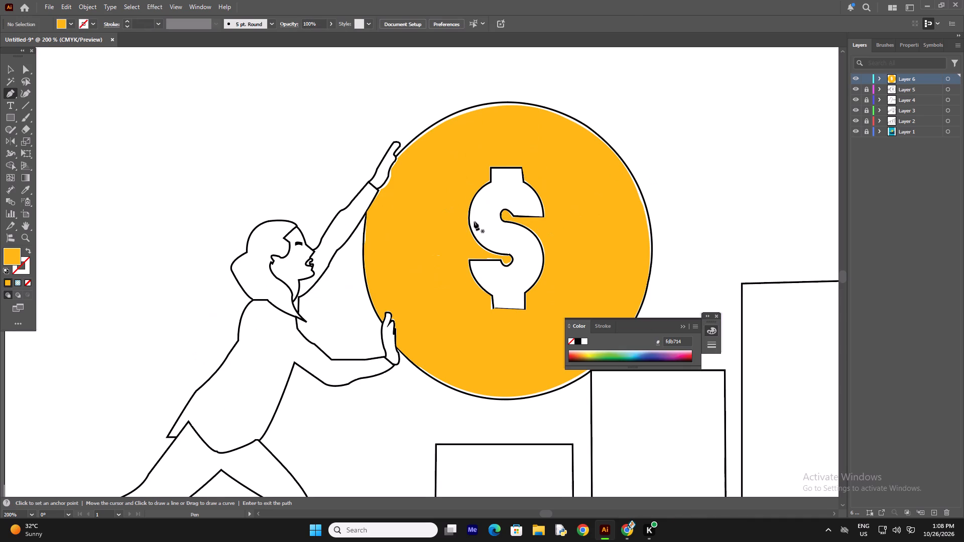
pyautogui.hotkey('ctrl', '-')
pyautogui.hotkey('ctrl', '-')
pyautogui.hotkey('ctrl', '-')
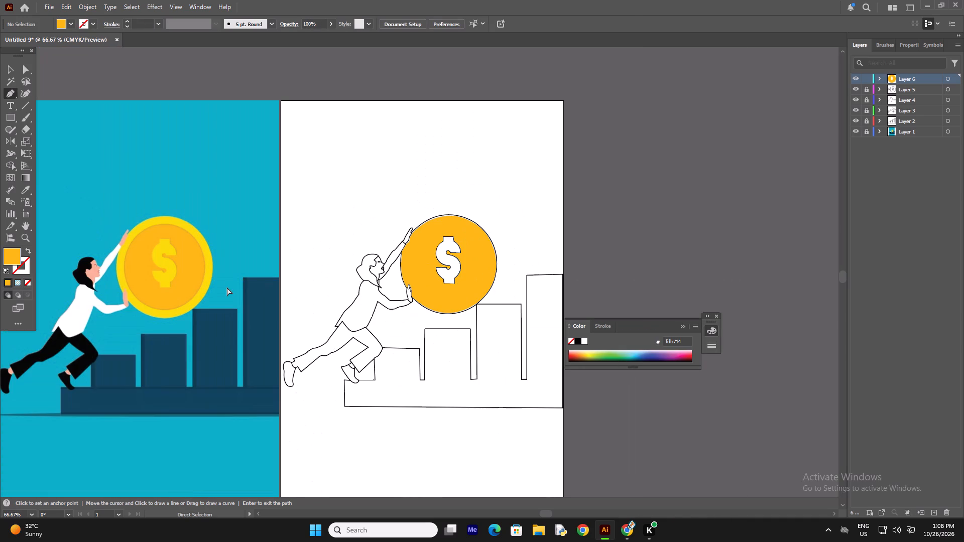
pyautogui.press('i')
pyautogui.press('i')
pyautogui.press('i')
pyautogui.press('i')
pyautogui.press('i')
pyautogui.press('i')
pyautogui.press('i')
pyautogui.press('i')
pyautogui.press('i')
pyautogui.press('i')
pyautogui.press('i')
pyautogui.press('i')
pyautogui.press('i')
pyautogui.press('i')
pyautogui.press('i')
pyautogui.press('i')
pyautogui.press('i')
pyautogui.press('i')
pyautogui.press('i')
pyautogui.press('i')
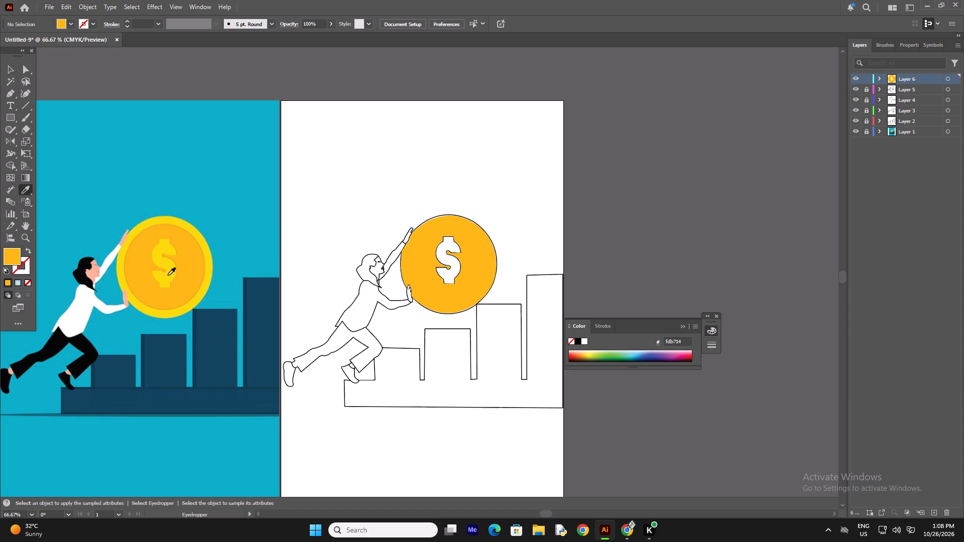
pyautogui.click(168, 275)
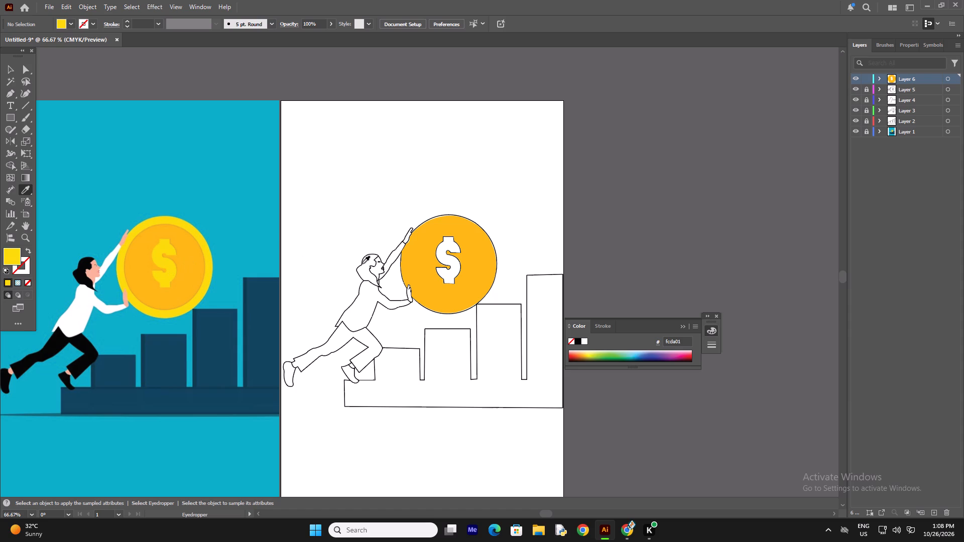
# Start a yellow Pen path at the dollar sign's lower notch, curve it around the notch, and run it along the lower arm to its tip.
pyautogui.press('p')
pyautogui.hotkey('ctrl', '+')
pyautogui.hotkey('ctrl', '+')
pyautogui.hotkey('ctrl', '+')
pyautogui.hotkey('ctrl', '+')
pyautogui.hotkey('ctrl', '+')
pyautogui.hotkey('ctrl', '+')
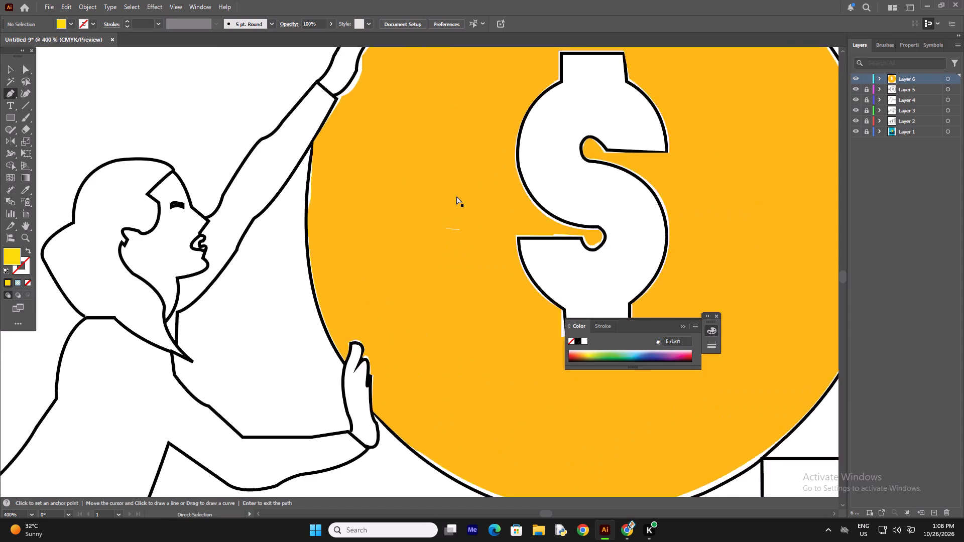
pyautogui.scroll(7, 519, 201)
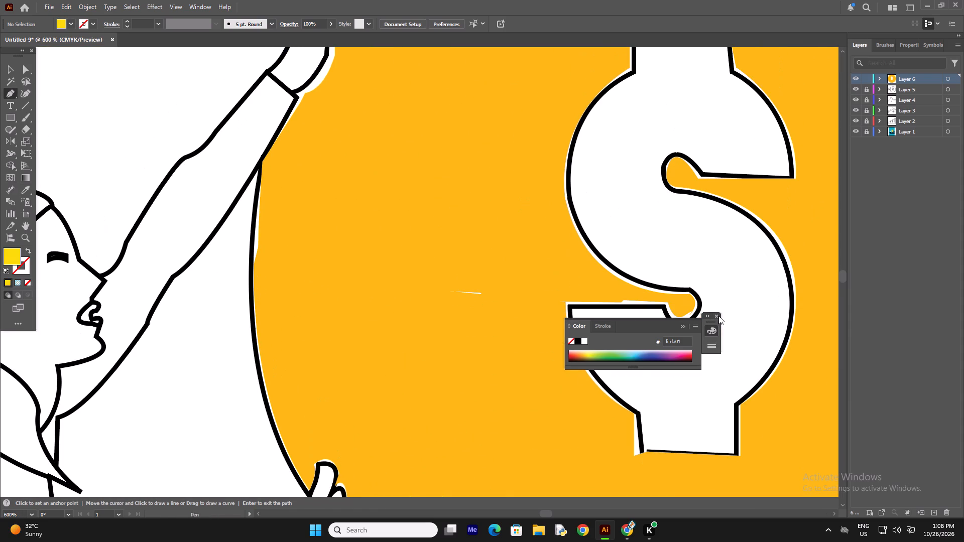
pyautogui.click(717, 316)
pyautogui.scroll(-3, 695, 301)
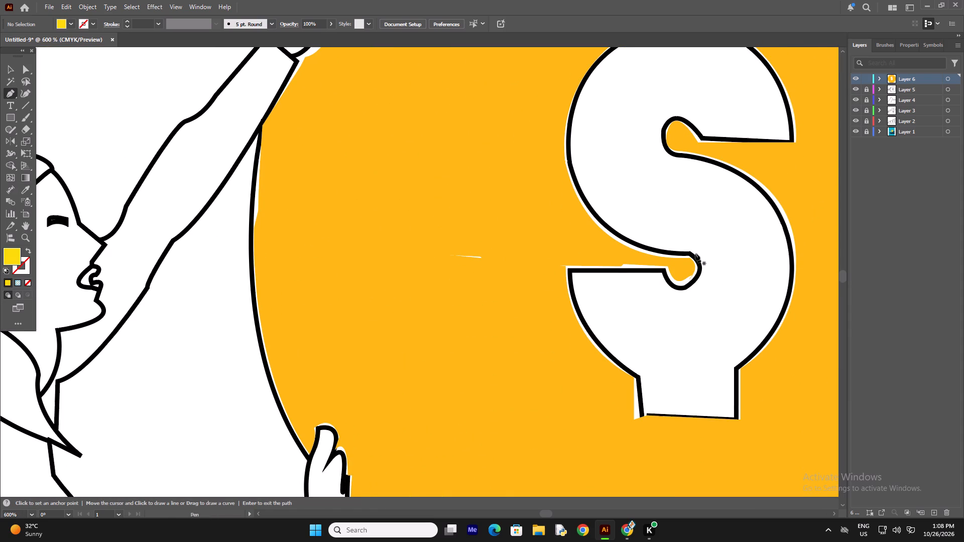
pyautogui.click(692, 252)
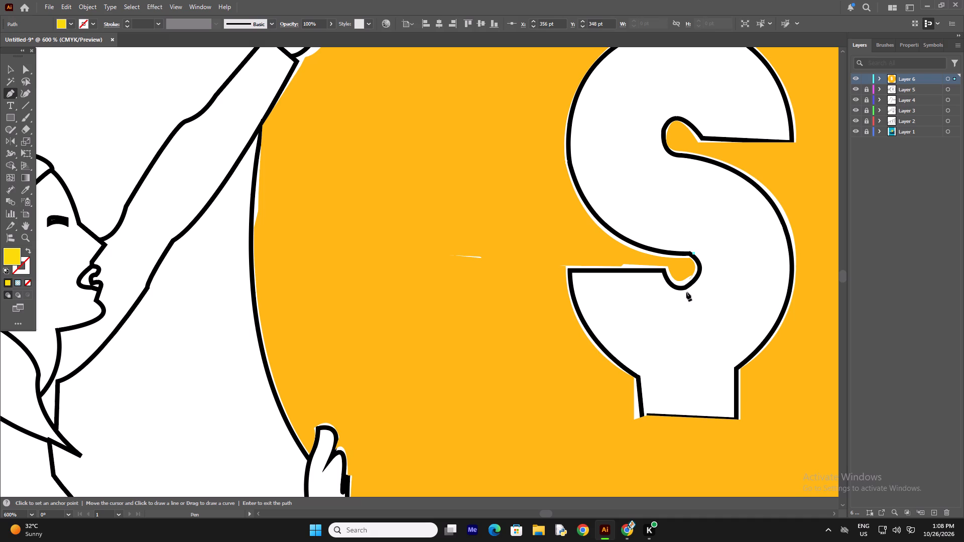
pyautogui.moveTo(684, 292); pyautogui.dragTo(648, 310)
pyautogui.moveTo(648, 310); pyautogui.dragTo(650, 311)
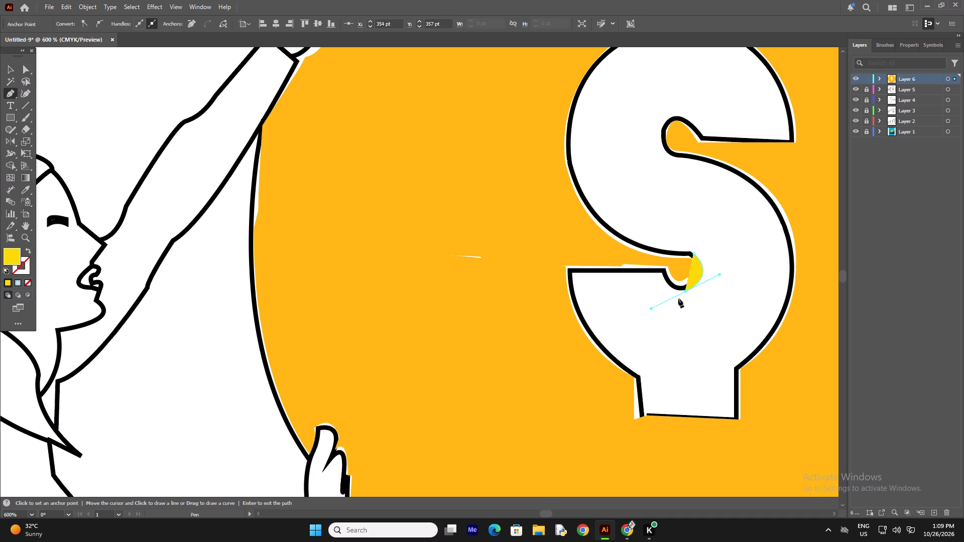
pyautogui.click(686, 293)
pyautogui.moveTo(661, 276); pyautogui.dragTo(646, 253)
pyautogui.moveTo(646, 253); pyautogui.dragTo(647, 253)
pyautogui.click(660, 276)
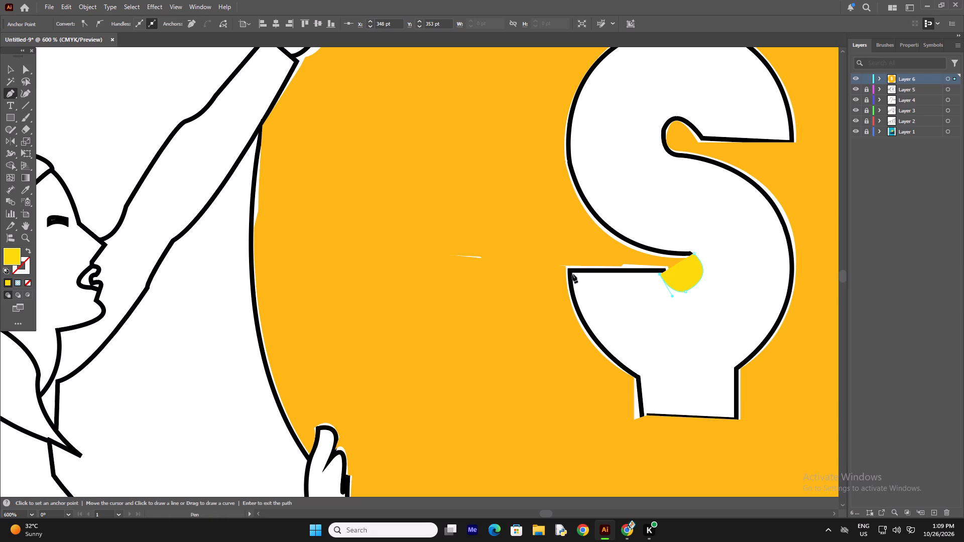
pyautogui.click(572, 274)
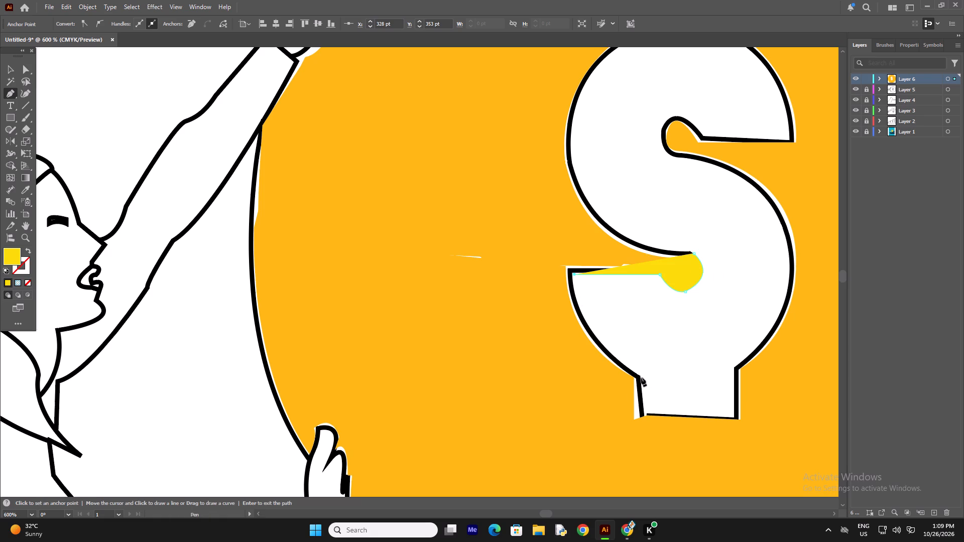
# Continue the yellow path along the dollar sign's lower-left curve and around the bottom stem to the stem's upper-right corner.
pyautogui.moveTo(641, 375); pyautogui.dragTo(645, 373)
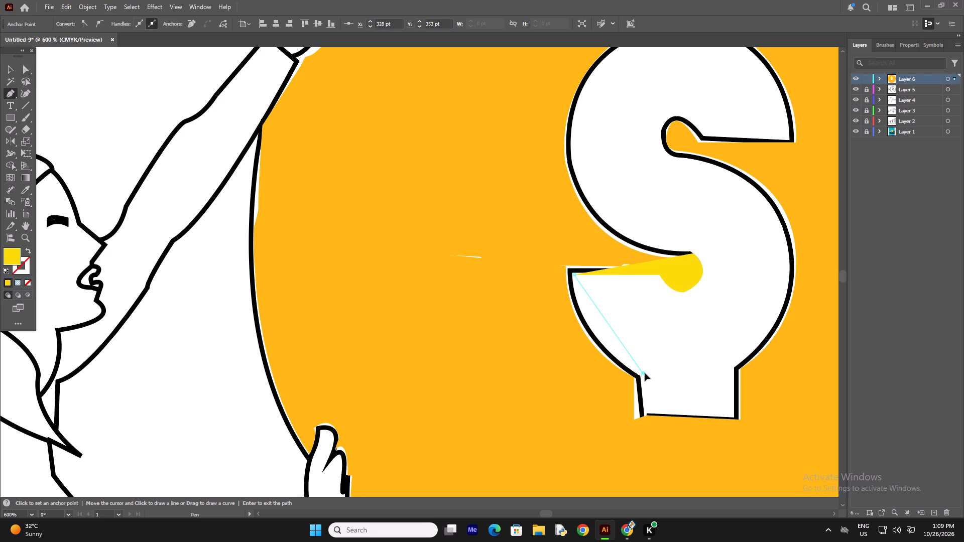
pyautogui.moveTo(645, 373); pyautogui.dragTo(668, 367)
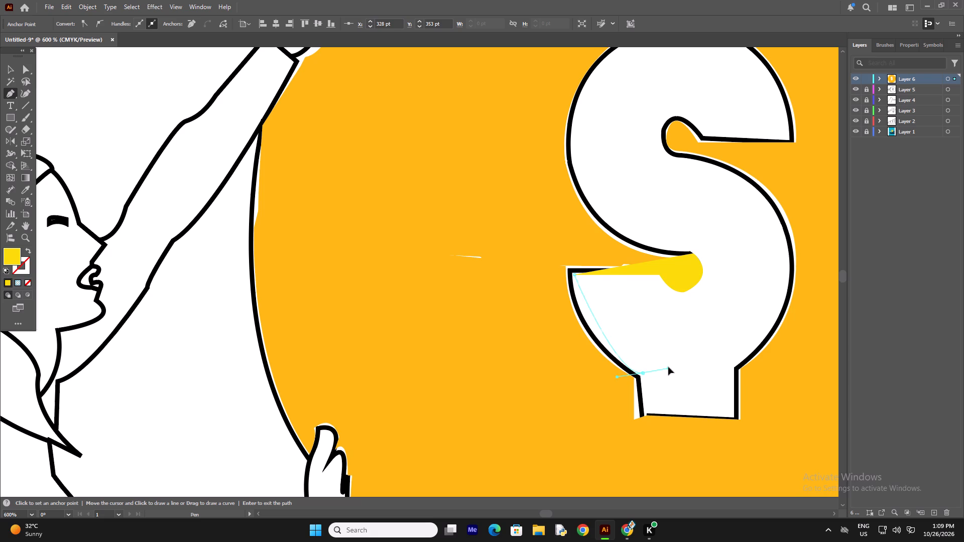
pyautogui.moveTo(668, 367); pyautogui.dragTo(712, 409)
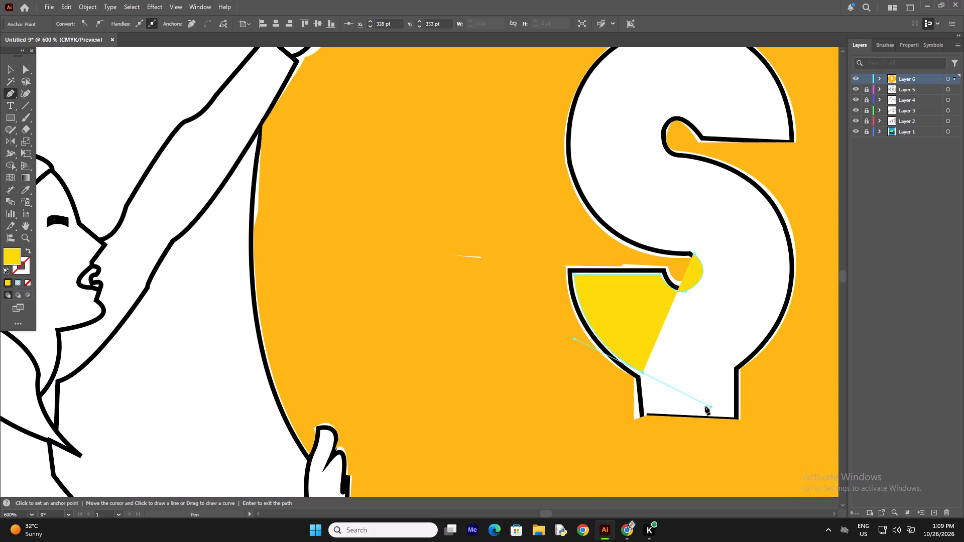
pyautogui.click(644, 374)
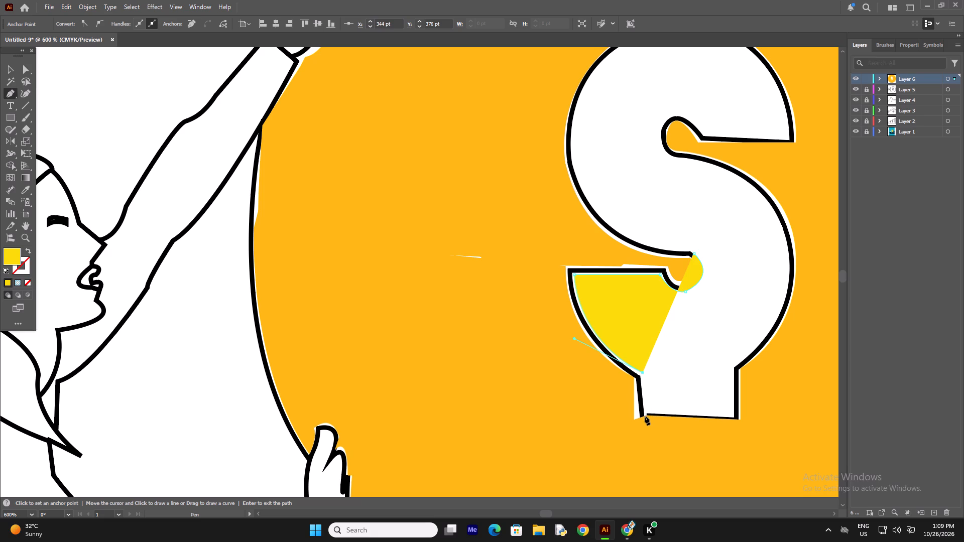
pyautogui.click(645, 416)
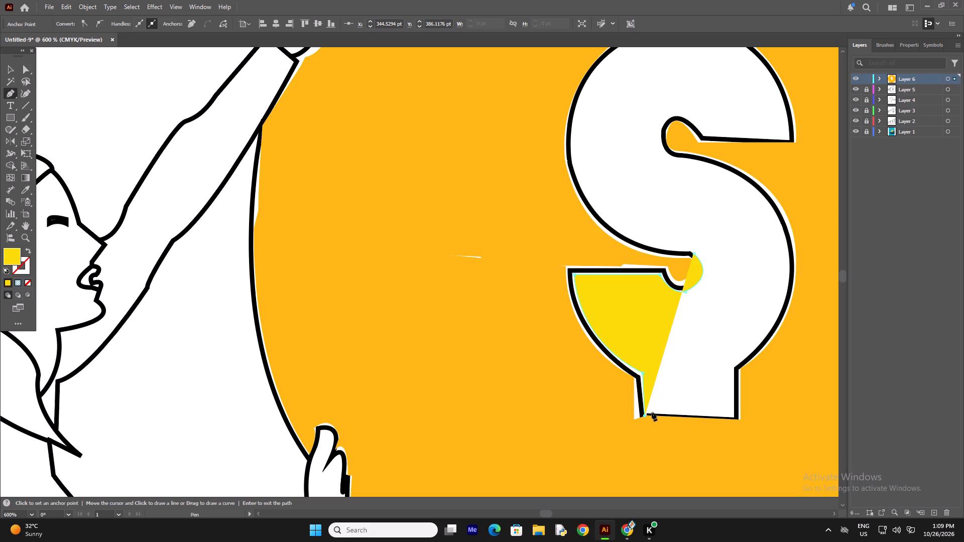
pyautogui.click(646, 412)
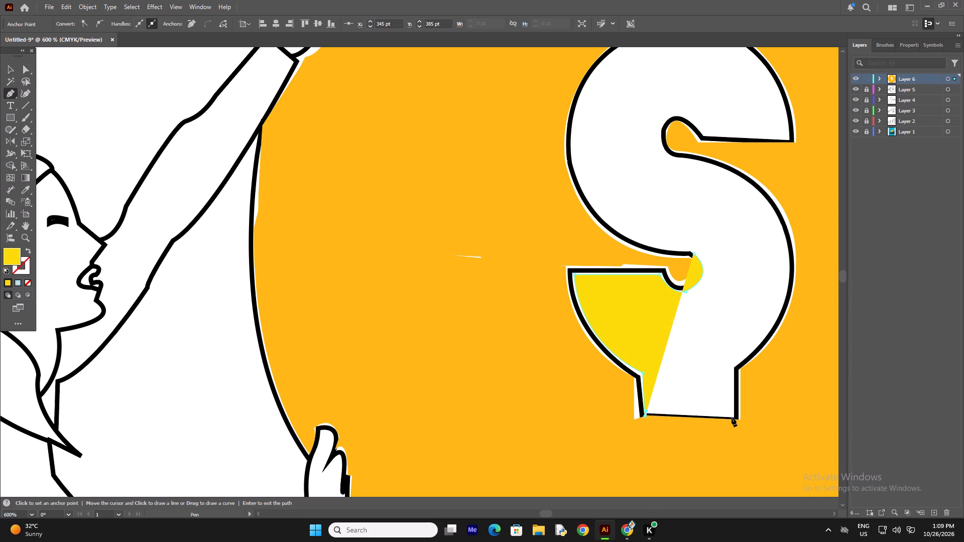
pyautogui.click(732, 416)
pyautogui.click(734, 368)
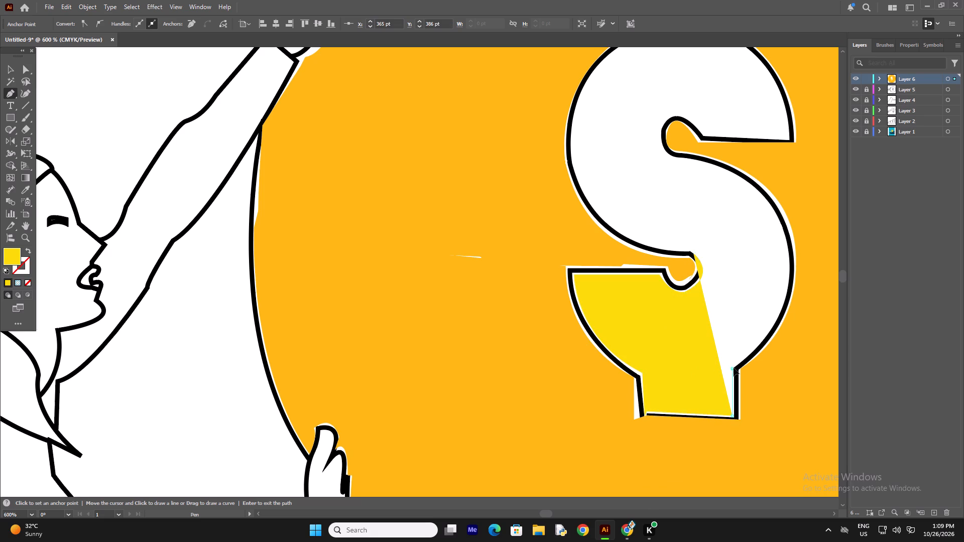
# Curve the yellow path up the dollar sign's lower-right bowl and over the middle stroke to the upper notch.
pyautogui.scroll(3, 747, 322)
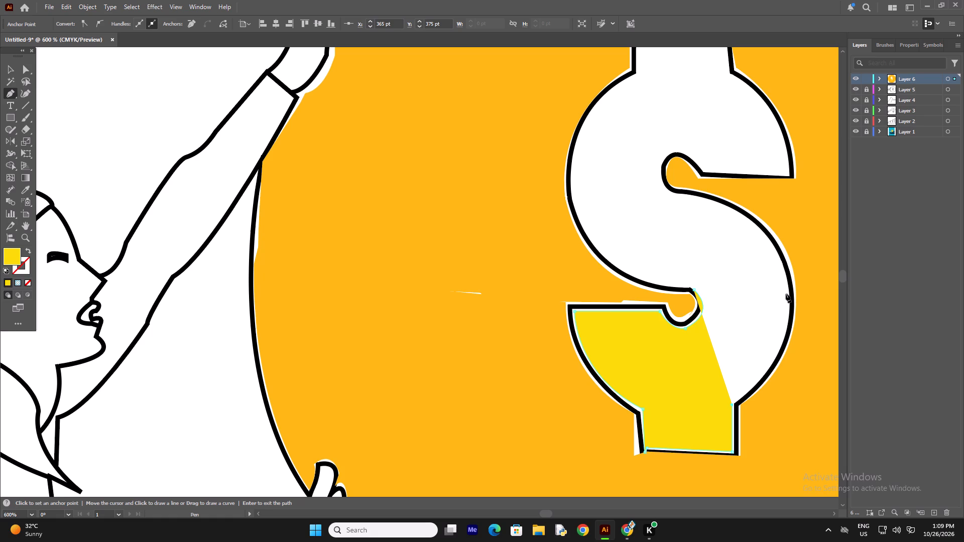
pyautogui.moveTo(787, 294); pyautogui.dragTo(781, 238)
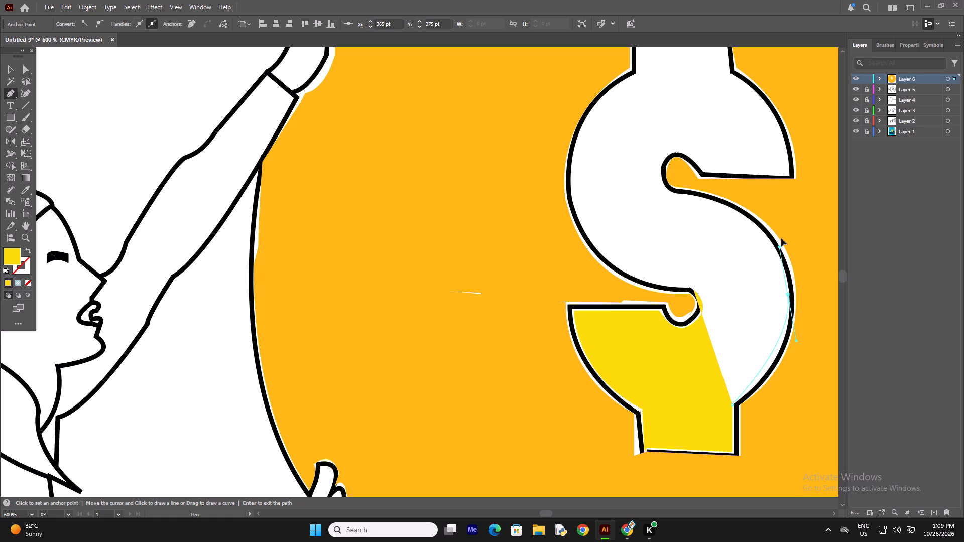
pyautogui.moveTo(781, 238); pyautogui.dragTo(775, 234)
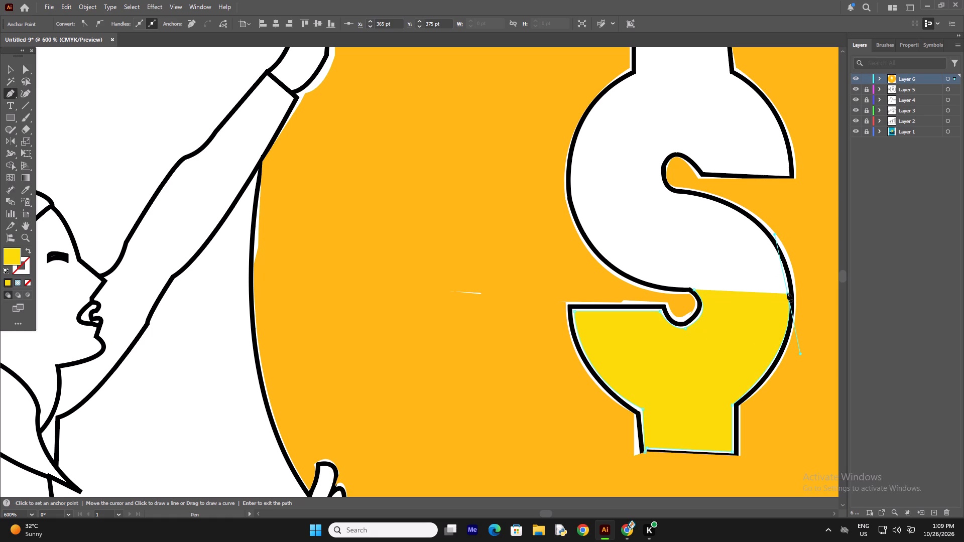
pyautogui.click(788, 293)
pyautogui.moveTo(680, 194); pyautogui.dragTo(646, 191)
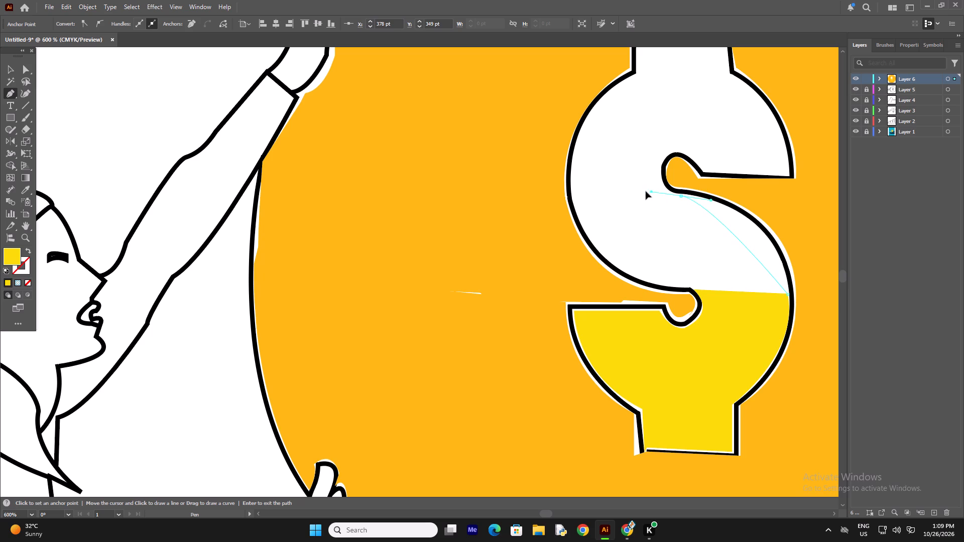
pyautogui.moveTo(646, 191); pyautogui.dragTo(572, 178)
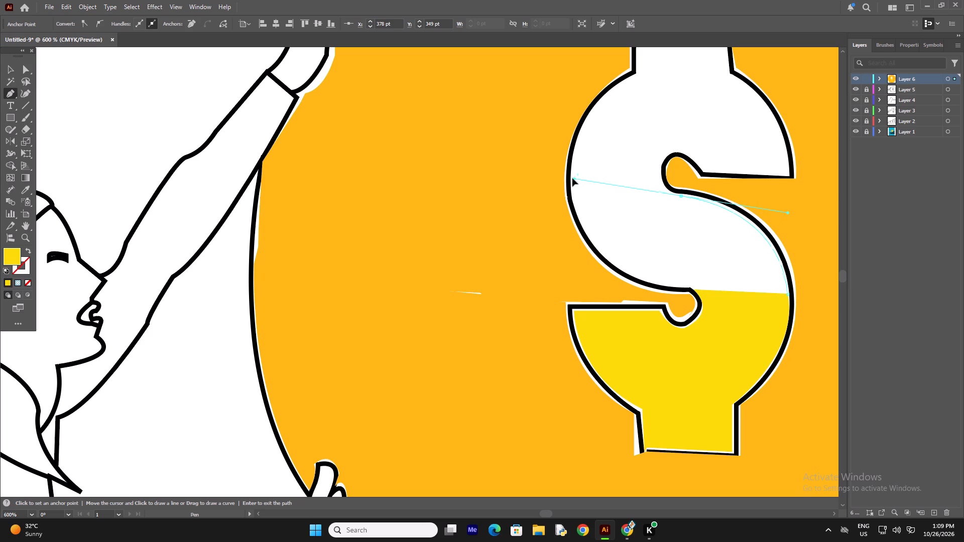
pyautogui.moveTo(572, 178); pyautogui.dragTo(573, 183)
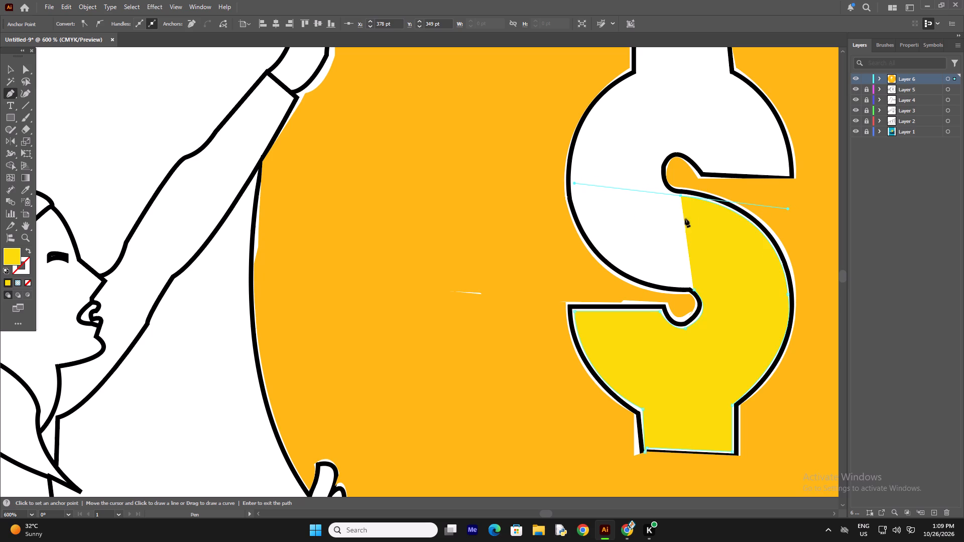
pyautogui.click(681, 196)
# Curve the yellow path around the dollar sign's upper notch and extend it straight to the upper arm's right tip.
pyautogui.moveTo(660, 165); pyautogui.dragTo(666, 142)
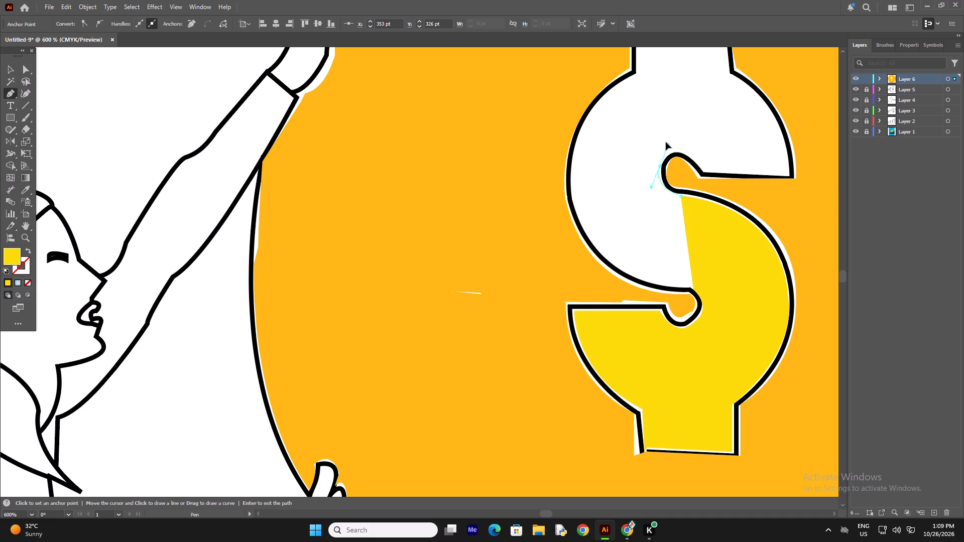
pyautogui.moveTo(666, 142); pyautogui.dragTo(660, 134)
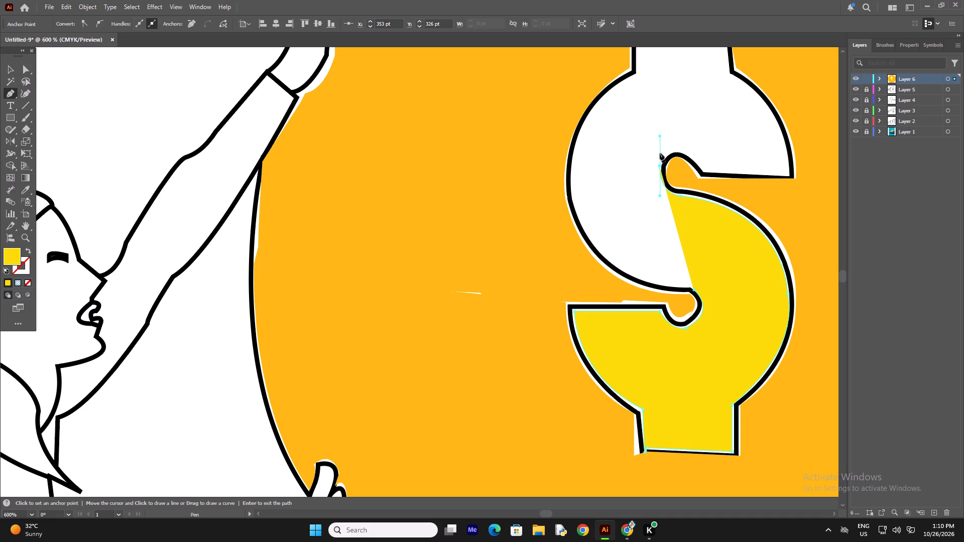
pyautogui.click(660, 167)
pyautogui.moveTo(704, 171); pyautogui.dragTo(731, 210)
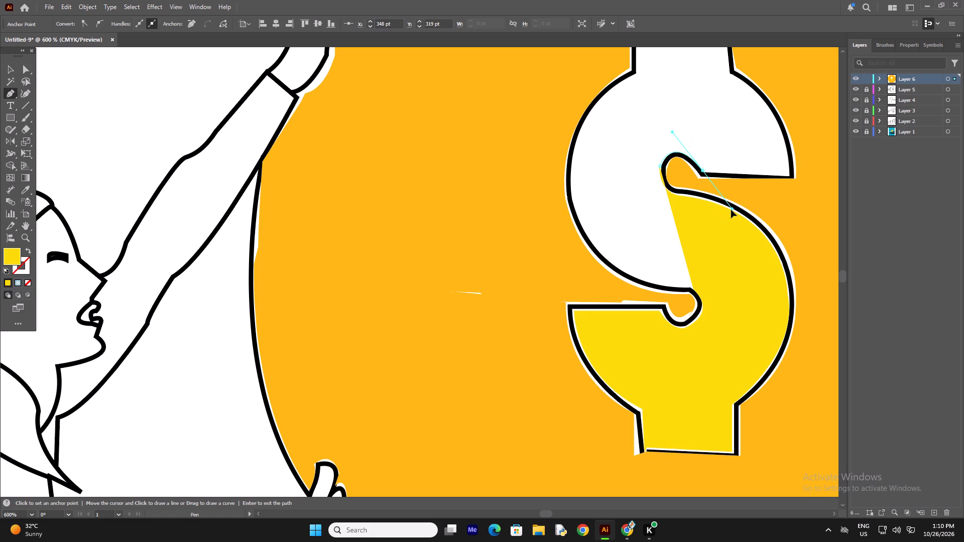
pyautogui.moveTo(731, 210); pyautogui.dragTo(732, 210)
pyautogui.click(702, 171)
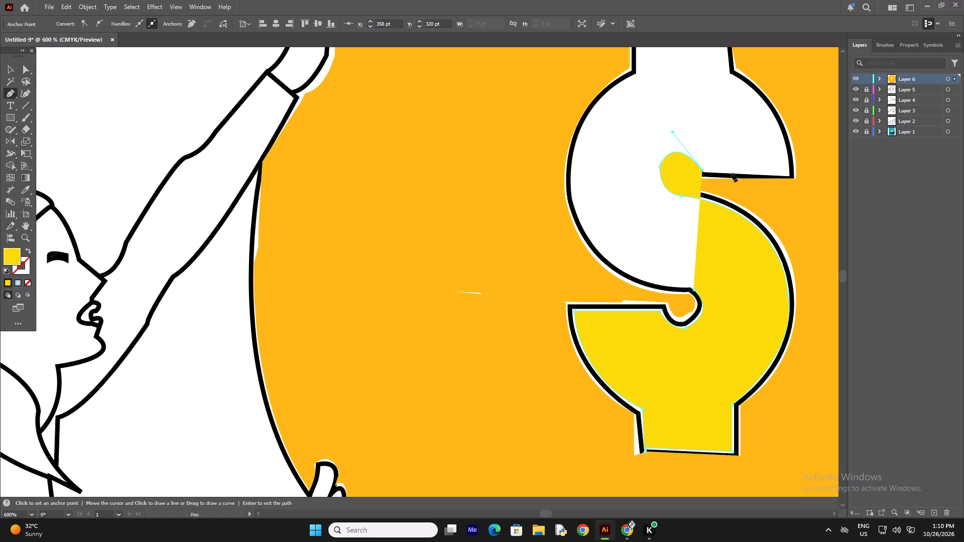
pyautogui.click(787, 174)
# Curve the yellow path up the dollar sign's upper-right bowl and run it straight around the top stem to the stem's lower-left corner.
pyautogui.moveTo(729, 74); pyautogui.dragTo(667, 138)
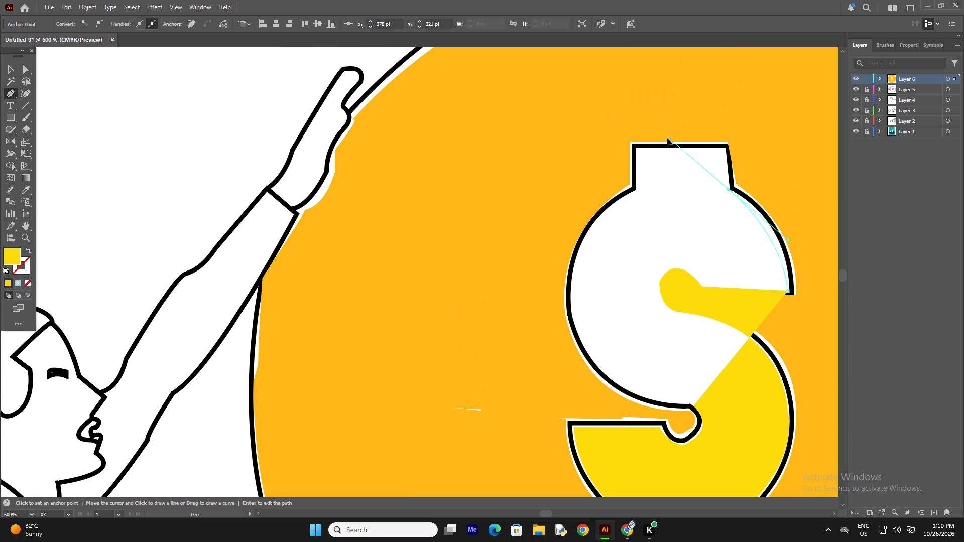
pyautogui.moveTo(667, 138); pyautogui.dragTo(661, 147)
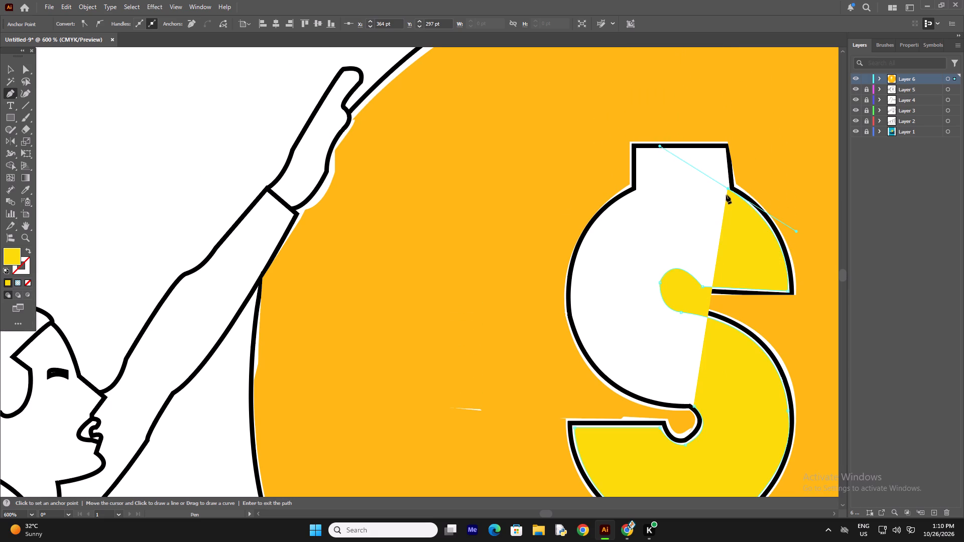
pyautogui.click(727, 189)
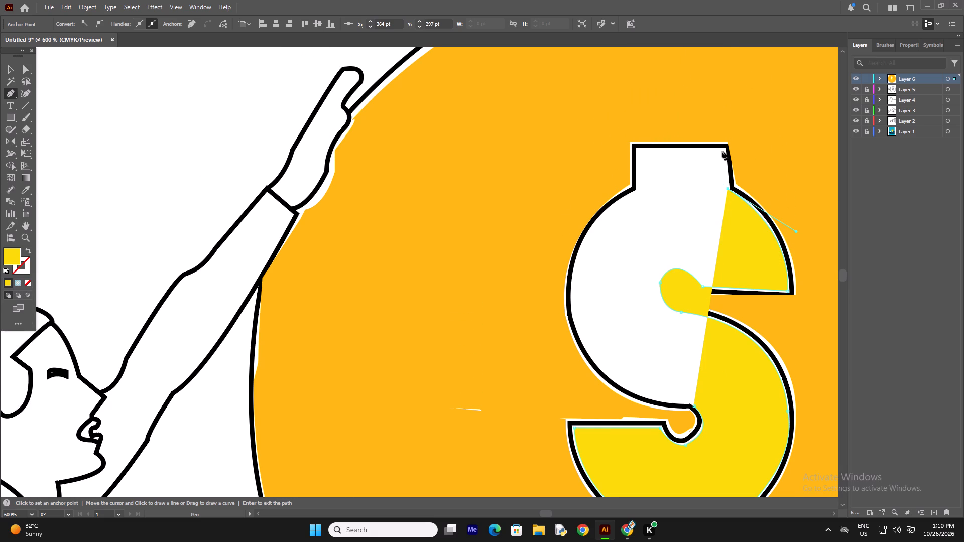
pyautogui.click(725, 150)
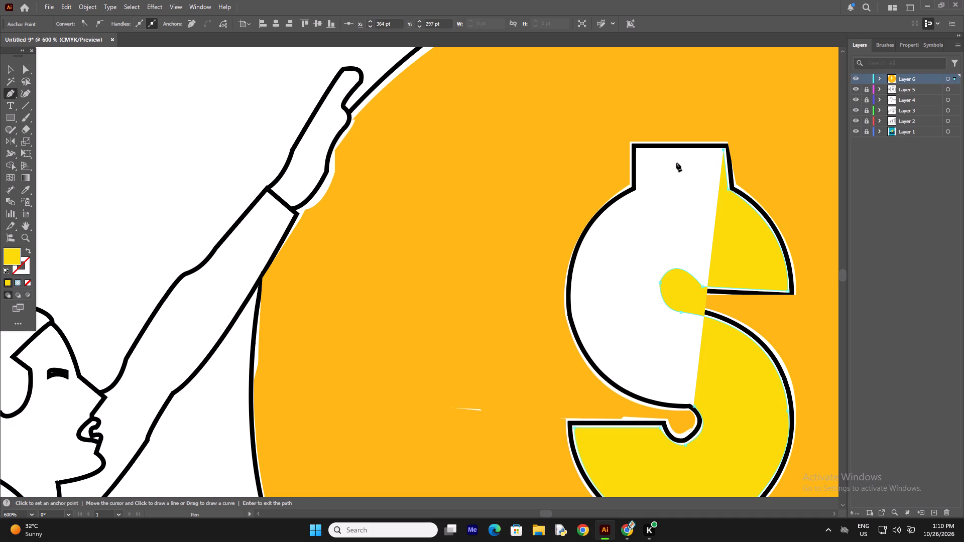
pyautogui.click(636, 149)
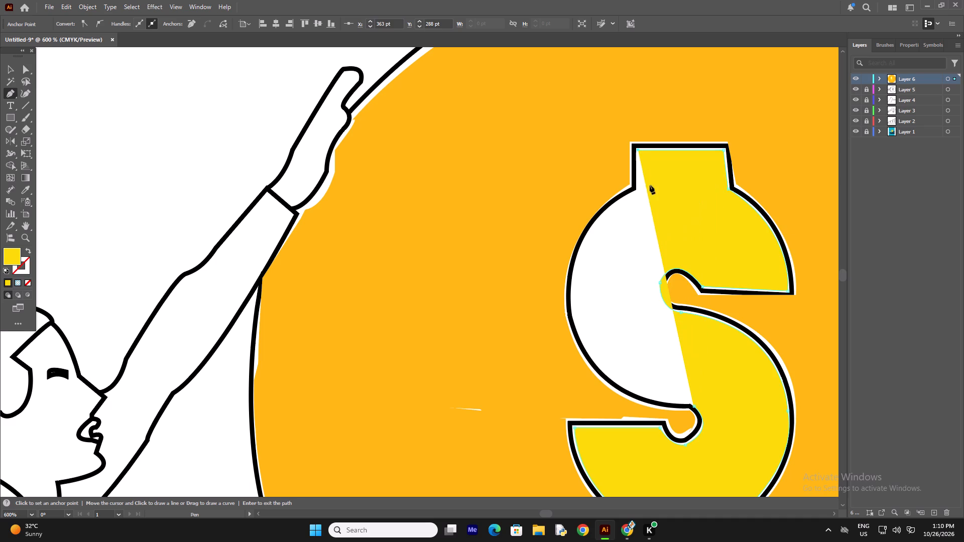
pyautogui.click(637, 189)
# Curve the yellow path down the dollar sign's upper-left bowl and close it at the lower notch's starting point.
pyautogui.scroll(-5, 617, 211)
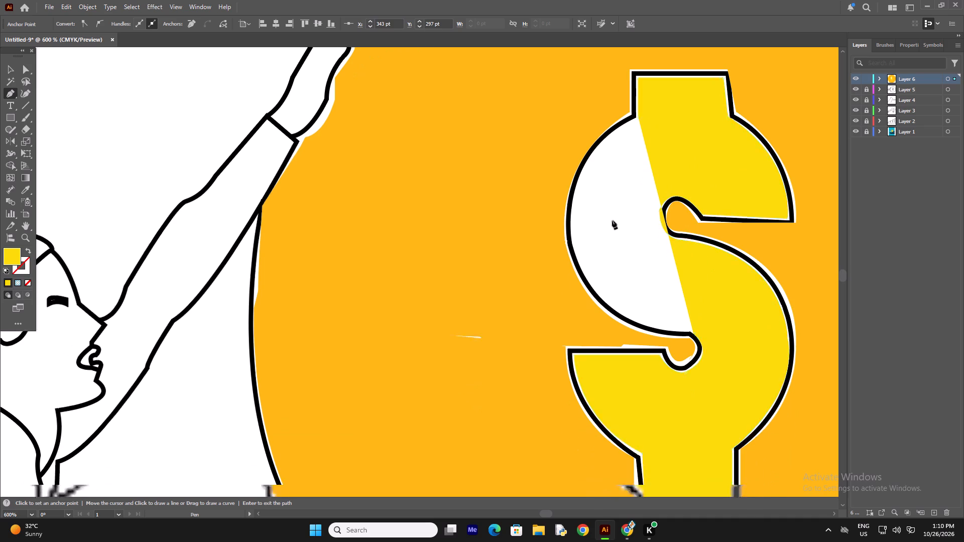
pyautogui.moveTo(572, 255); pyautogui.dragTo(583, 327)
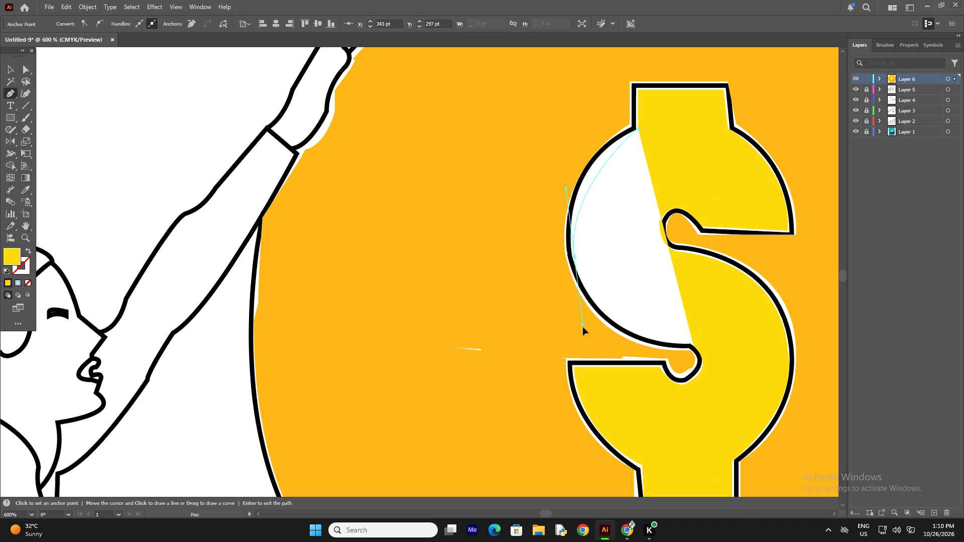
pyautogui.moveTo(583, 327); pyautogui.dragTo(587, 353)
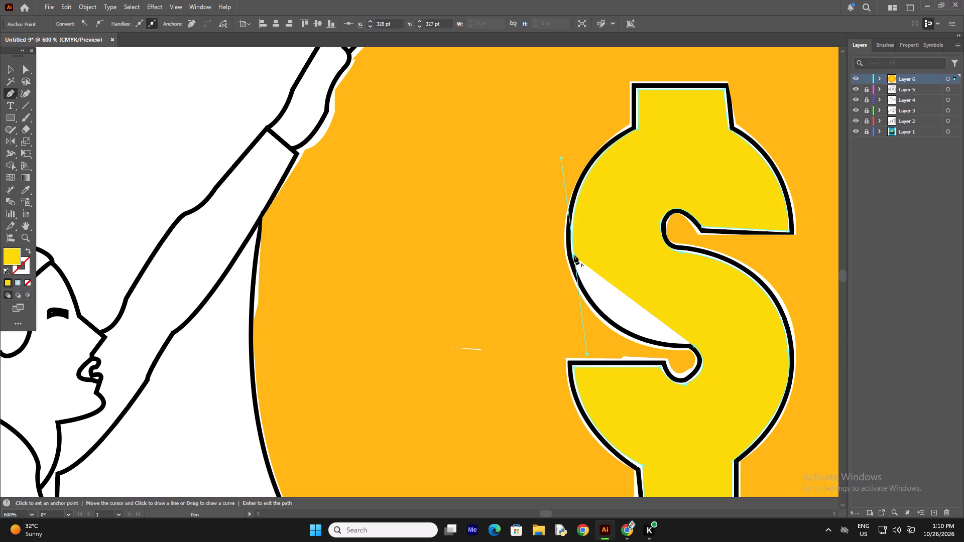
pyautogui.click(574, 255)
pyautogui.moveTo(687, 342); pyautogui.dragTo(784, 336)
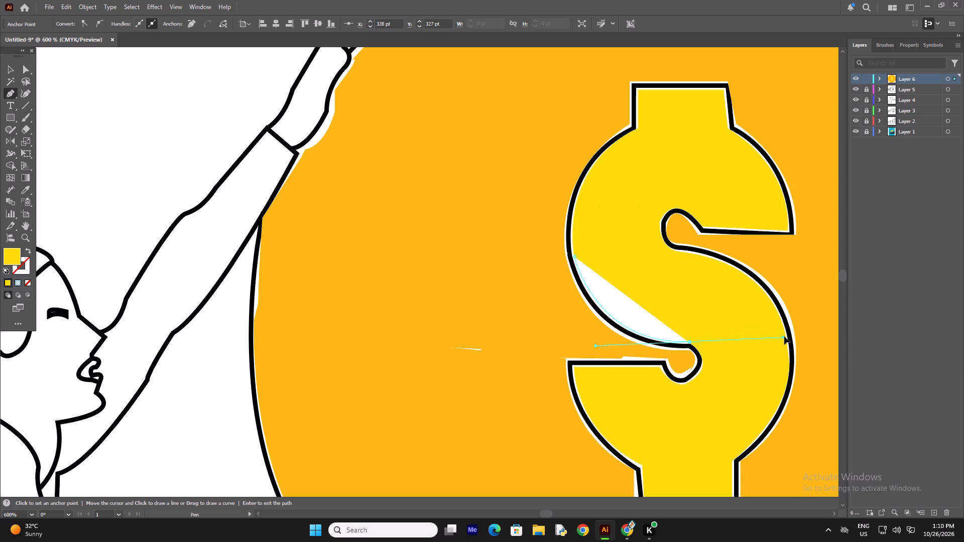
pyautogui.moveTo(784, 336); pyautogui.dragTo(785, 336)
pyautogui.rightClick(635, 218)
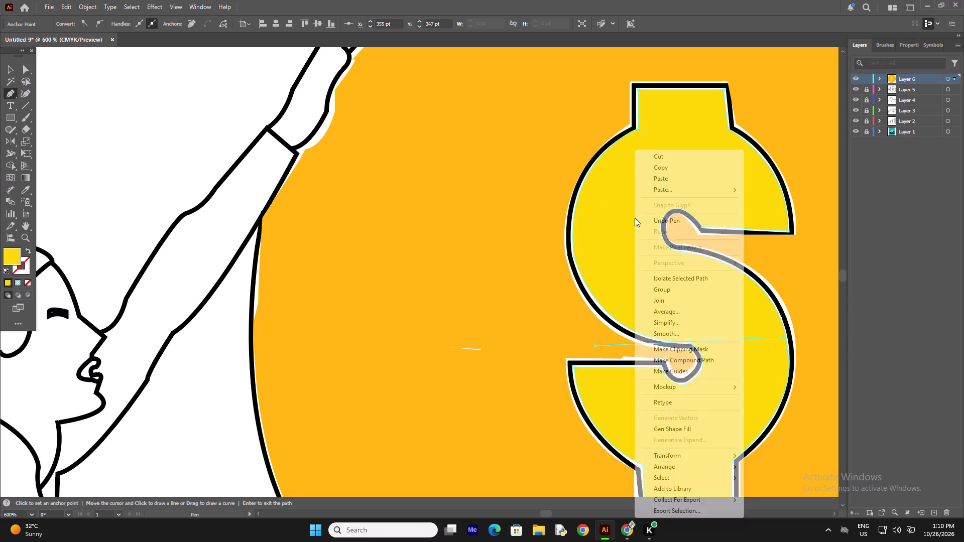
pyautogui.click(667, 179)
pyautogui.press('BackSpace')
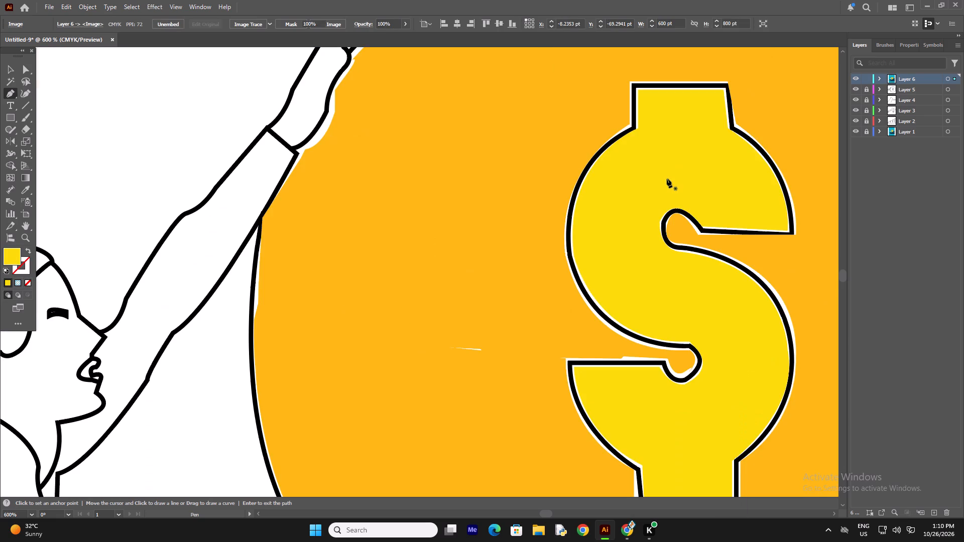
# Lock Layer 6, which holds the coin fills, and add a new layer above it.
pyautogui.hotkey('ctrl', '-')
pyautogui.hotkey('ctrl', '-')
pyautogui.hotkey('ctrl', '-')
pyautogui.hotkey('ctrl', '-')
pyautogui.hotkey('ctrl', '-')
pyautogui.hotkey('ctrl', '-')
pyautogui.hotkey('ctrl', '-')
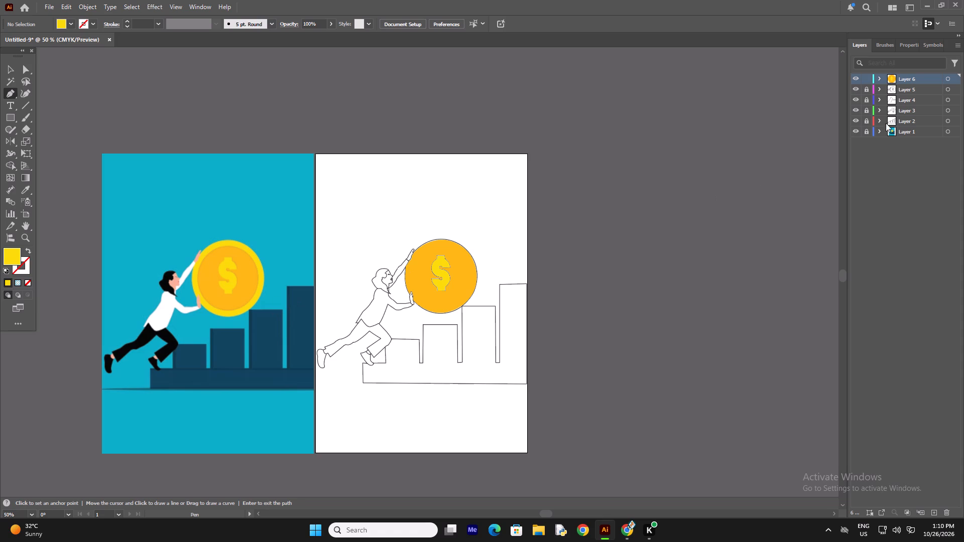
pyautogui.click(864, 79)
pyautogui.click(928, 510)
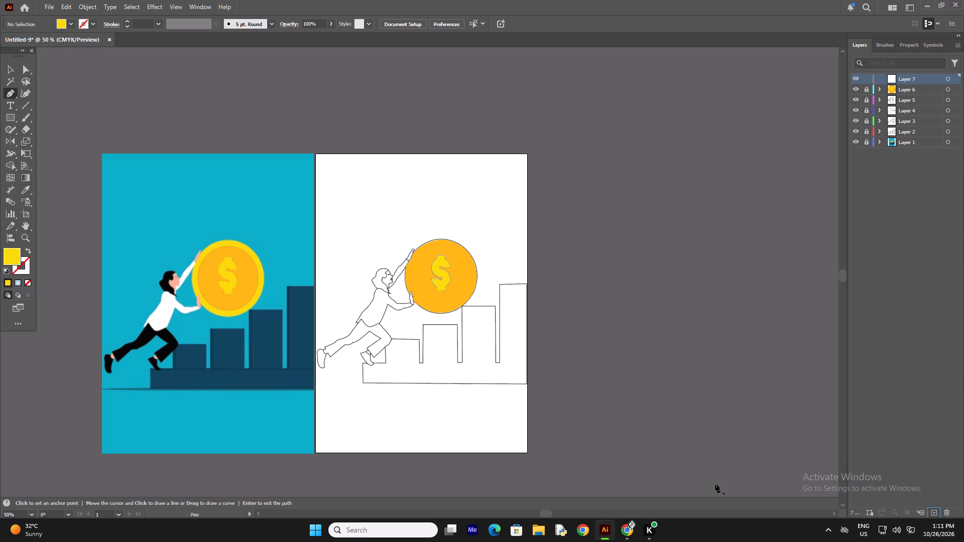
# Sample the black of the figure's trousers in the reference image as the fill colour.
pyautogui.press('i')
pyautogui.press('i')
pyautogui.press('i')
pyautogui.press('i')
pyautogui.press('i')
pyautogui.press('i')
pyautogui.press('i')
pyautogui.press('i')
pyautogui.press('i')
pyautogui.press('i')
pyautogui.press('i')
pyautogui.press('i')
pyautogui.press('i')
pyautogui.press('i')
pyautogui.press('i')
pyautogui.press('i')
pyautogui.press('i')
pyautogui.press('i')
pyautogui.press('i')
pyautogui.press('i')
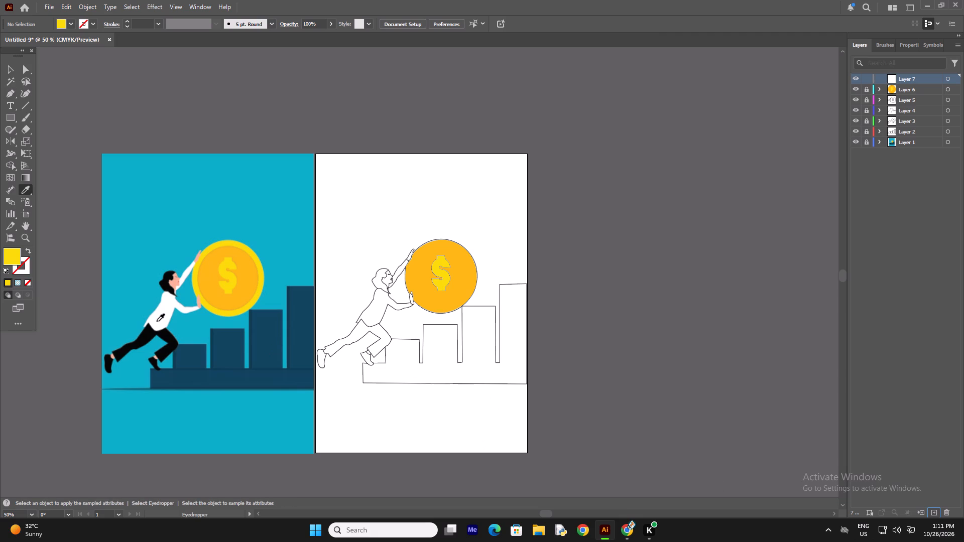
pyautogui.click(146, 335)
# Start a black Pen path on the back trouser leg's upper edge, curve it to the cuff, and run it straight to the cuff's lower corner.
pyautogui.press('p')
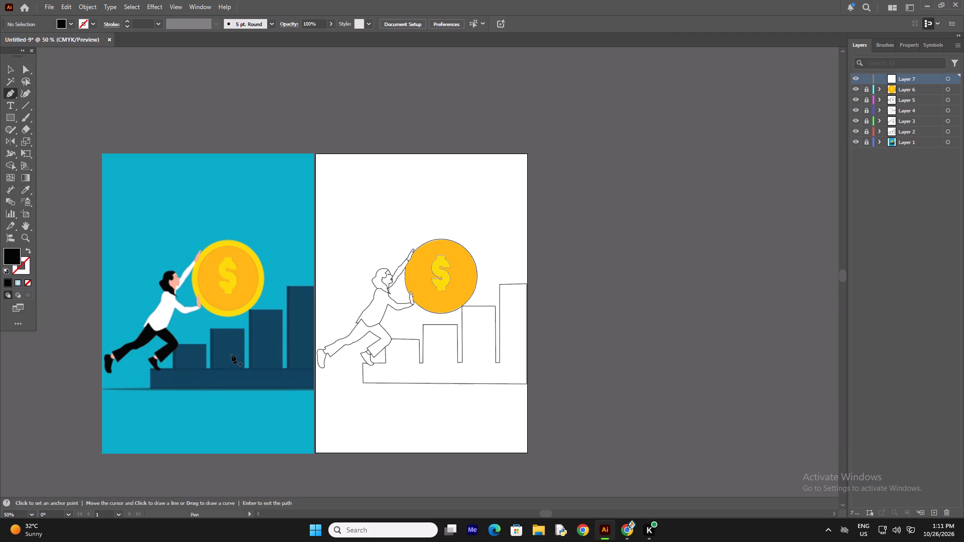
pyautogui.press('Menu')
pyautogui.press('+')
pyautogui.hotkey('ctrl', '+')
pyautogui.hotkey('ctrl', '+')
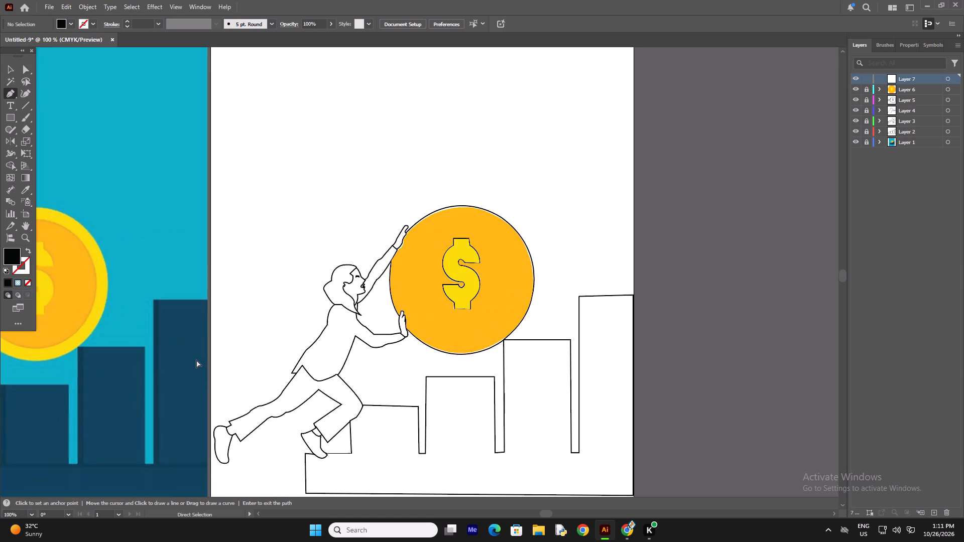
pyautogui.hotkey('ctrl', '+')
pyautogui.hotkey('ctrl', '+')
pyautogui.scroll(-20, 150, 241)
pyautogui.scroll(-8, 150, 241)
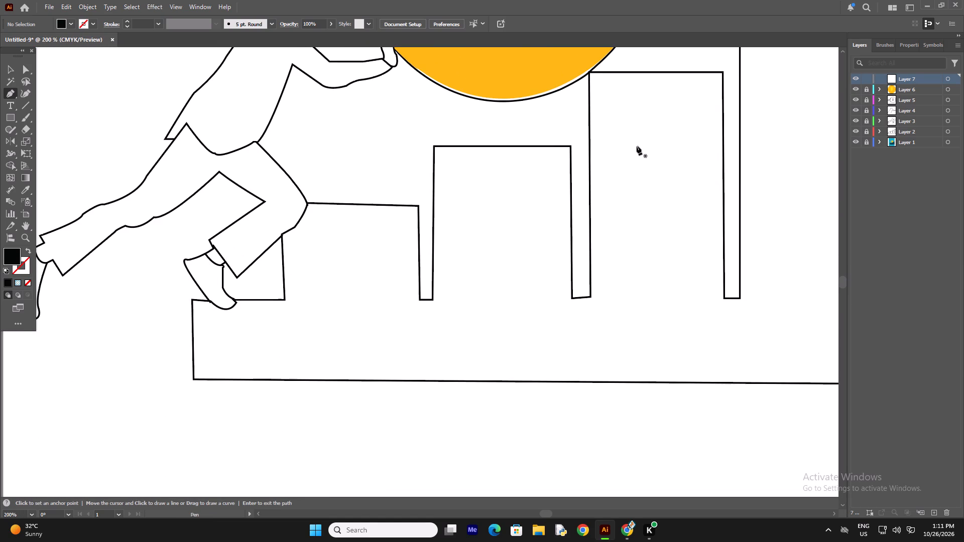
pyautogui.scroll(4, 633, 152)
pyautogui.moveTo(543, 512); pyautogui.dragTo(543, 512)
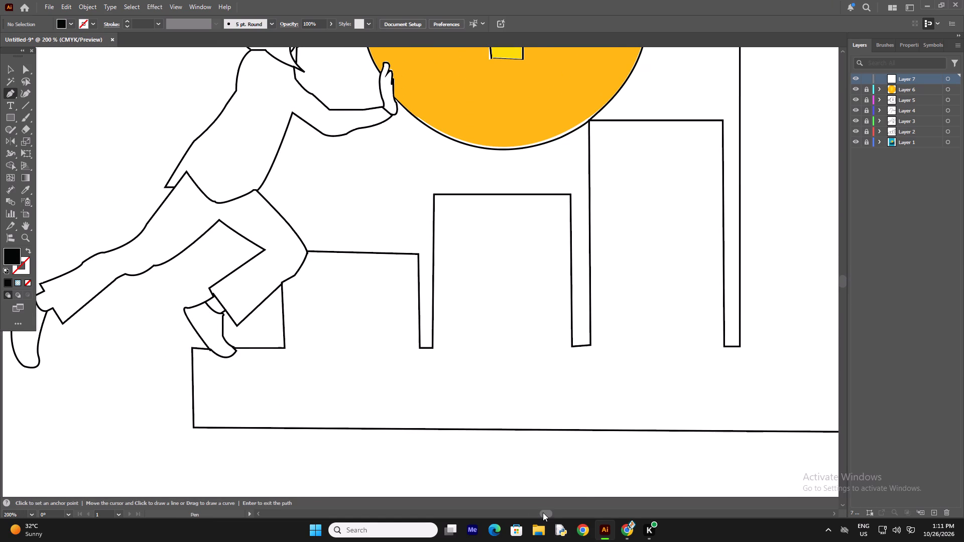
pyautogui.moveTo(543, 512); pyautogui.dragTo(533, 512)
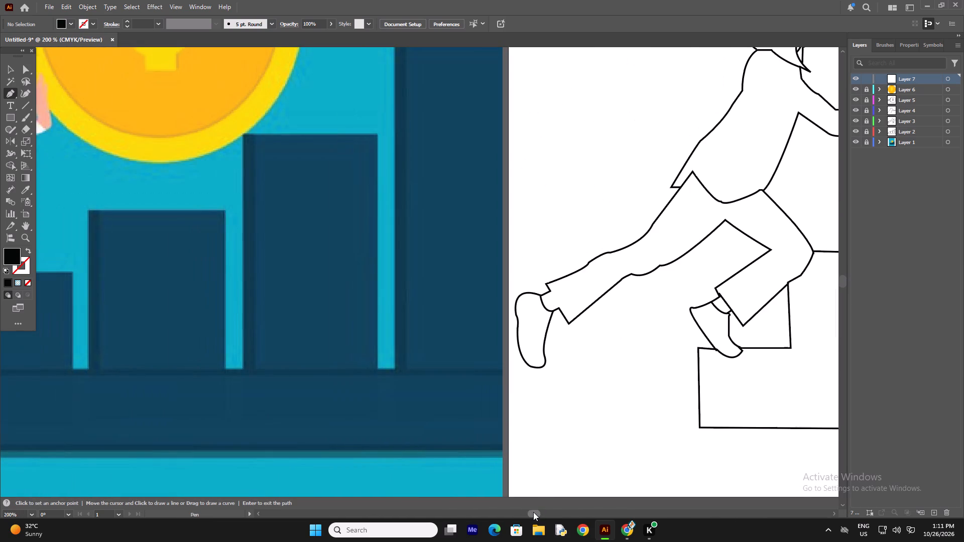
pyautogui.moveTo(533, 512); pyautogui.dragTo(535, 509)
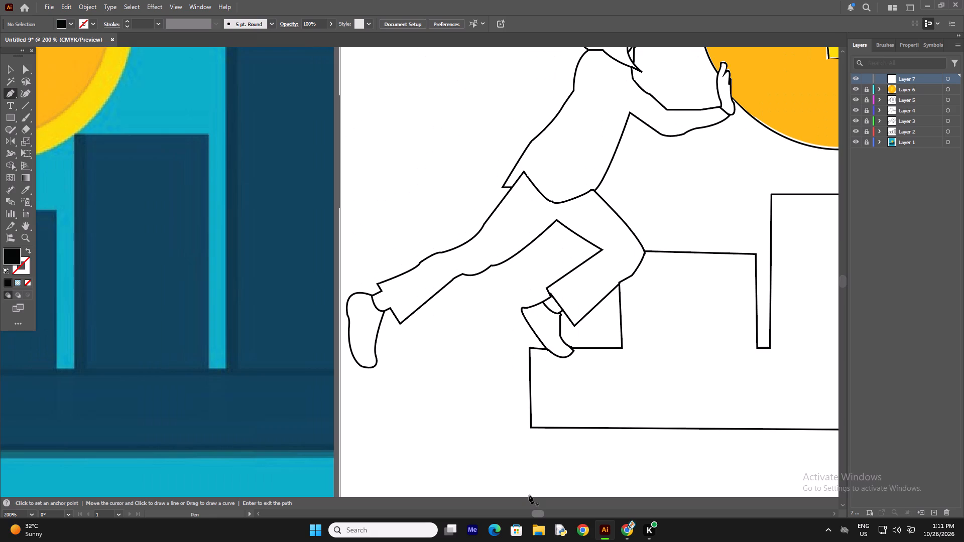
pyautogui.keyDown('ctrl'); pyautogui.scroll(1, 529, 495); pyautogui.keyUp('ctrl')
pyautogui.hotkey('ctrl', '+')
pyautogui.hotkey('ctrl', '+')
pyautogui.hotkey('ctrl', '+')
pyautogui.hotkey('ctrl', '+')
pyautogui.scroll(-7, 652, 232)
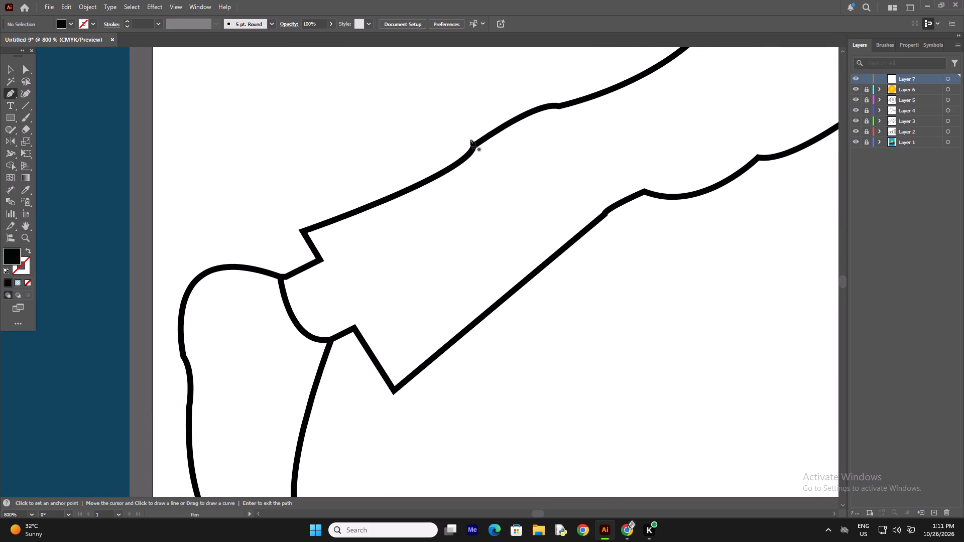
pyautogui.click(480, 148)
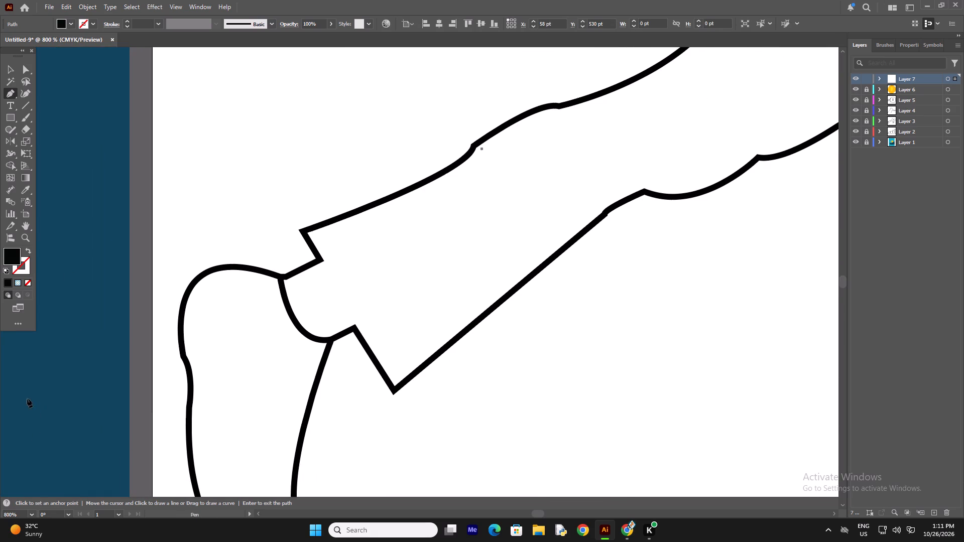
pyautogui.moveTo(310, 234); pyautogui.dragTo(137, 287)
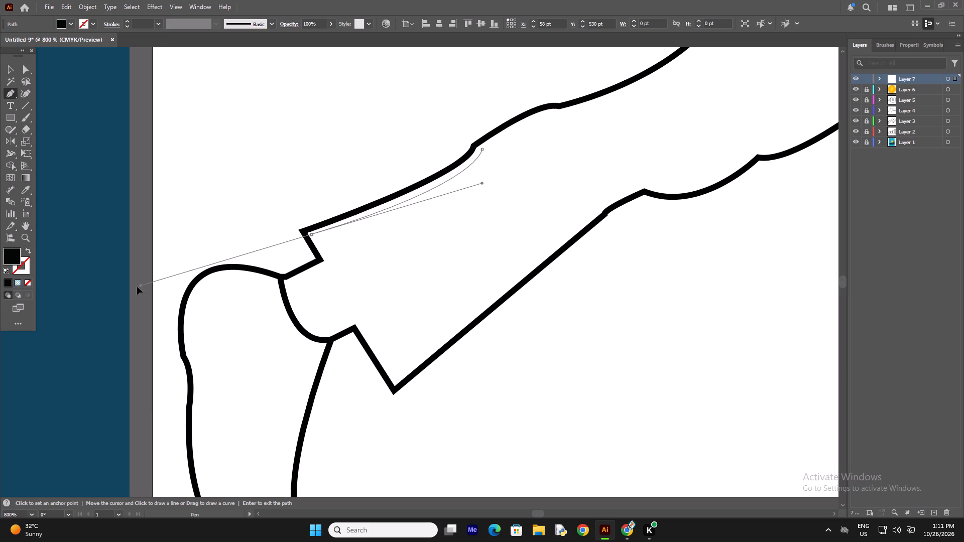
pyautogui.moveTo(137, 287); pyautogui.dragTo(153, 293)
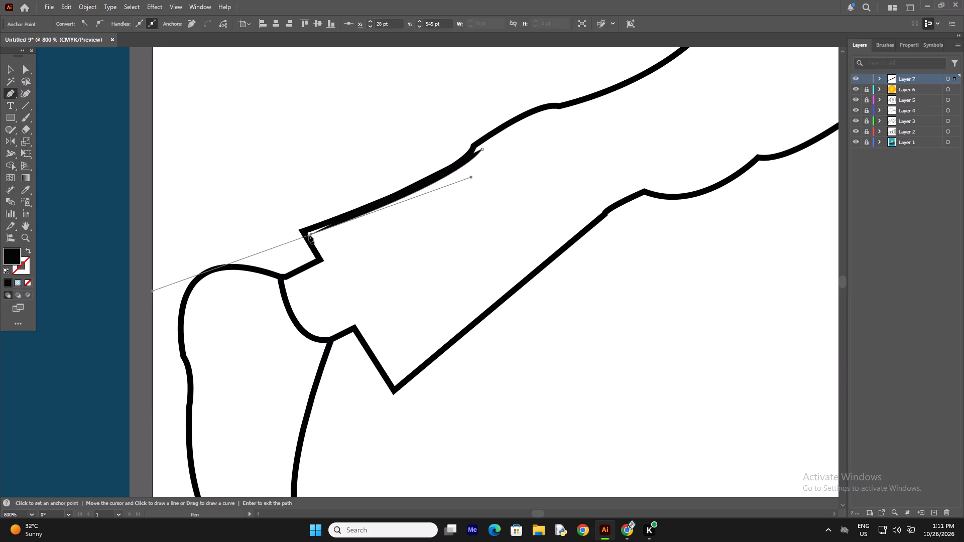
pyautogui.click(311, 235)
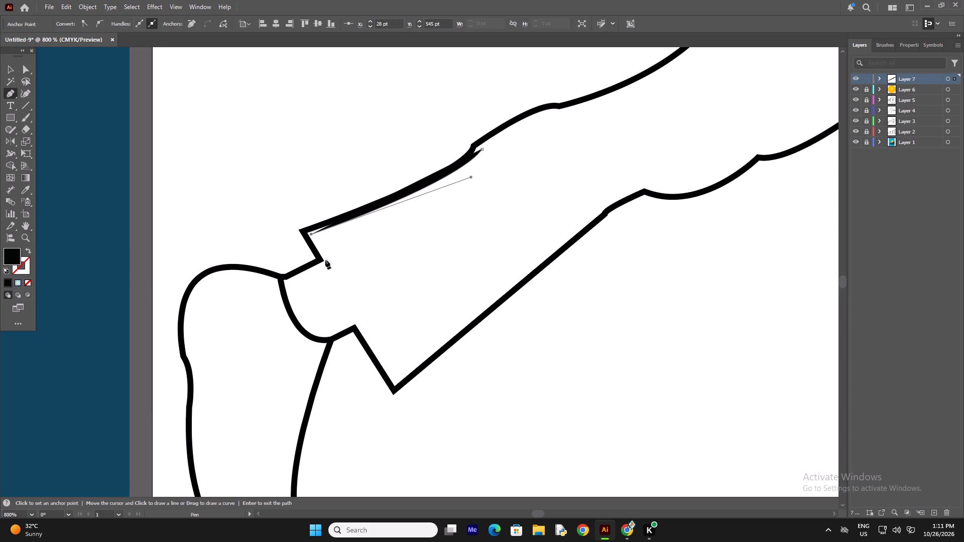
pyautogui.click(325, 260)
pyautogui.click(356, 323)
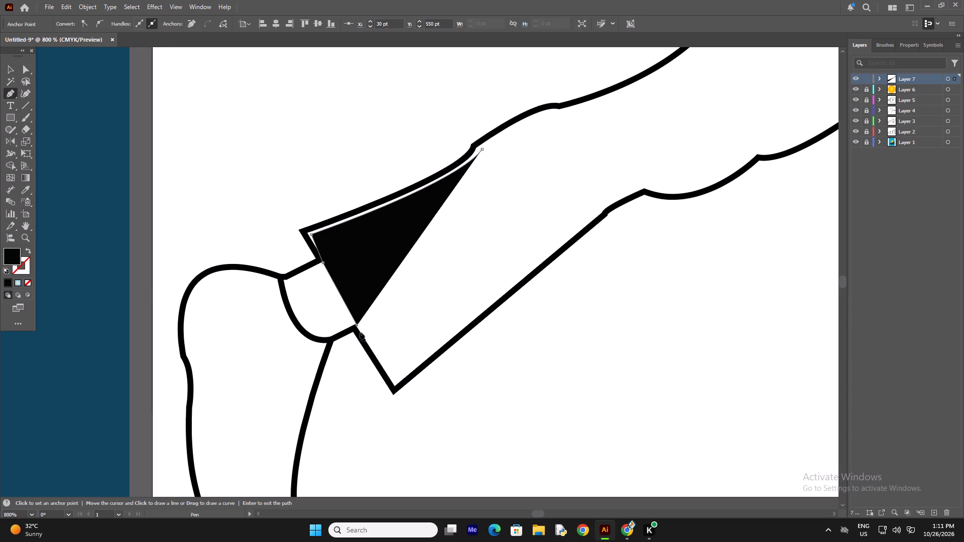
pyautogui.click(397, 385)
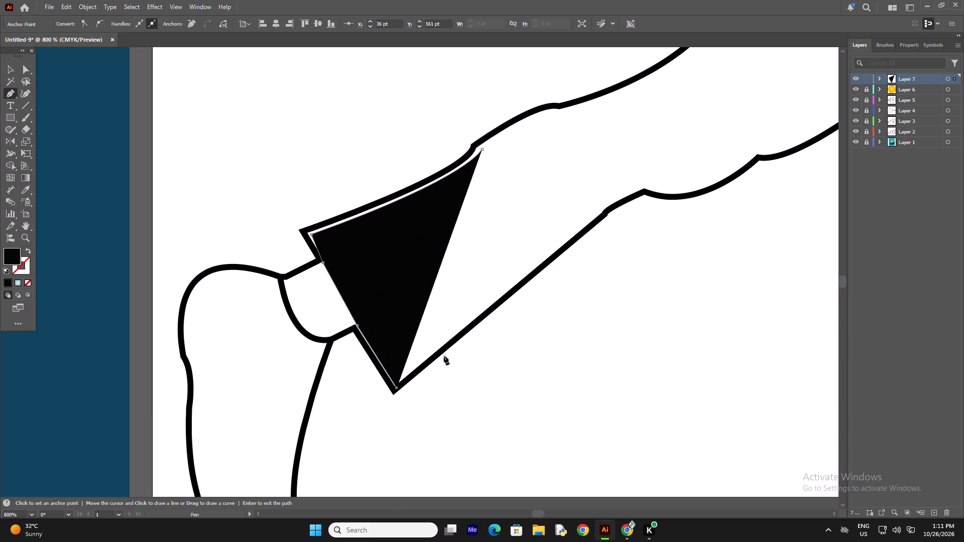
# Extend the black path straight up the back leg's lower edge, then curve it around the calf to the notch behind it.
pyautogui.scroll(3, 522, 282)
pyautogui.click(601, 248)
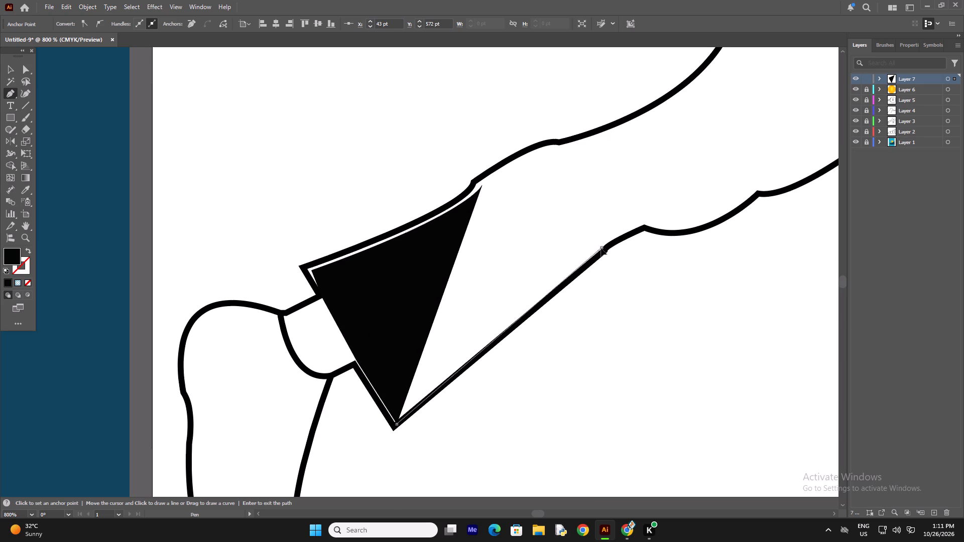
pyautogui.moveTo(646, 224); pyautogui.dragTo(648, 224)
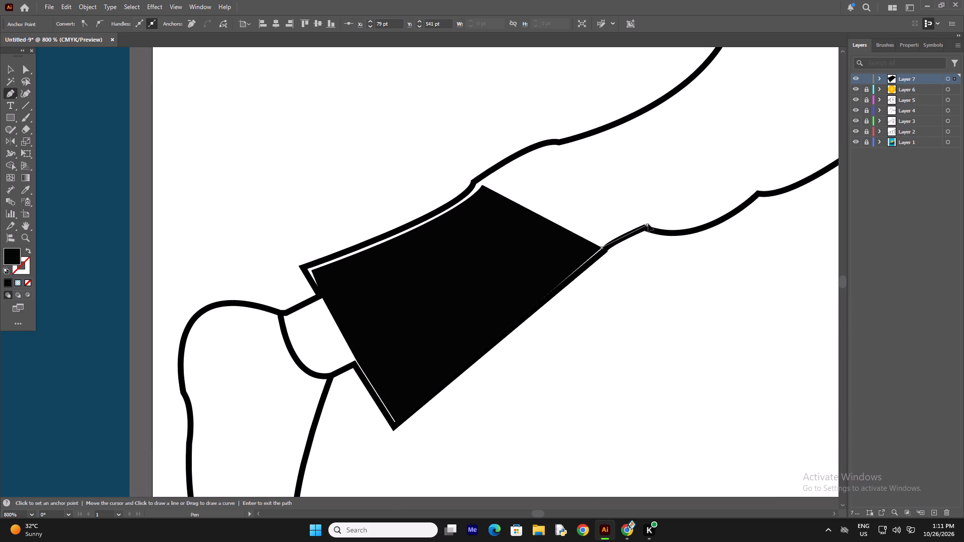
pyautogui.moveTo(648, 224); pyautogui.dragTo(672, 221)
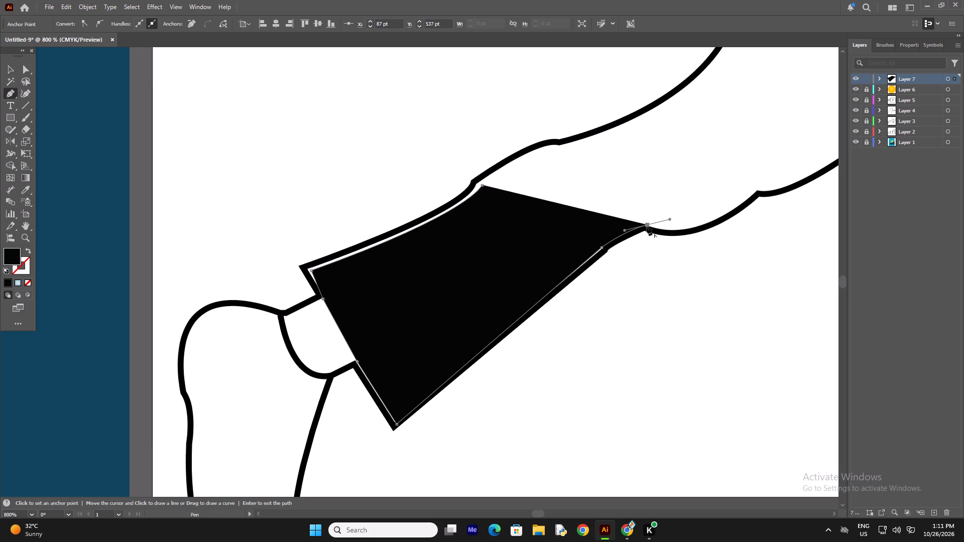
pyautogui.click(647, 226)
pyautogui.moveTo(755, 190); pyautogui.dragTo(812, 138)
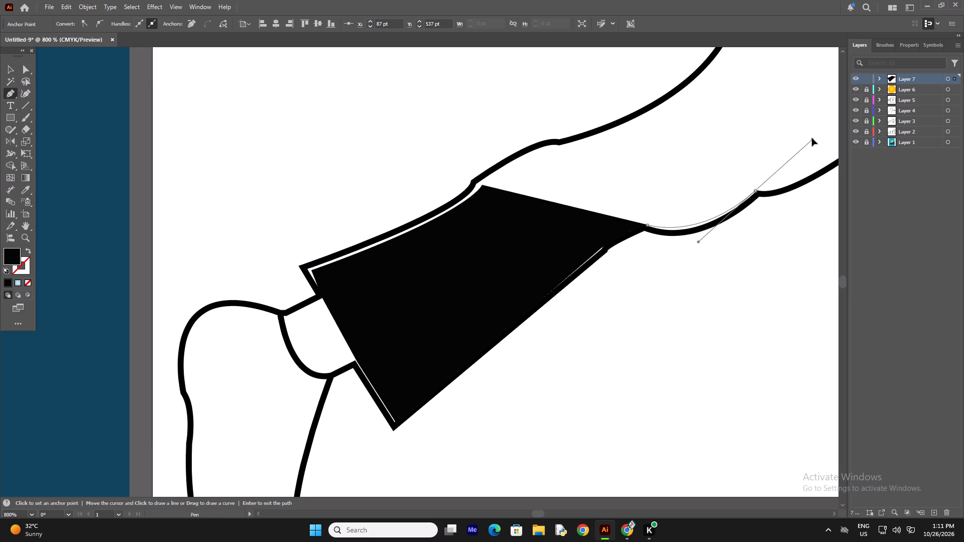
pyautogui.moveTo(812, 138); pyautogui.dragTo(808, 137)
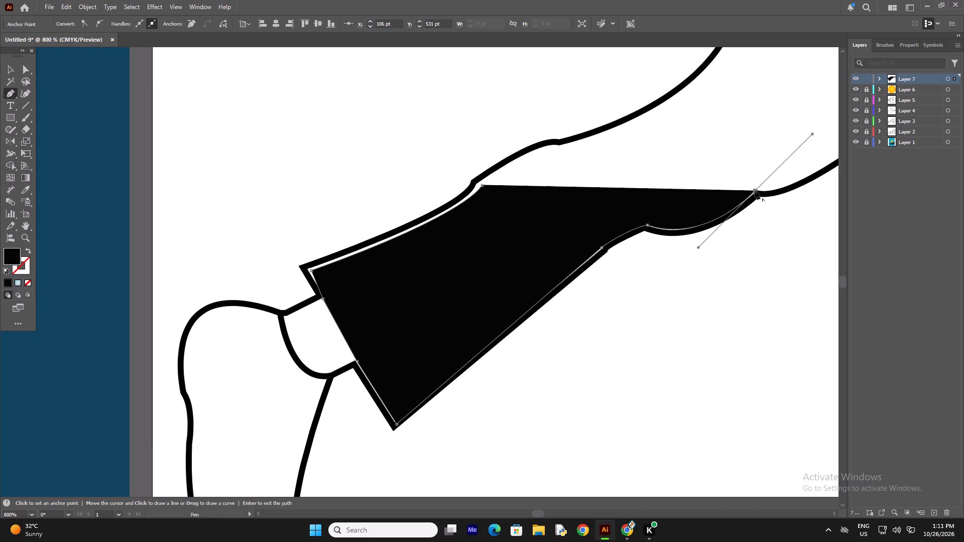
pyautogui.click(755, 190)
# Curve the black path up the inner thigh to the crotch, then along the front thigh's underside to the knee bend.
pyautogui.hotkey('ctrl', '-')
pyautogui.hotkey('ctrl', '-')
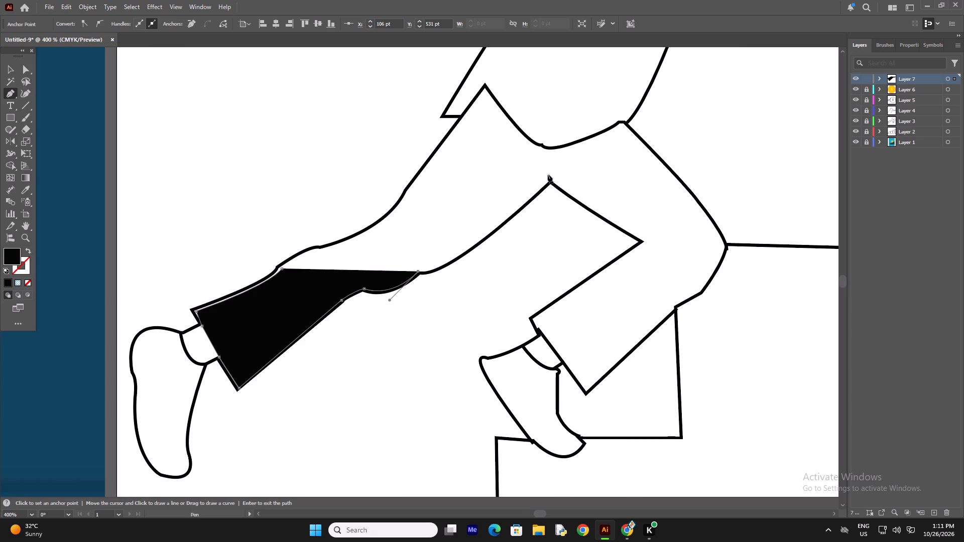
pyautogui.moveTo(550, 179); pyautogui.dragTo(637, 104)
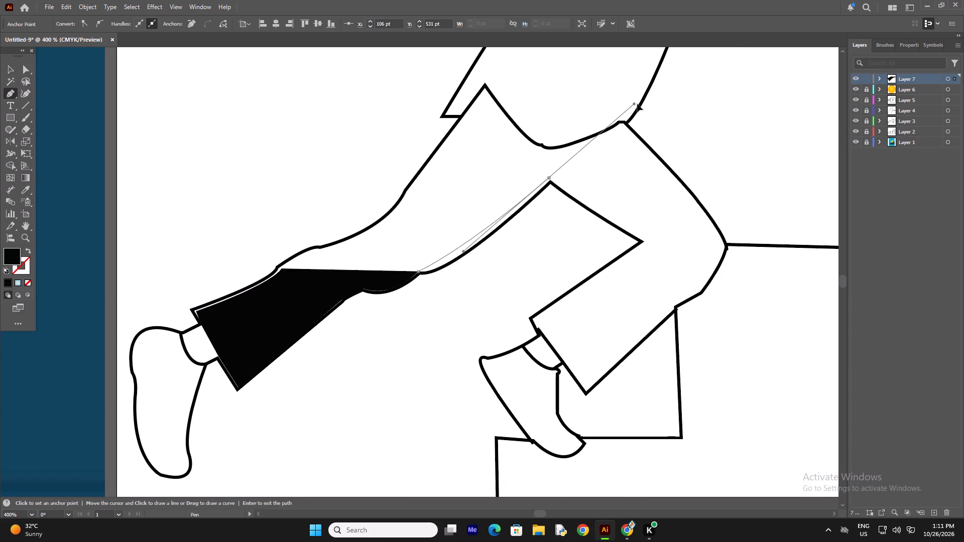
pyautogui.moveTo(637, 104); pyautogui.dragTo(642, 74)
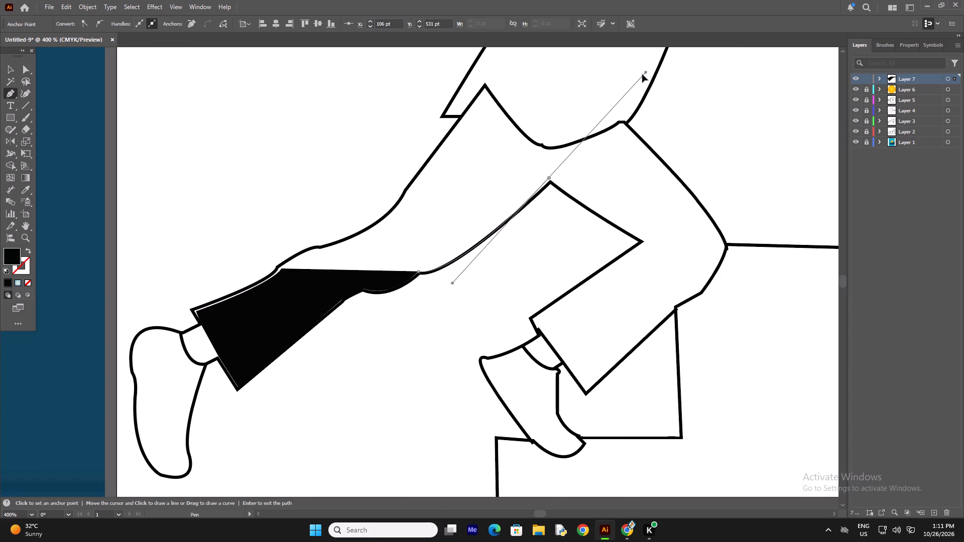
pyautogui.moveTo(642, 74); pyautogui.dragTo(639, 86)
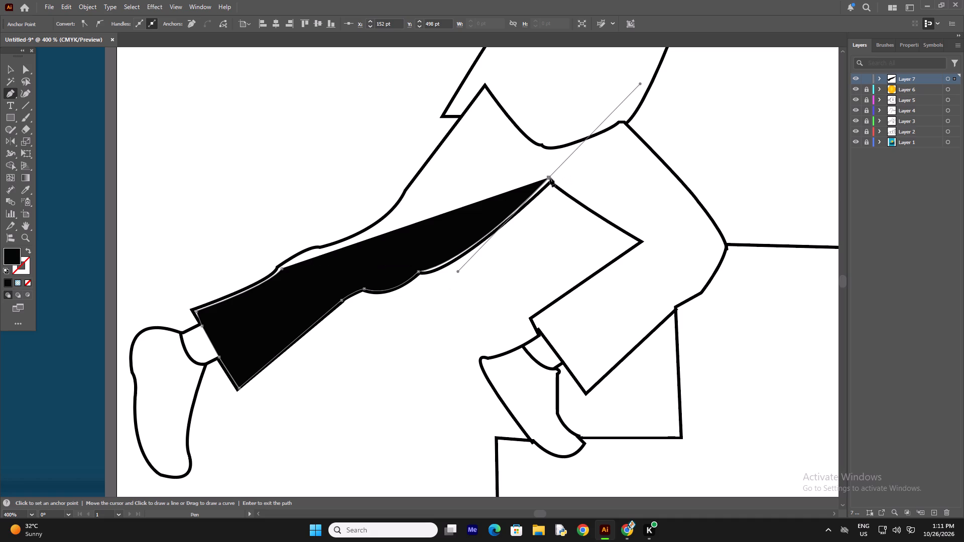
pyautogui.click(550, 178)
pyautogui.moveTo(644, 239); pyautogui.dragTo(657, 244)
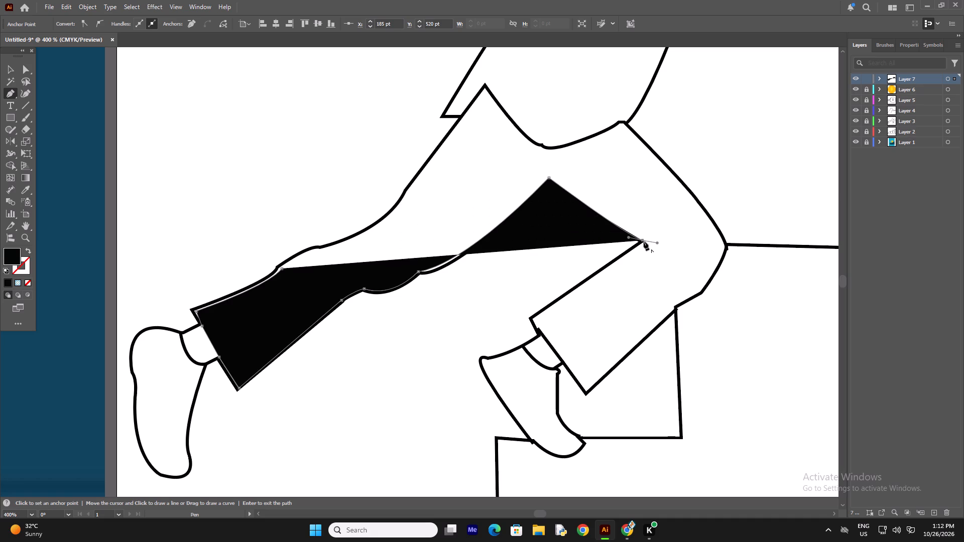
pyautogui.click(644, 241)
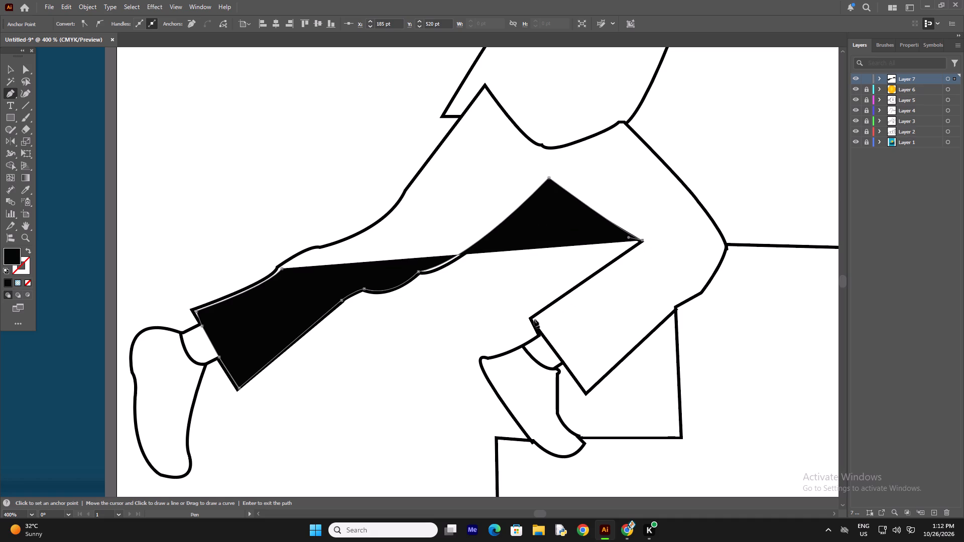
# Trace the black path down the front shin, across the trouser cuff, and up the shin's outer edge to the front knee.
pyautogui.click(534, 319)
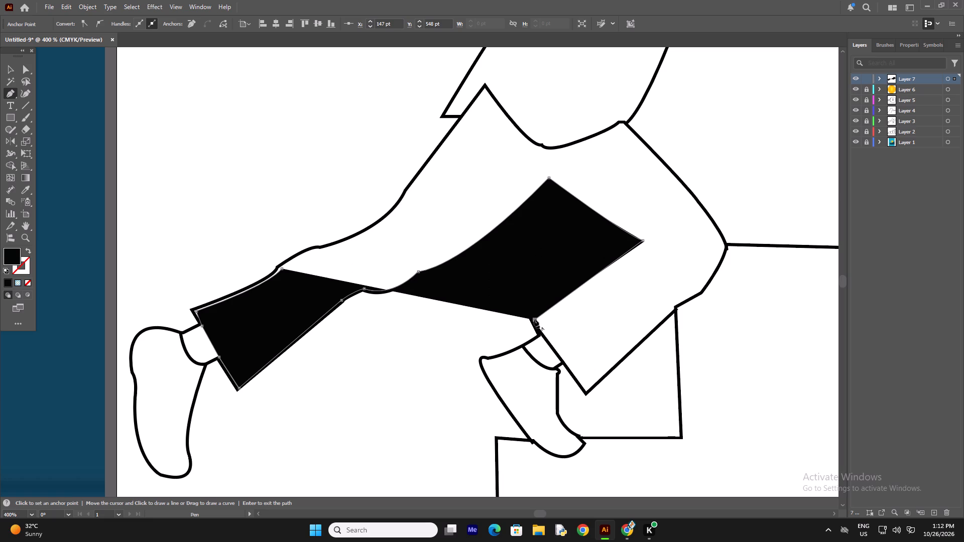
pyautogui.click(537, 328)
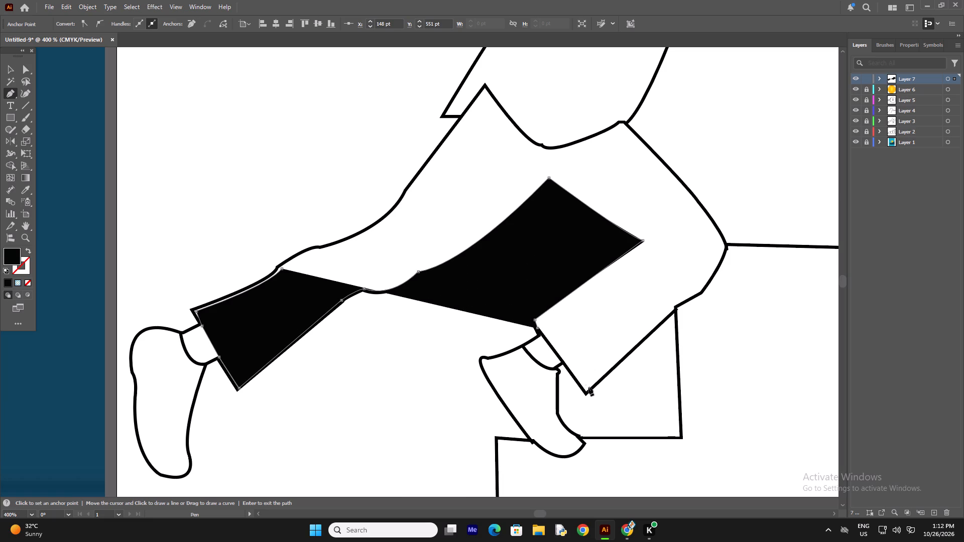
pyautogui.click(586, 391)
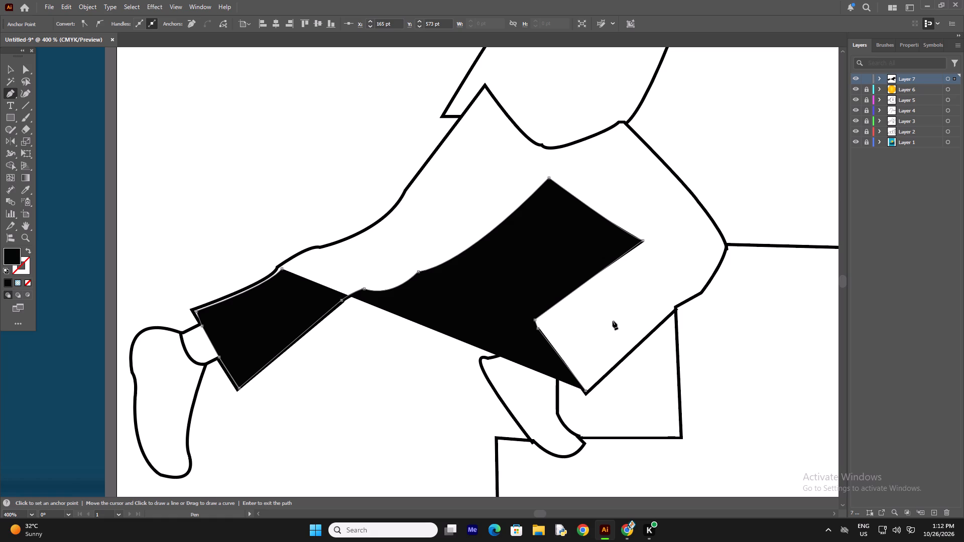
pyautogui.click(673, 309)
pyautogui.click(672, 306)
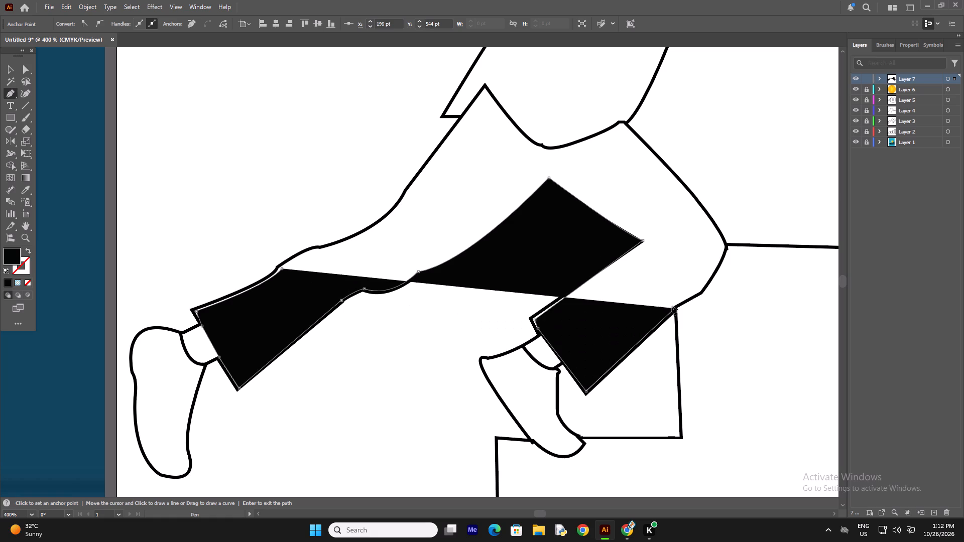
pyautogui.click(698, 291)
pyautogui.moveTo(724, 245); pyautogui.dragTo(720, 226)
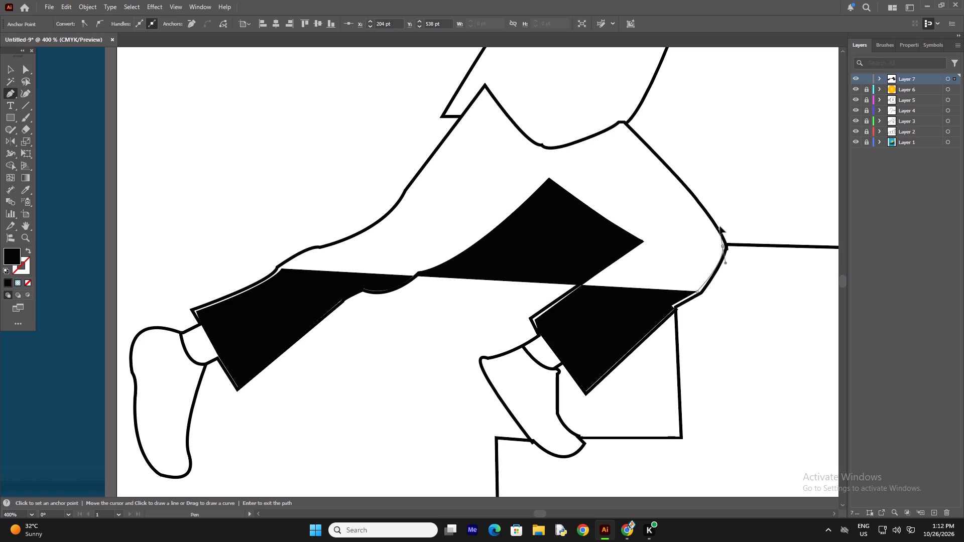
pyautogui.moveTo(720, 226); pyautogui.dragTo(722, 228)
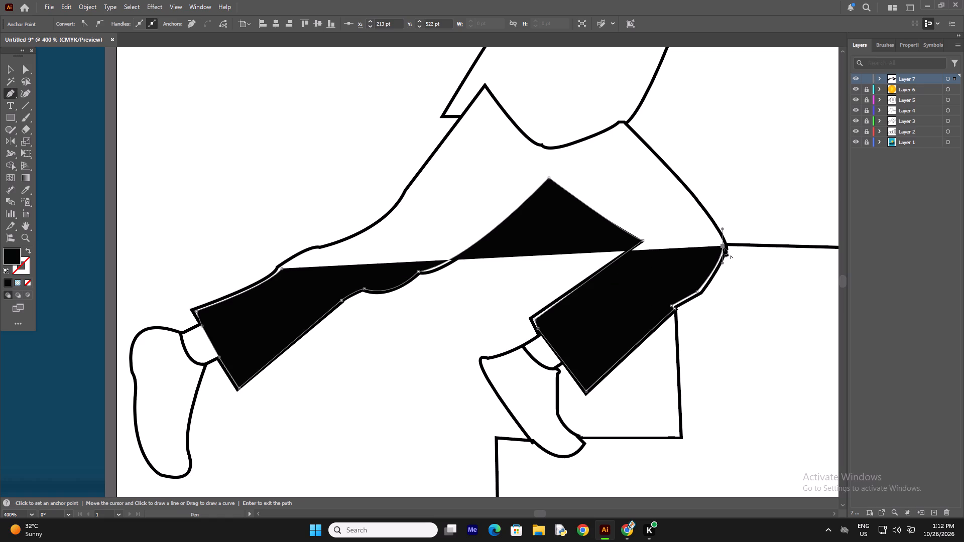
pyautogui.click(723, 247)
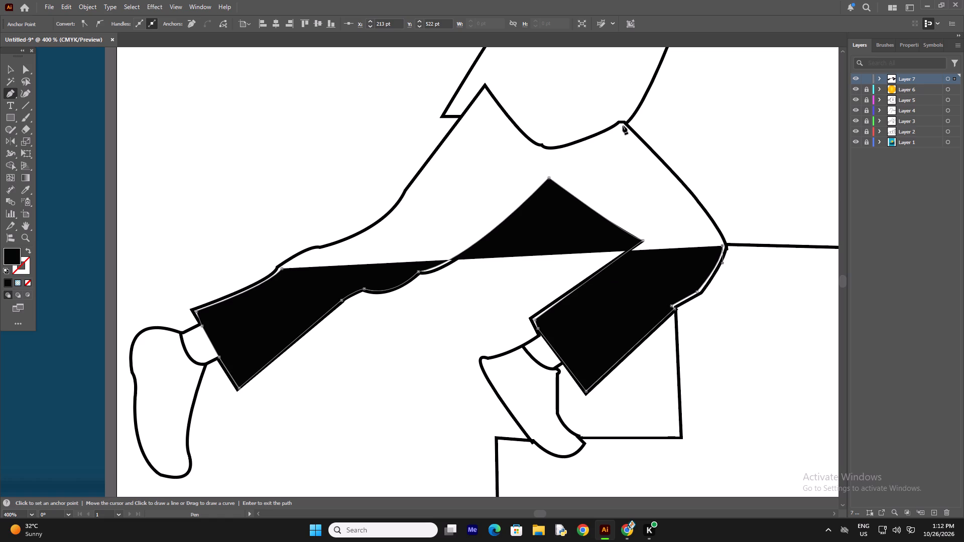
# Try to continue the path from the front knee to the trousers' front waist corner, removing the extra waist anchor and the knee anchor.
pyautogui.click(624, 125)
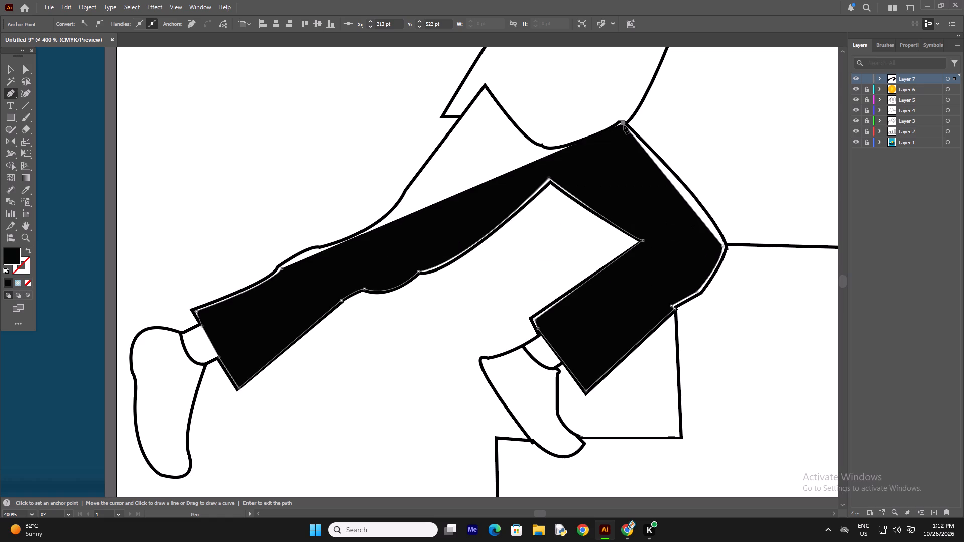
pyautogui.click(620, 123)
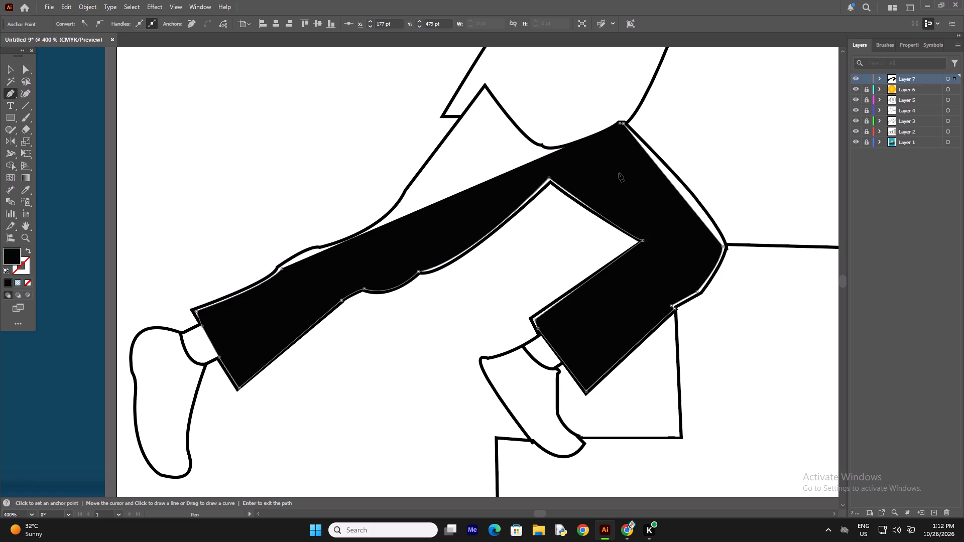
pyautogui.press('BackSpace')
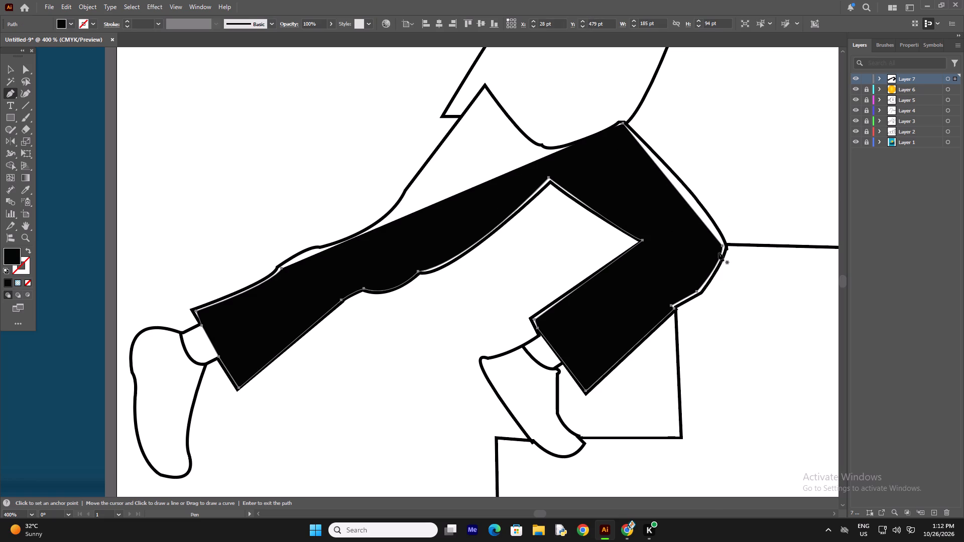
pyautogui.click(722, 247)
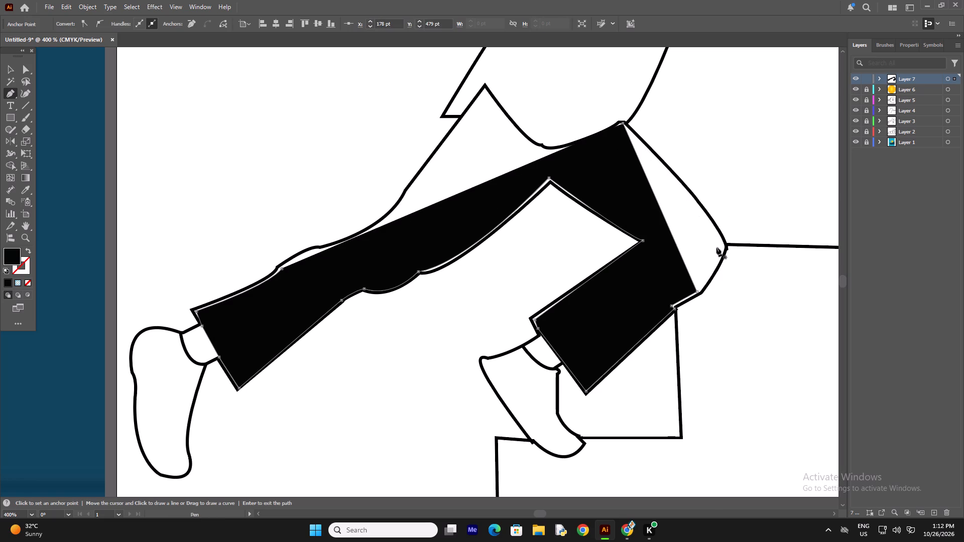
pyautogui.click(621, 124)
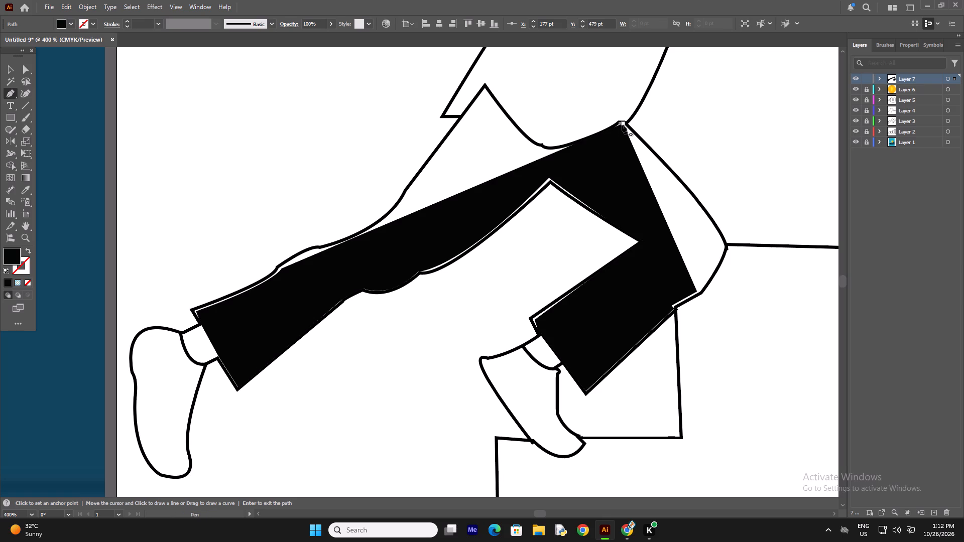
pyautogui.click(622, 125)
# Delete the unfinished black trousers path.
pyautogui.click(7, 72)
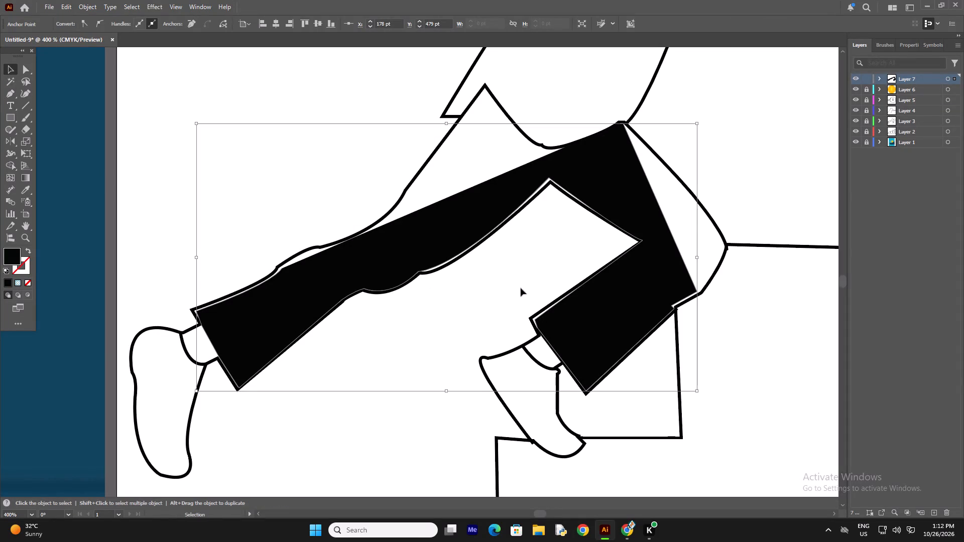
pyautogui.click(607, 163)
pyautogui.press('BackSpace')
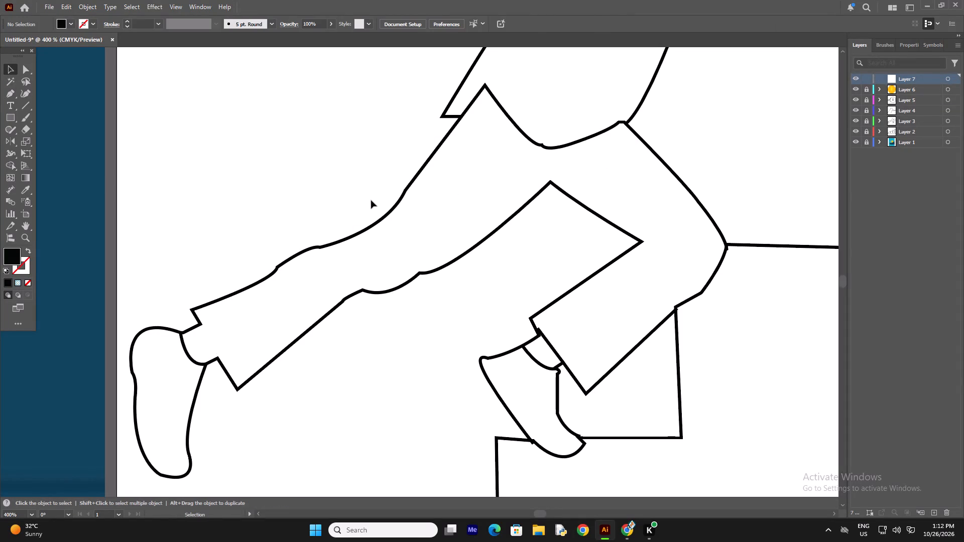
# Set the fill to none for redrawing the trousers with the Pen tool.
pyautogui.click(27, 280)
pyautogui.press('p')
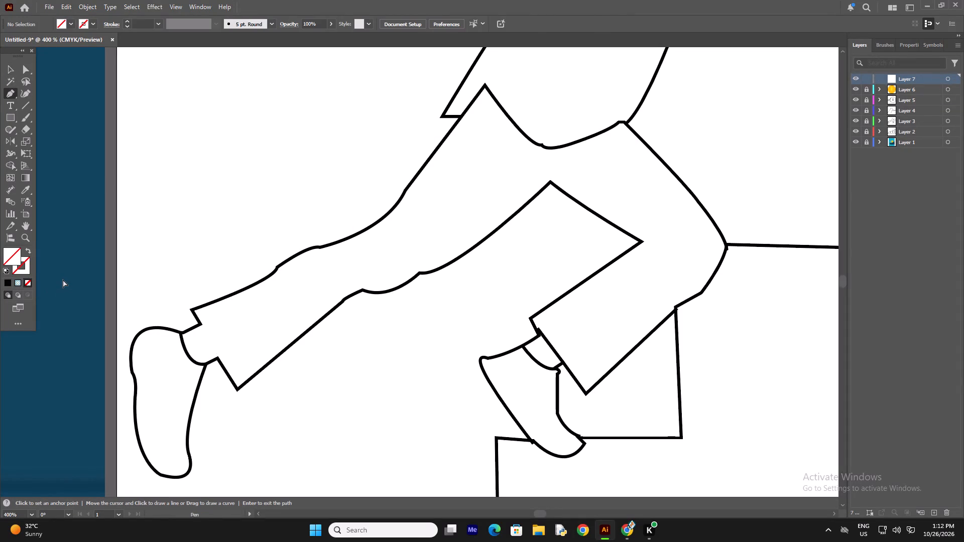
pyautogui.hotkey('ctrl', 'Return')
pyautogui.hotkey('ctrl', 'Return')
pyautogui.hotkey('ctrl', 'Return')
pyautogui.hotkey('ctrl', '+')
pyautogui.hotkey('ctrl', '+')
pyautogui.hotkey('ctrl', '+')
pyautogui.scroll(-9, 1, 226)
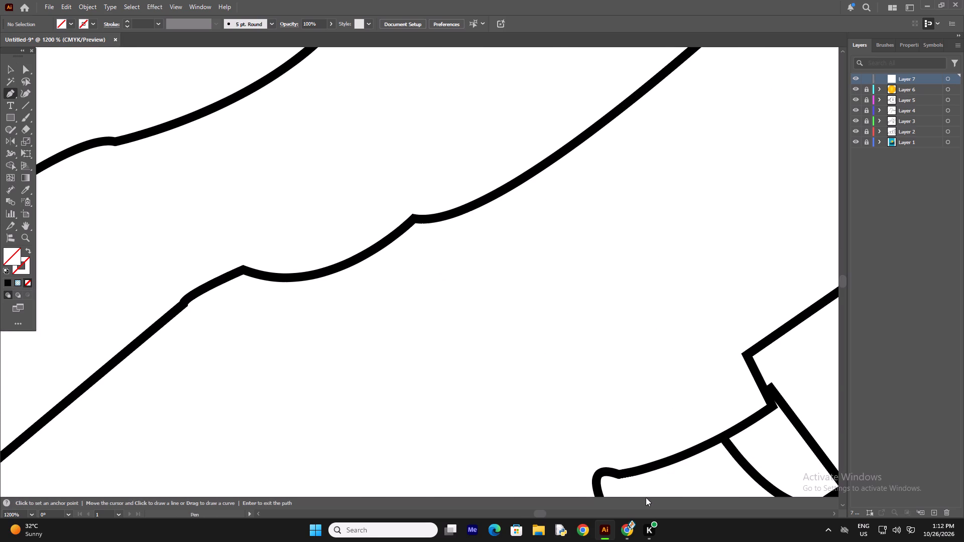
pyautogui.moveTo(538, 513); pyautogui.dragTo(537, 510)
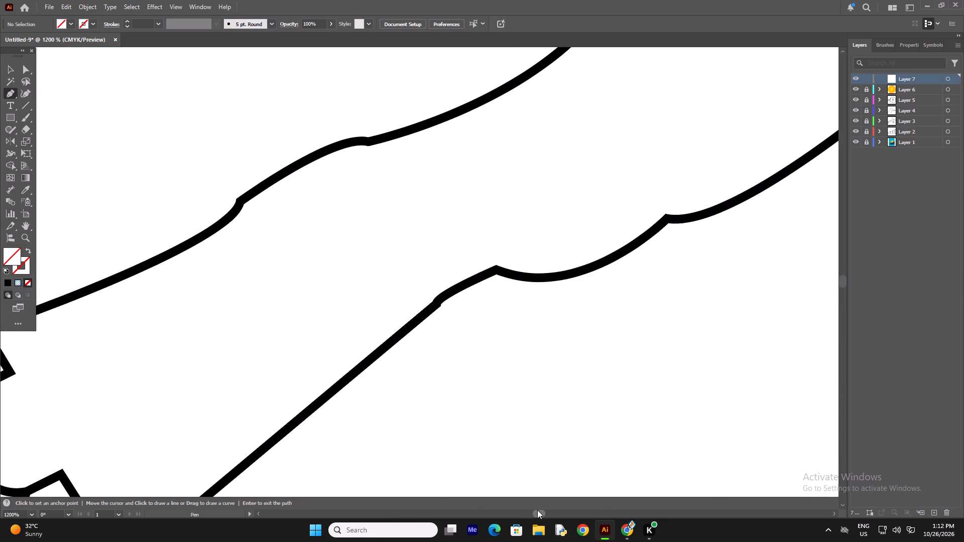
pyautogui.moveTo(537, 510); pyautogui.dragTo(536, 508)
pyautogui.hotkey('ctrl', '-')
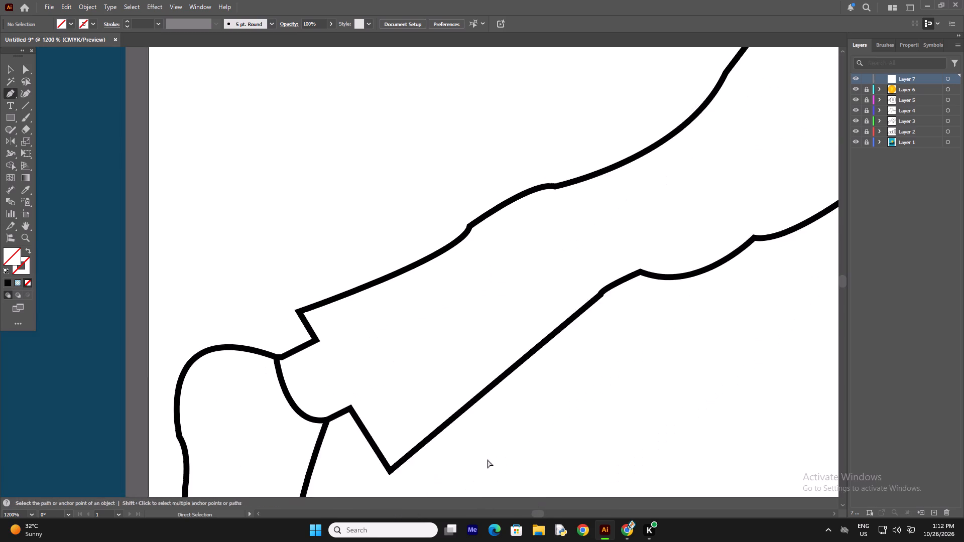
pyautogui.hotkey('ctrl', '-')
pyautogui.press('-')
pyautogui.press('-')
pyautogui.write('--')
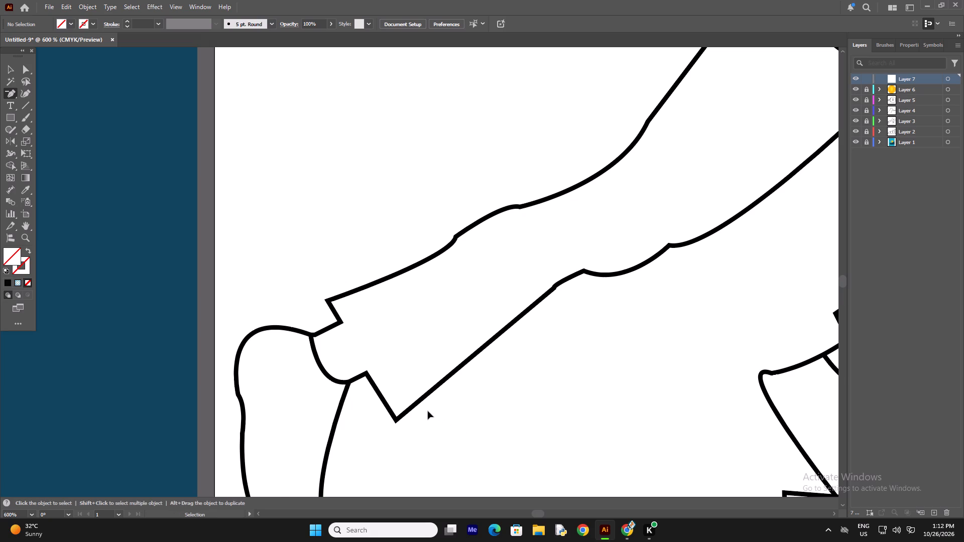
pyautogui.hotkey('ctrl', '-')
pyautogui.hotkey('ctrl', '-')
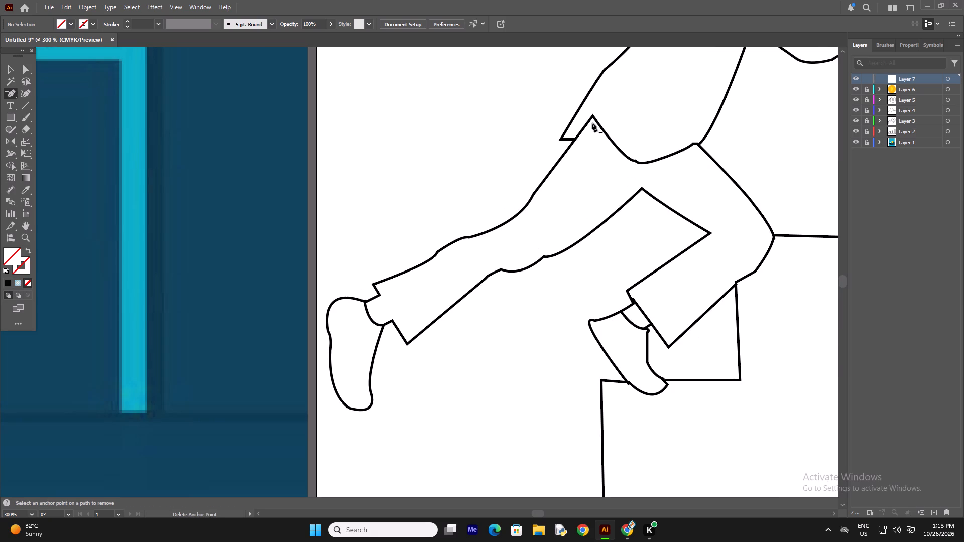
# Trace an unfilled Pen tool path from the trousers' rear waist corner along the back leg's upper edge to the cuff.
pyautogui.press('p')
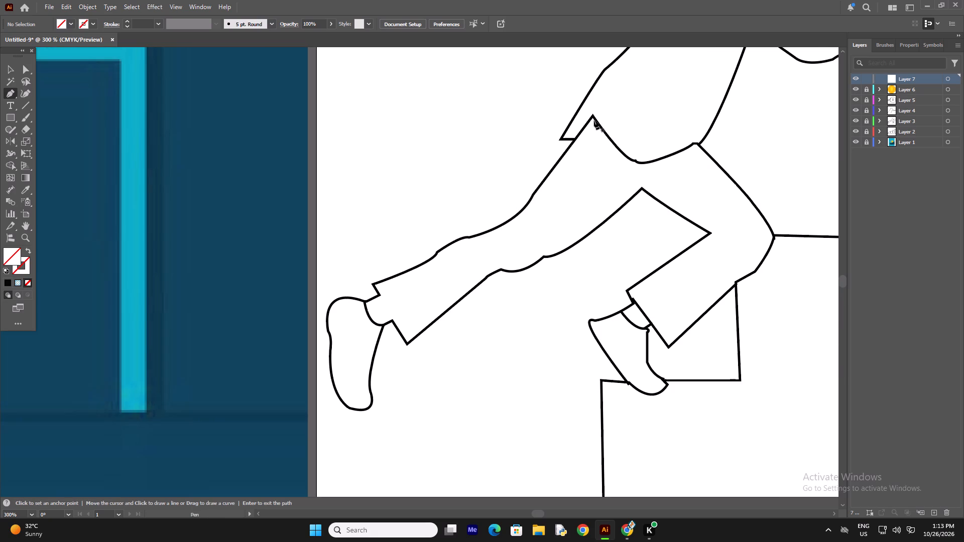
pyautogui.click(592, 119)
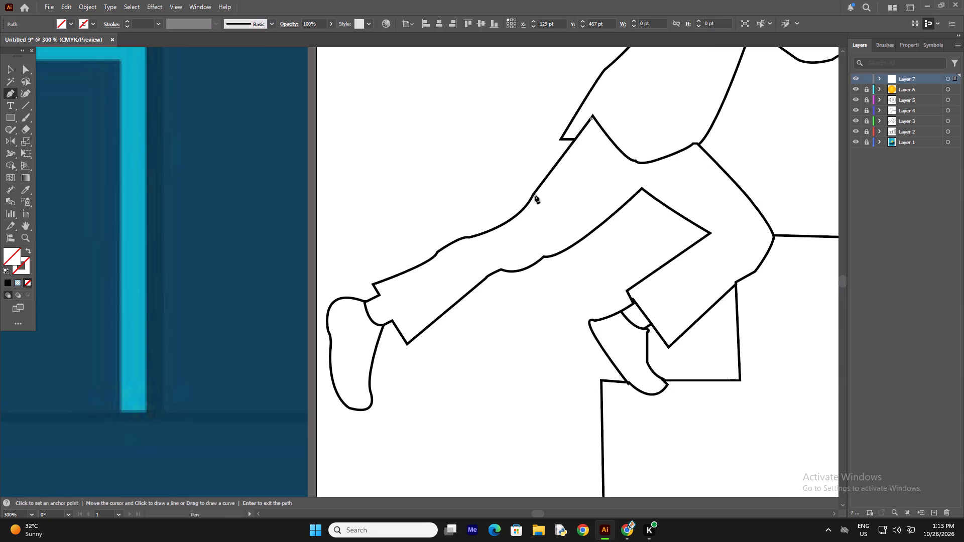
pyautogui.click(535, 195)
pyautogui.moveTo(469, 239); pyautogui.dragTo(461, 239)
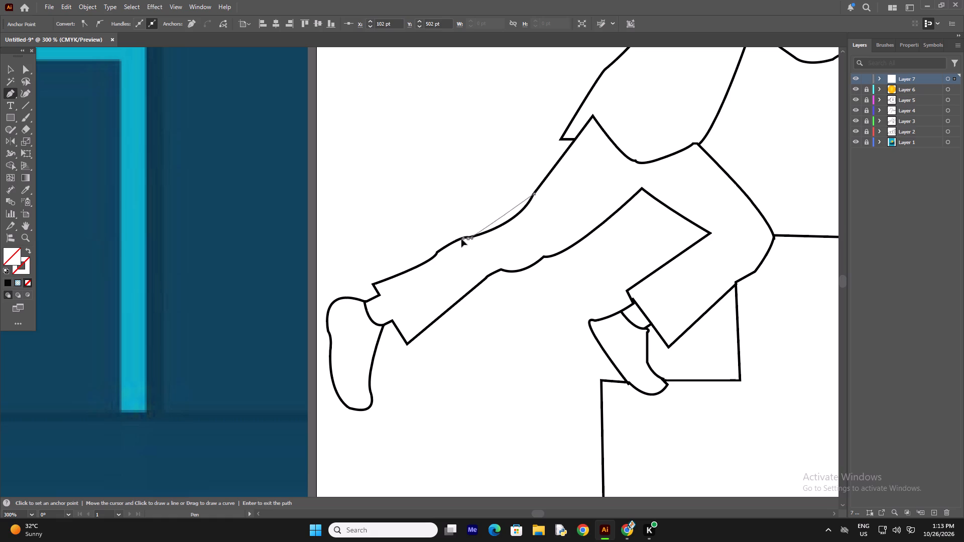
pyautogui.moveTo(461, 239); pyautogui.dragTo(409, 246)
pyautogui.moveTo(409, 246); pyautogui.dragTo(410, 251)
pyautogui.click(468, 240)
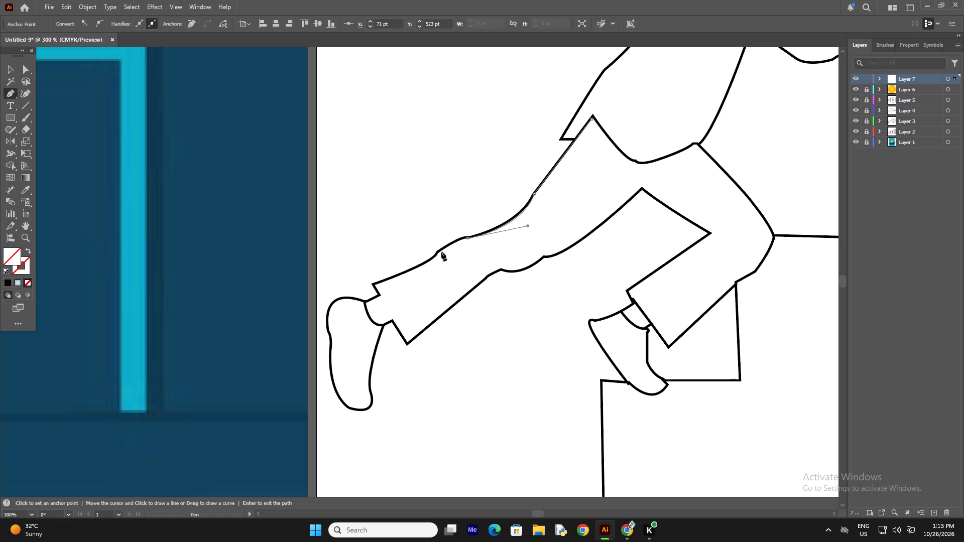
pyautogui.moveTo(438, 253); pyautogui.dragTo(435, 257)
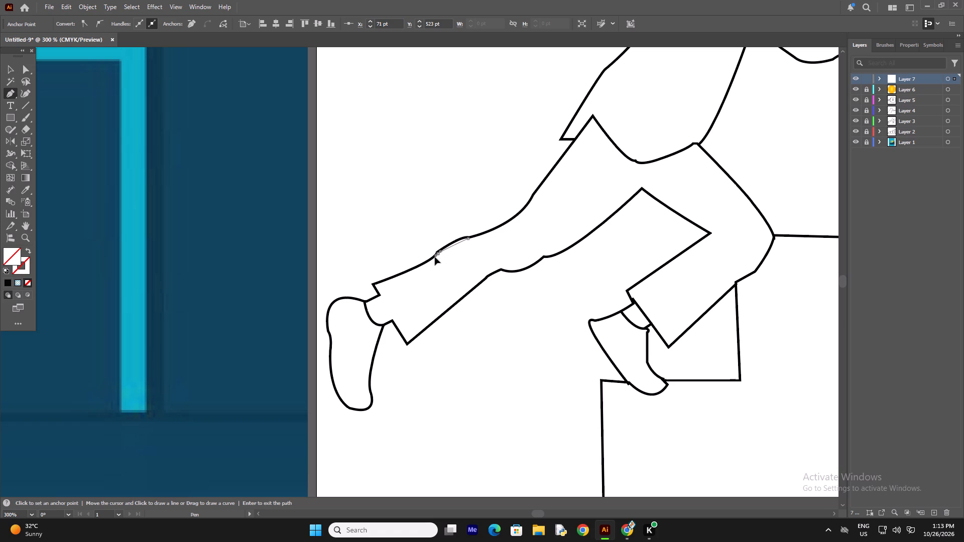
pyautogui.moveTo(435, 257); pyautogui.dragTo(420, 266)
pyautogui.click(439, 253)
pyautogui.moveTo(376, 285); pyautogui.dragTo(311, 305)
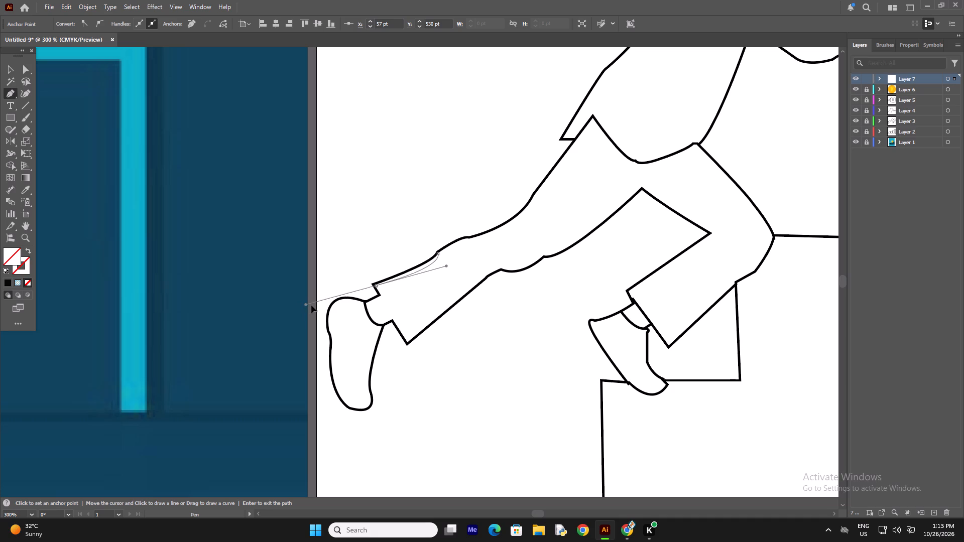
pyautogui.moveTo(311, 305); pyautogui.dragTo(306, 312)
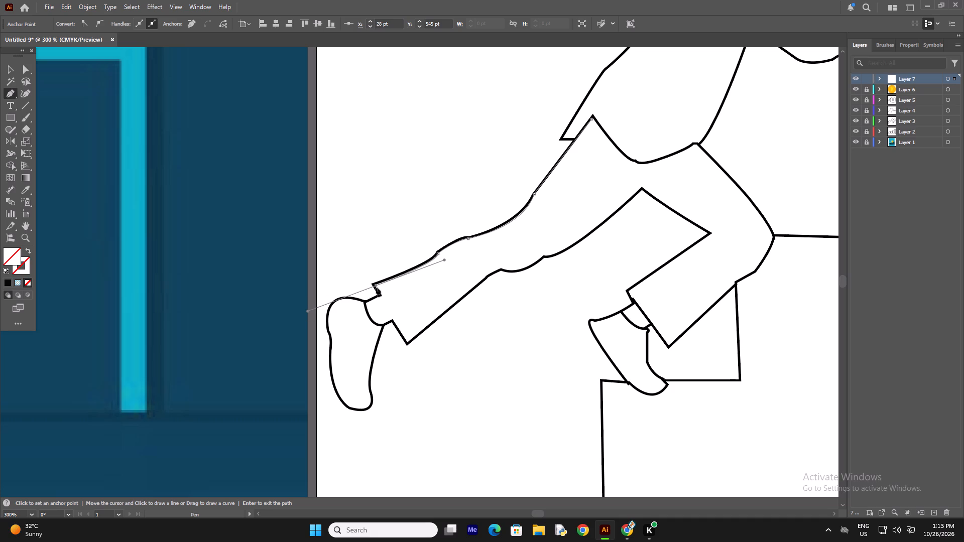
pyautogui.click(375, 285)
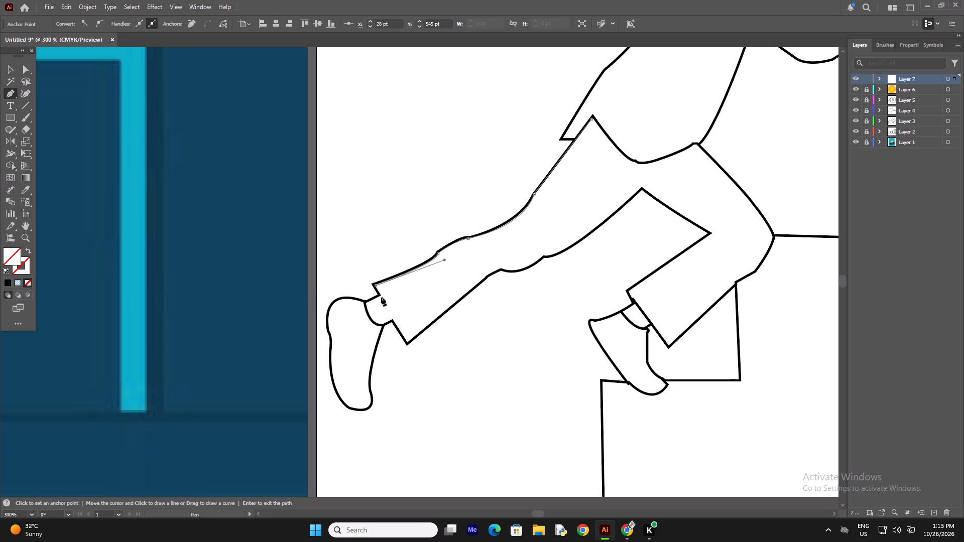
# Continue the trousers path across the back leg's cuff and up the lower edge to the bend below the knee.
pyautogui.click(381, 295)
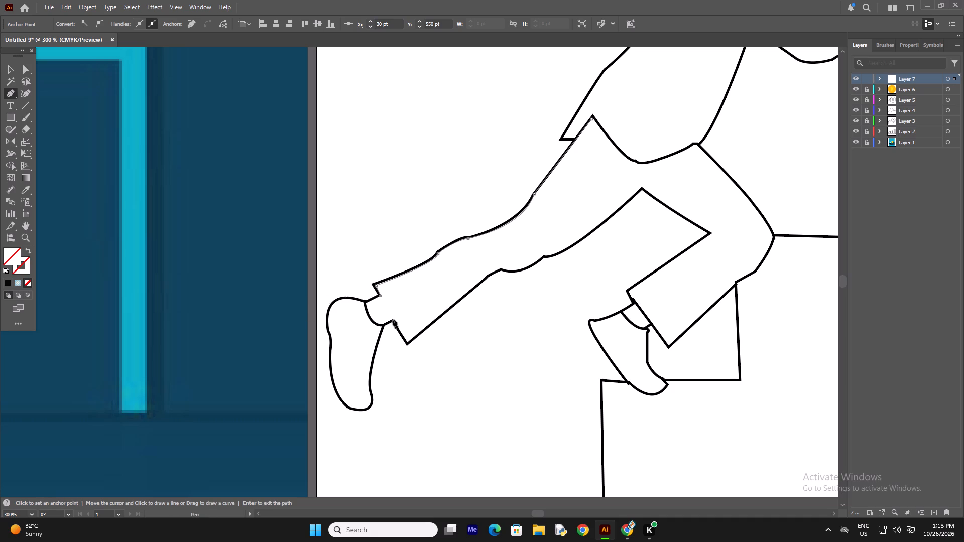
pyautogui.click(393, 319)
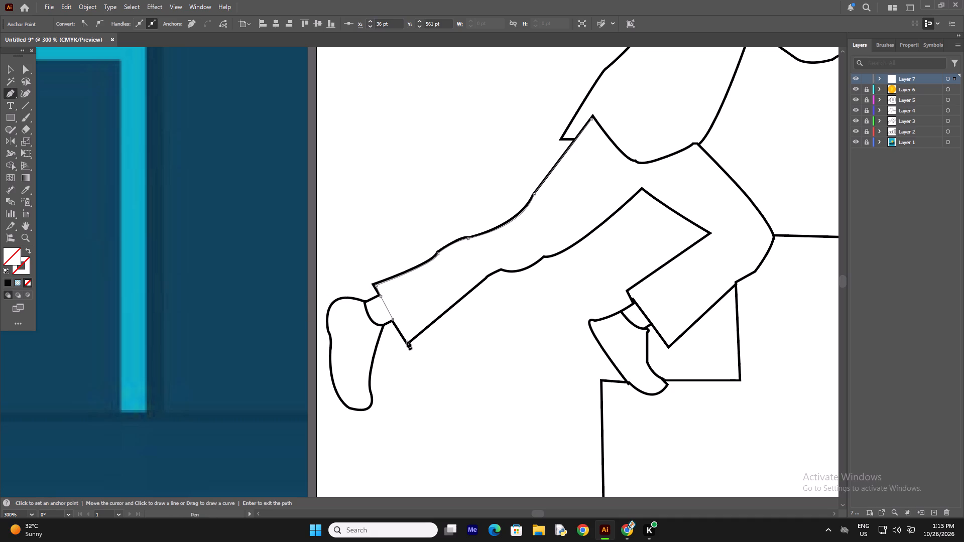
pyautogui.click(407, 341)
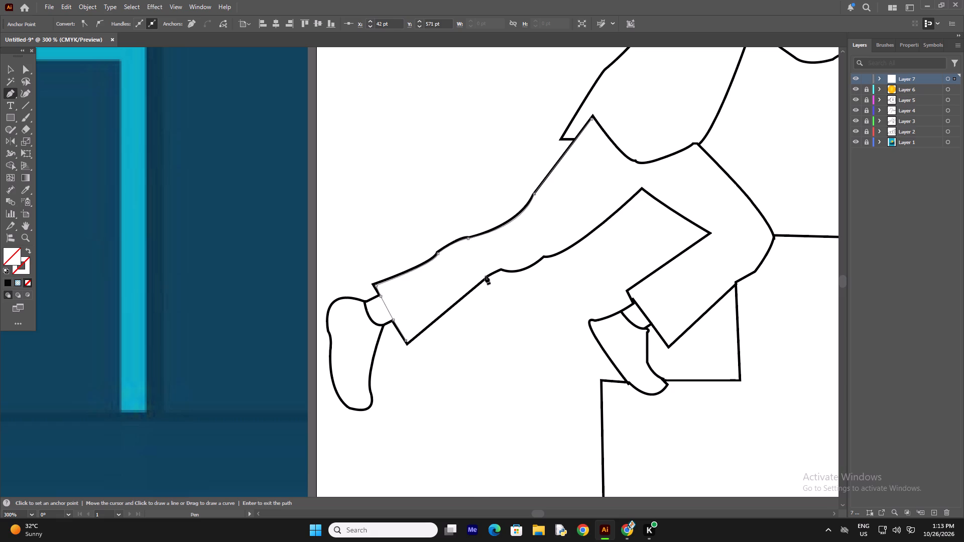
pyautogui.click(483, 276)
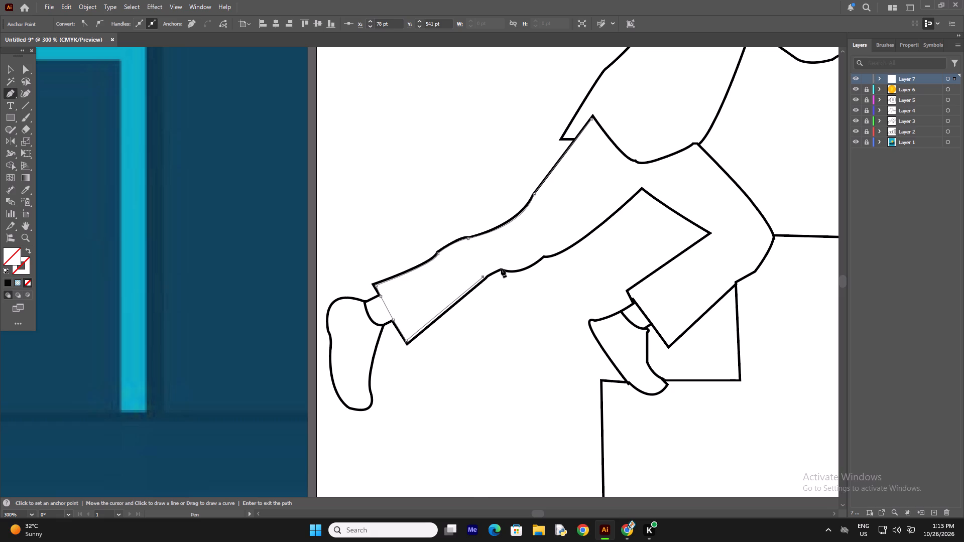
pyautogui.moveTo(501, 266); pyautogui.dragTo(509, 265)
pyautogui.click(503, 265)
# Continue the path in curves along the underside of the back leg's knee and thigh up to the crotch.
pyautogui.moveTo(542, 254); pyautogui.dragTo(554, 234)
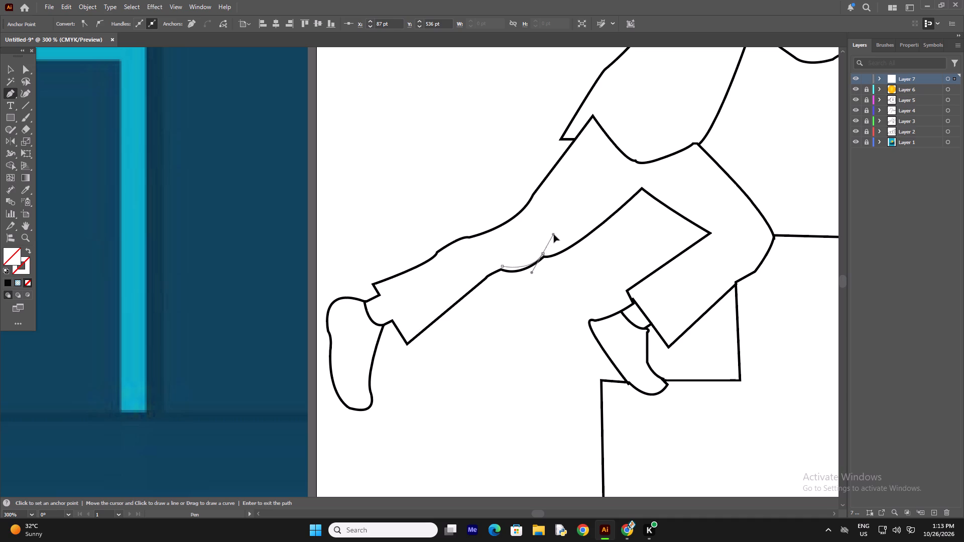
pyautogui.moveTo(554, 234); pyautogui.dragTo(565, 229)
pyautogui.moveTo(565, 229); pyautogui.dragTo(568, 231)
pyautogui.click(543, 254)
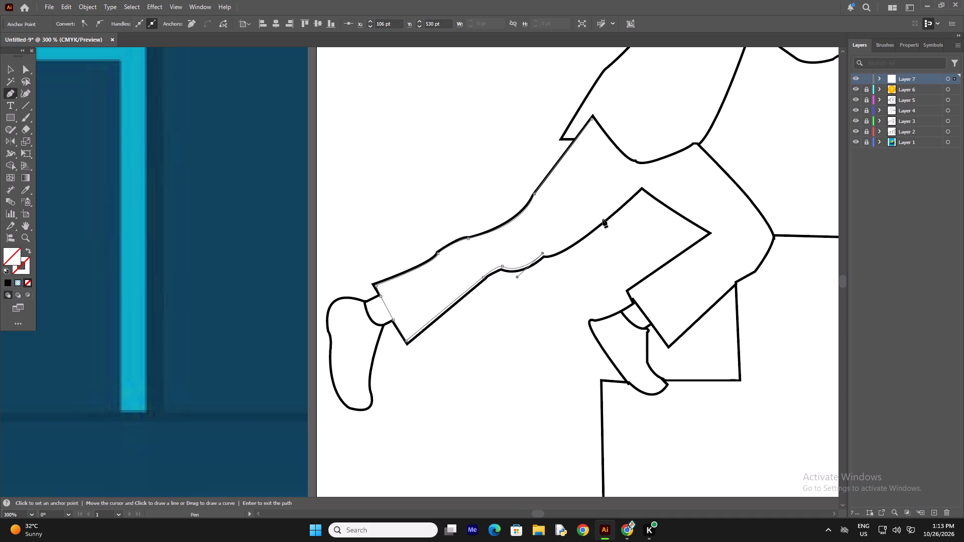
pyautogui.moveTo(640, 186); pyautogui.dragTo(673, 144)
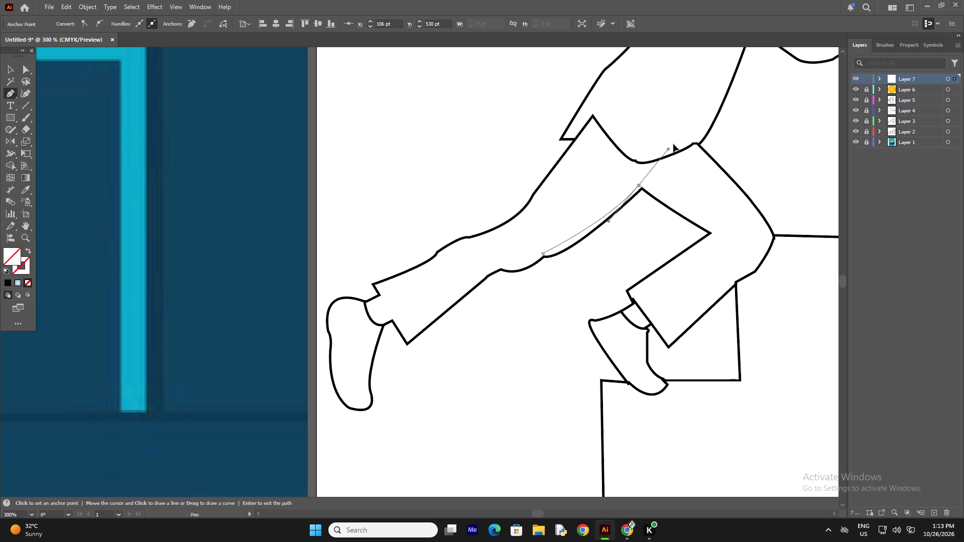
pyautogui.moveTo(673, 144); pyautogui.dragTo(687, 128)
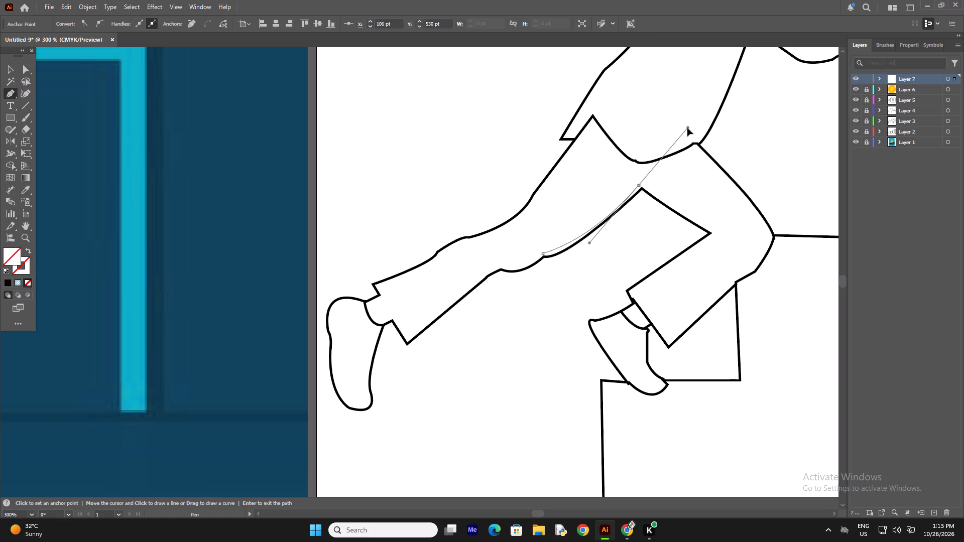
pyautogui.moveTo(687, 128); pyautogui.dragTo(701, 111)
pyautogui.moveTo(701, 111); pyautogui.dragTo(692, 127)
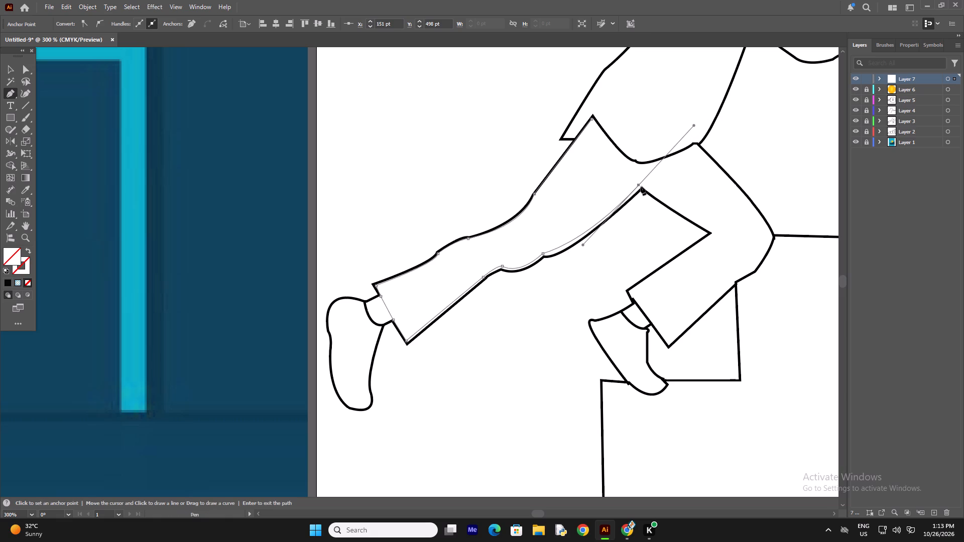
pyautogui.click(640, 185)
pyautogui.click(643, 185)
# Trace the front leg from the crotch along the thigh's underside to the knee bend, down the calf, and across the cuff.
pyautogui.moveTo(713, 232); pyautogui.dragTo(716, 230)
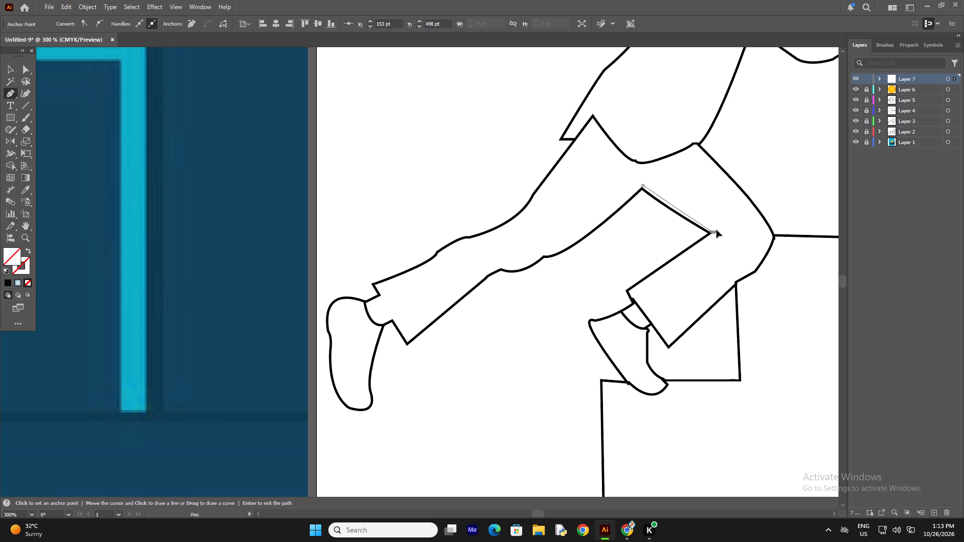
pyautogui.moveTo(716, 230); pyautogui.dragTo(742, 252)
pyautogui.moveTo(742, 252); pyautogui.dragTo(750, 256)
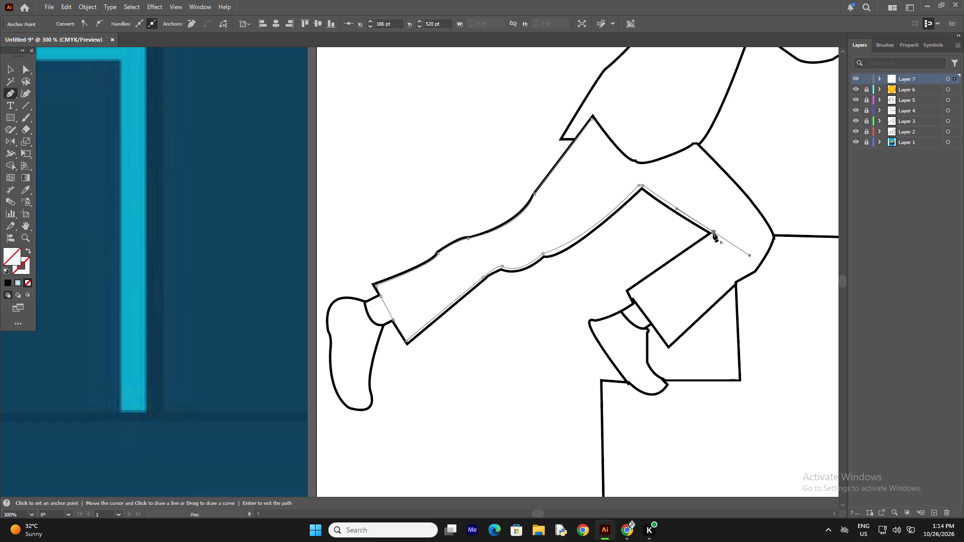
pyautogui.click(713, 233)
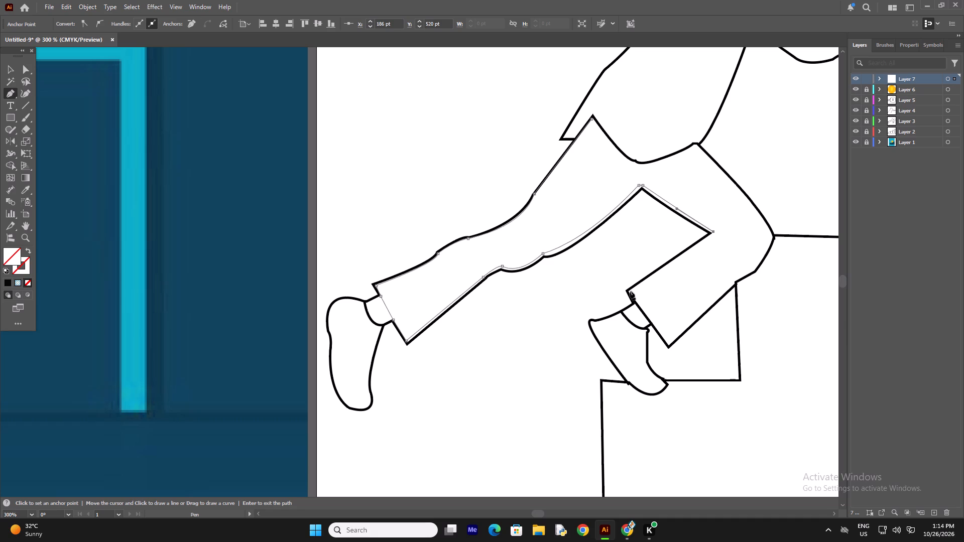
pyautogui.click(630, 292)
pyautogui.click(634, 299)
pyautogui.click(668, 344)
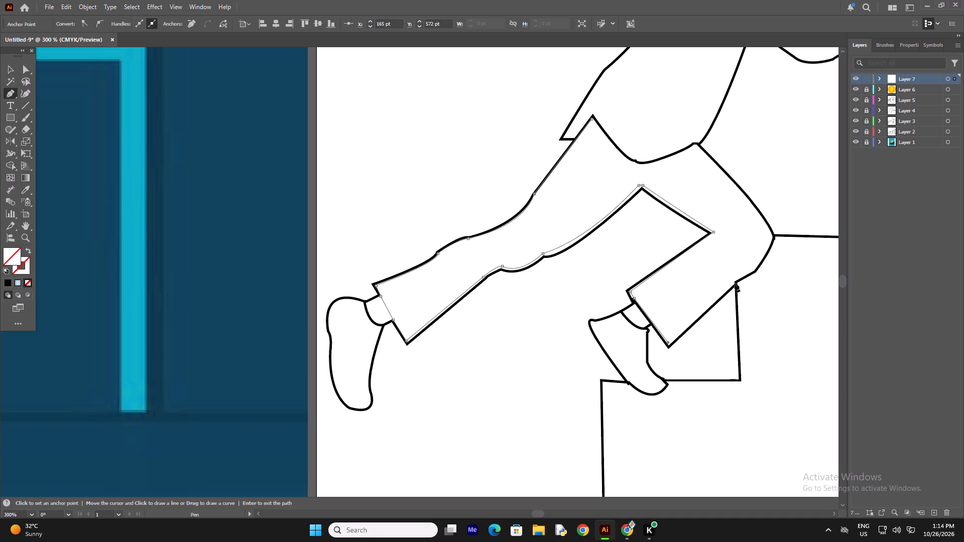
# Continue the path up the front shin, around the front knee, and straight to the trousers' front waist corner.
pyautogui.click(734, 283)
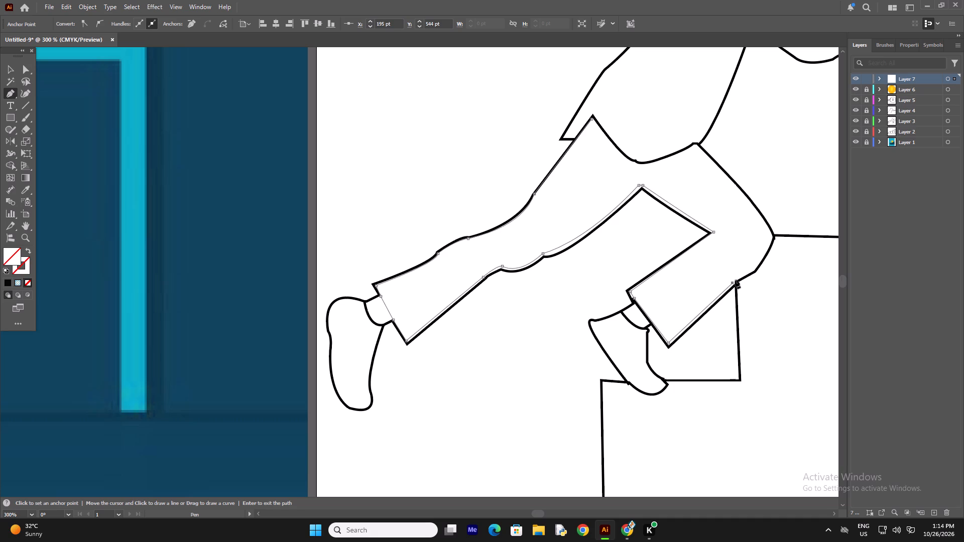
pyautogui.click(735, 280)
pyautogui.click(751, 271)
pyautogui.moveTo(770, 237); pyautogui.dragTo(769, 226)
pyautogui.click(771, 236)
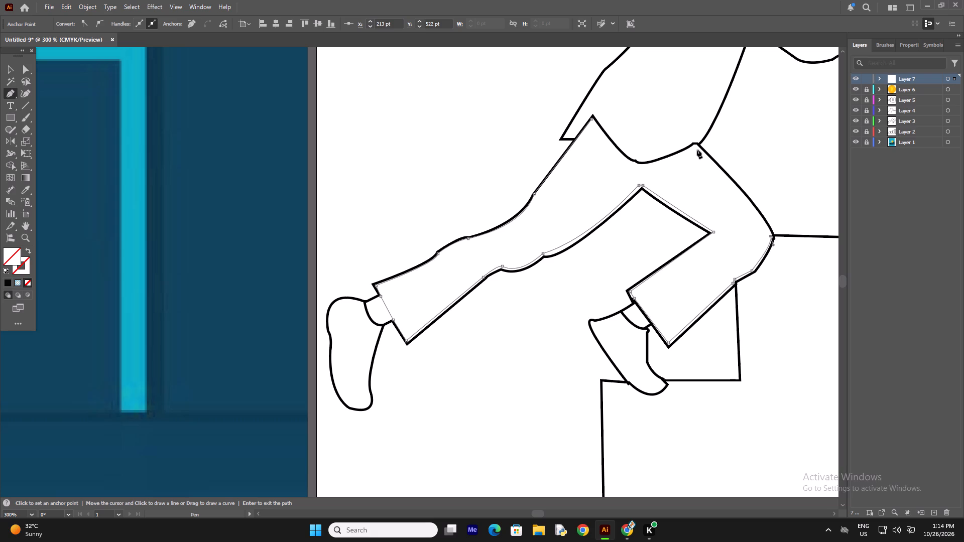
pyautogui.click(696, 145)
# Trace the trousers' waistline in two curves from the front waist corner to the back waist corner and close the path.
pyautogui.moveTo(634, 162); pyautogui.dragTo(632, 148)
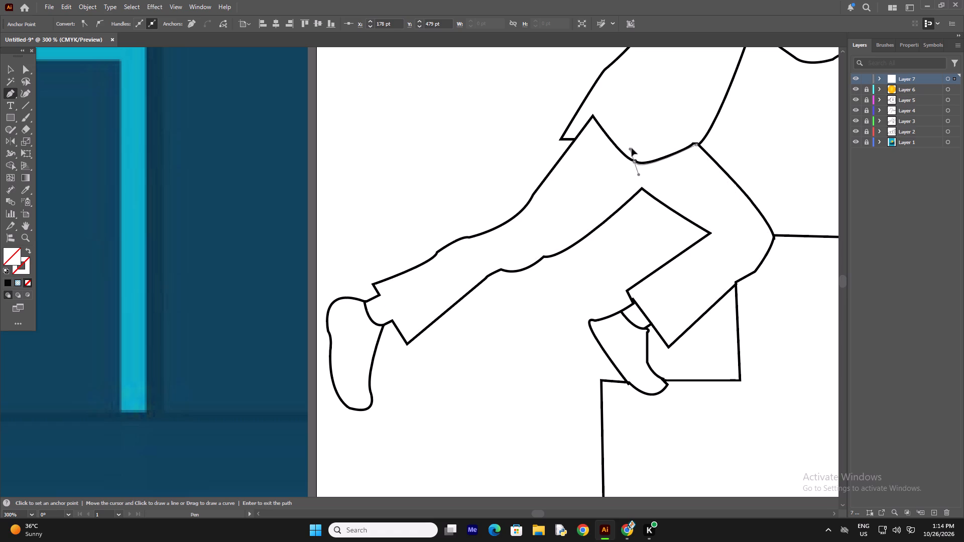
pyautogui.moveTo(632, 148); pyautogui.dragTo(632, 148)
pyautogui.click(634, 161)
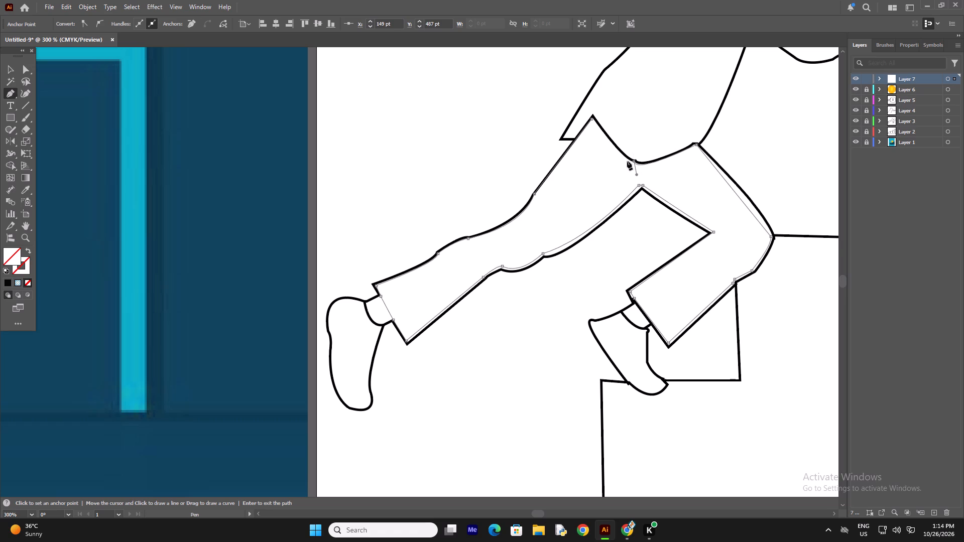
pyautogui.scroll(1, 585, 168)
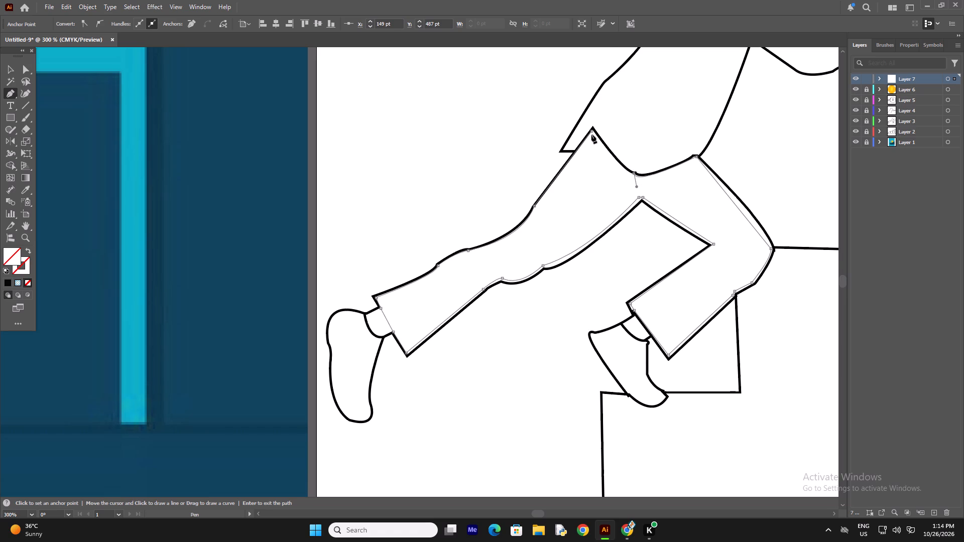
pyautogui.moveTo(591, 130); pyautogui.dragTo(558, 85)
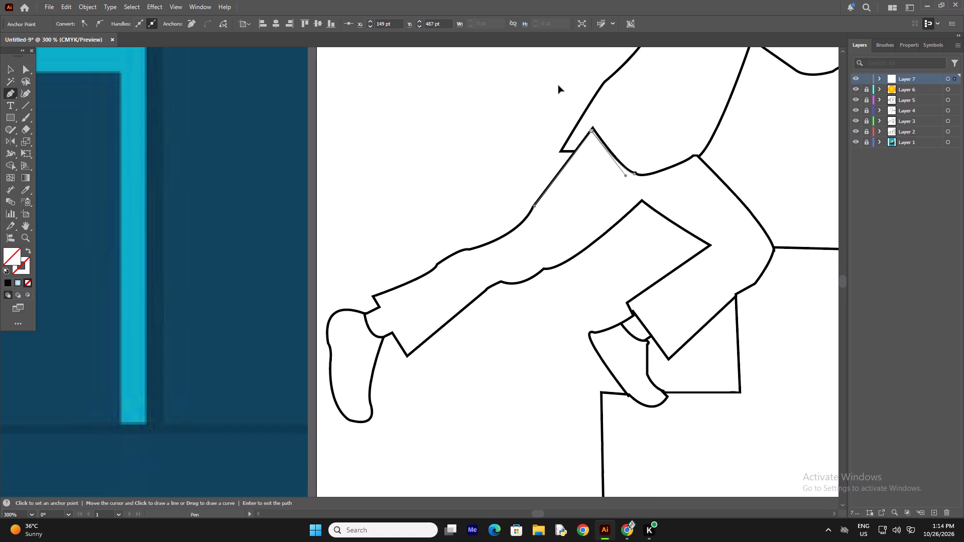
pyautogui.moveTo(558, 85); pyautogui.dragTo(553, 75)
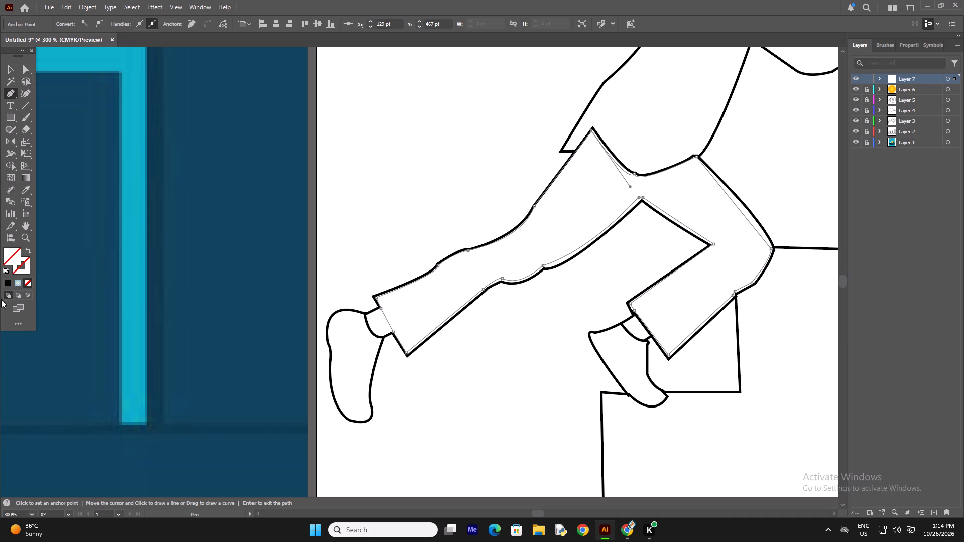
# Fill the closed trousers shape with black (000000) and end the path.
pyautogui.click(6, 281)
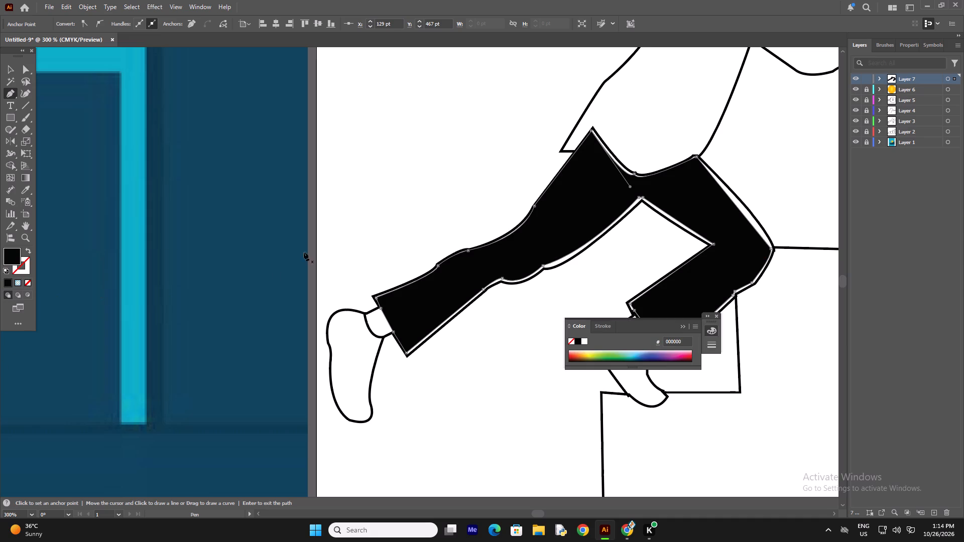
pyautogui.rightClick(412, 185)
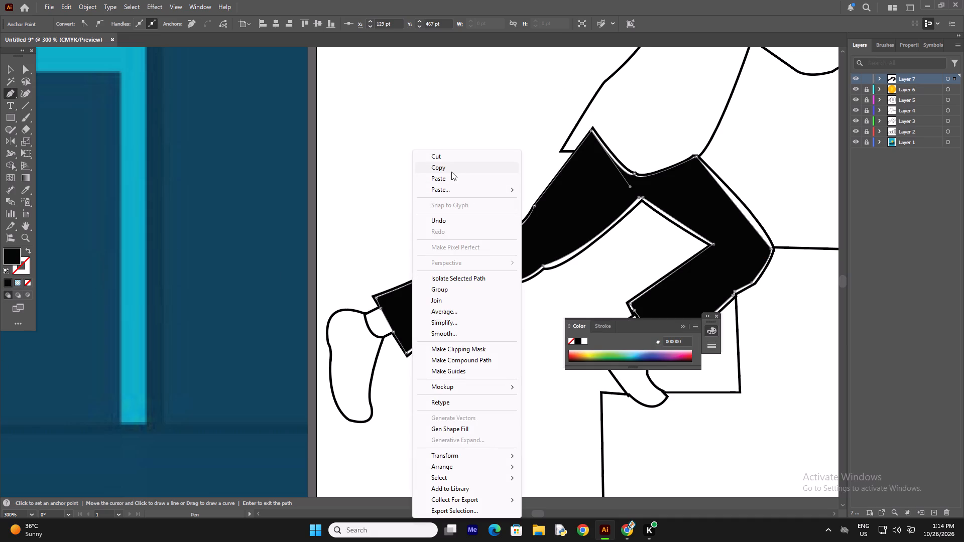
pyautogui.click(448, 177)
pyautogui.press('BackSpace')
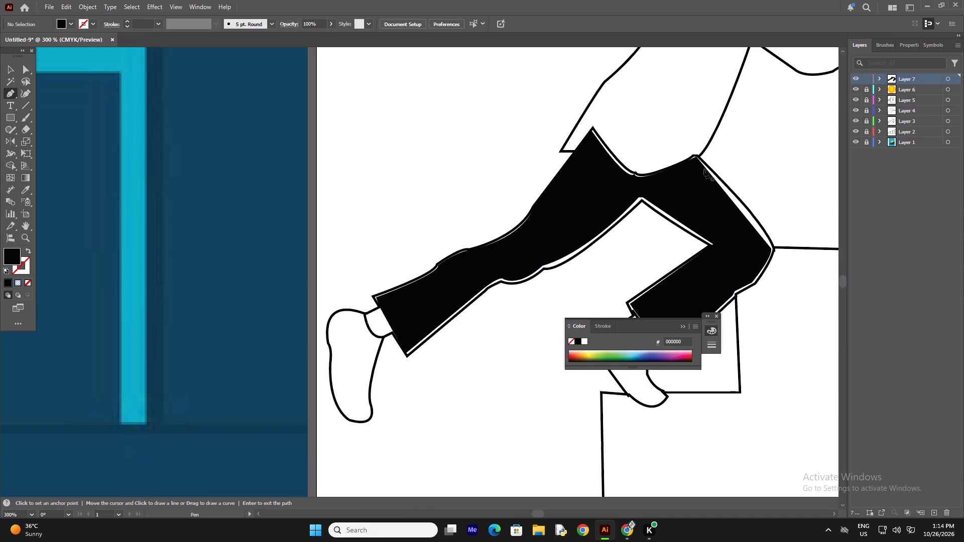
# Draw a black curved sliver from the front waist corner to the front knee to cover the gap along the thigh.
pyautogui.click(697, 157)
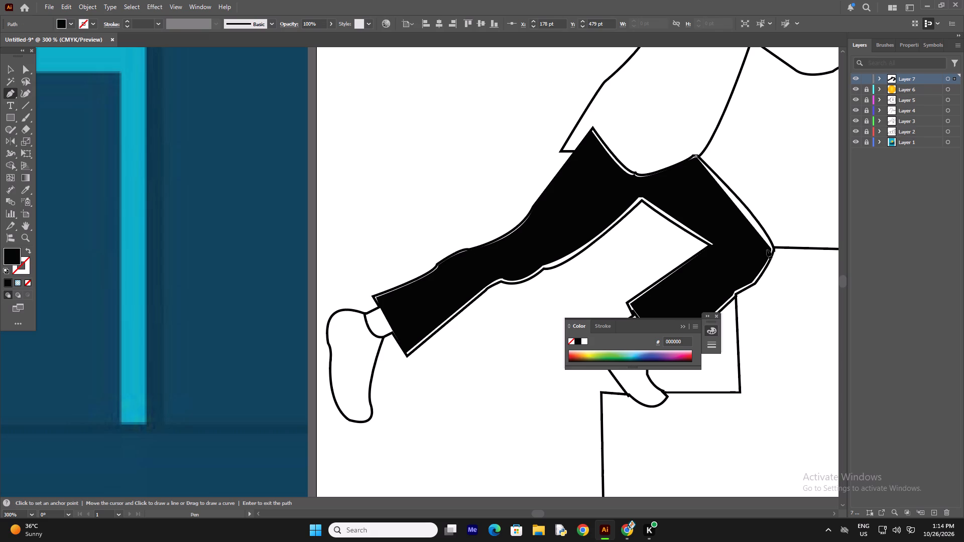
pyautogui.moveTo(768, 250); pyautogui.dragTo(757, 259)
pyautogui.moveTo(757, 259); pyautogui.dragTo(754, 259)
pyautogui.click(770, 251)
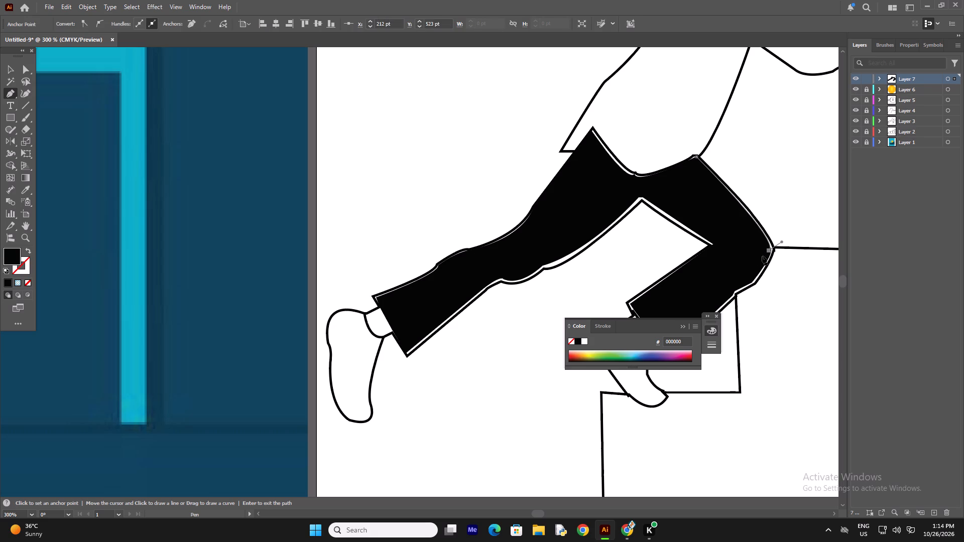
pyautogui.rightClick(734, 272)
pyautogui.click(760, 180)
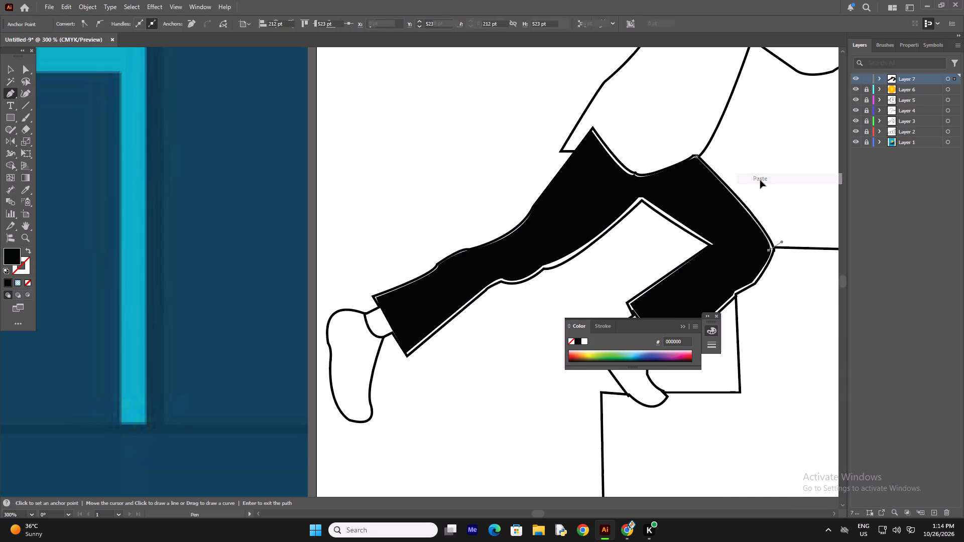
pyautogui.press('BackSpace')
# Sample the pink skin colour from the figure's face in the reference image as the fill.
pyautogui.hotkey('ctrl', '-')
pyautogui.hotkey('ctrl', '-')
pyautogui.hotkey('ctrl', '-')
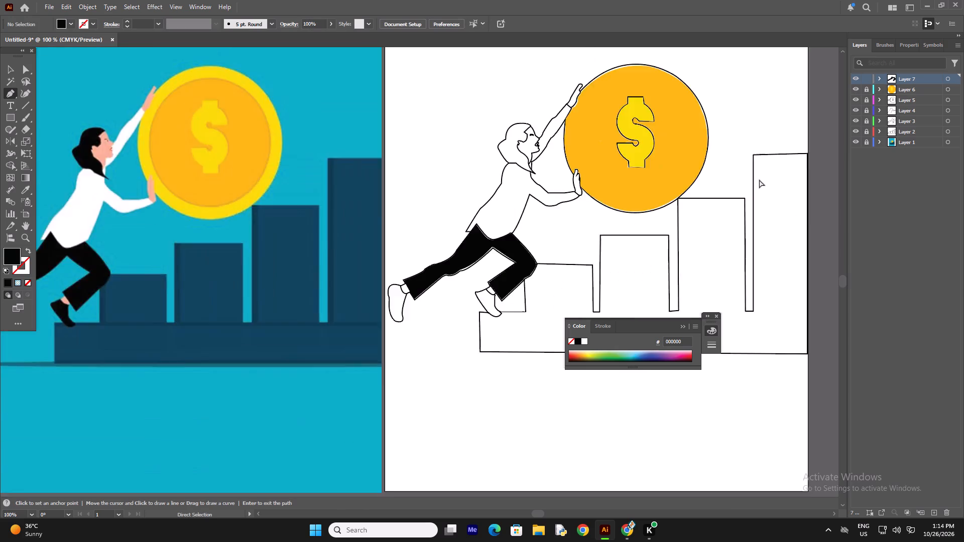
pyautogui.hotkey('ctrl', '-')
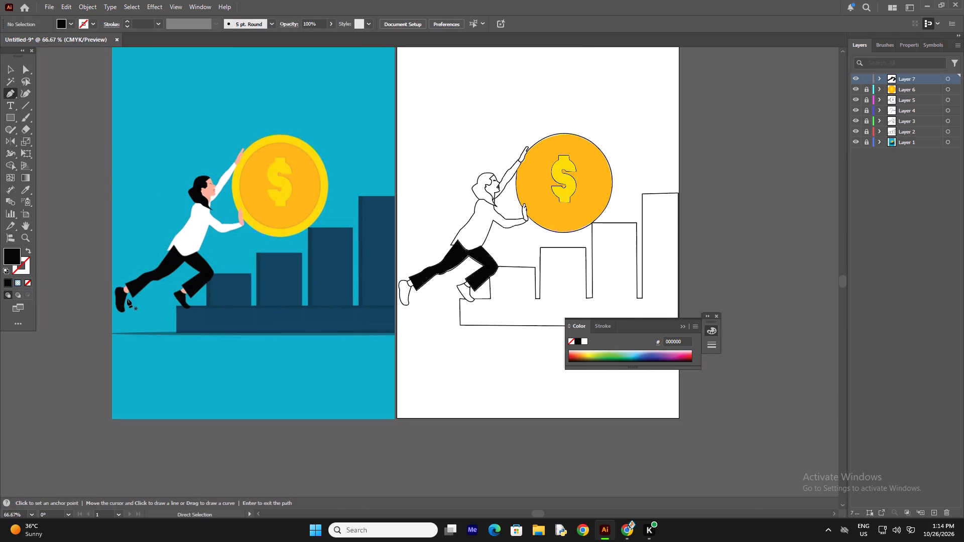
pyautogui.press('i')
pyautogui.press('i')
pyautogui.press('i')
pyautogui.press('i')
pyautogui.press('i')
pyautogui.press('i')
pyautogui.press('i')
pyautogui.press('i')
pyautogui.press('i')
pyautogui.press('i')
pyautogui.press('i')
pyautogui.press('i')
pyautogui.press('i')
pyautogui.press('i')
pyautogui.press('i')
pyautogui.press('i')
pyautogui.press('i')
pyautogui.press('i')
pyautogui.press('i')
pyautogui.press('i')
pyautogui.click(208, 194)
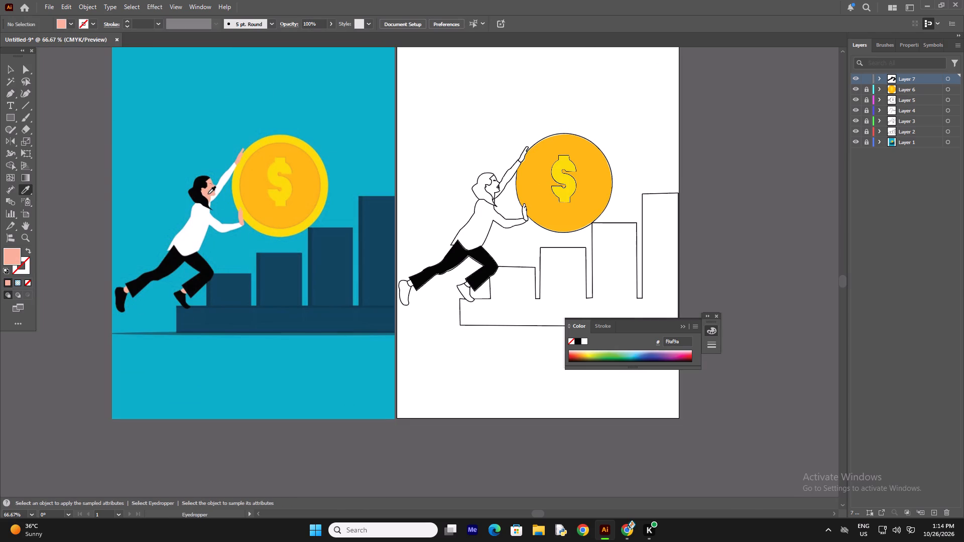
# Trace the back foot's ankle between the trouser cuff and the shoe's curved opening as a skin-coloured shape.
pyautogui.press('p')
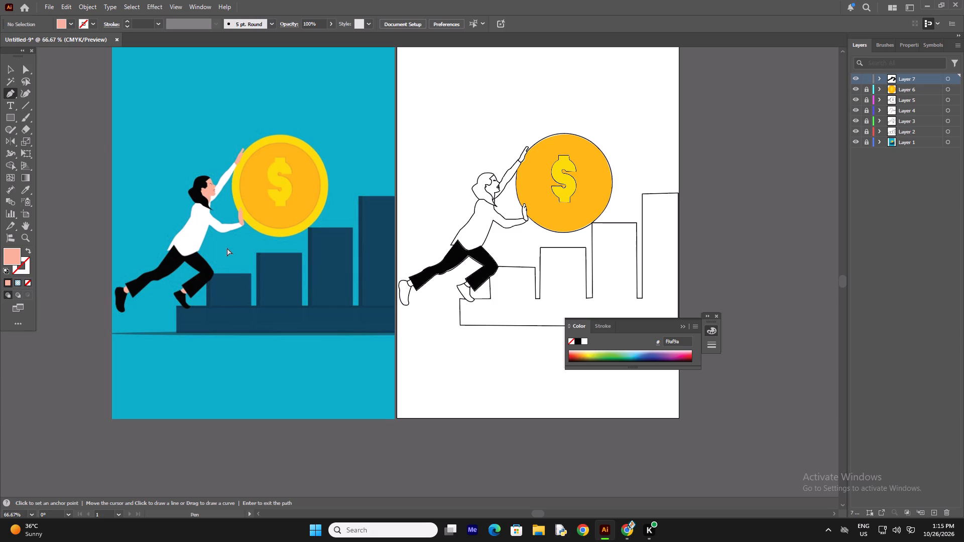
pyautogui.hotkey('ctrl', '+')
pyautogui.hotkey('ctrl', '+')
pyautogui.hotkey('ctrl', '+')
pyautogui.hotkey('ctrl', '+')
pyautogui.hotkey('ctrl', '+')
pyautogui.hotkey('ctrl', '+')
pyautogui.hotkey('ctrl', '+')
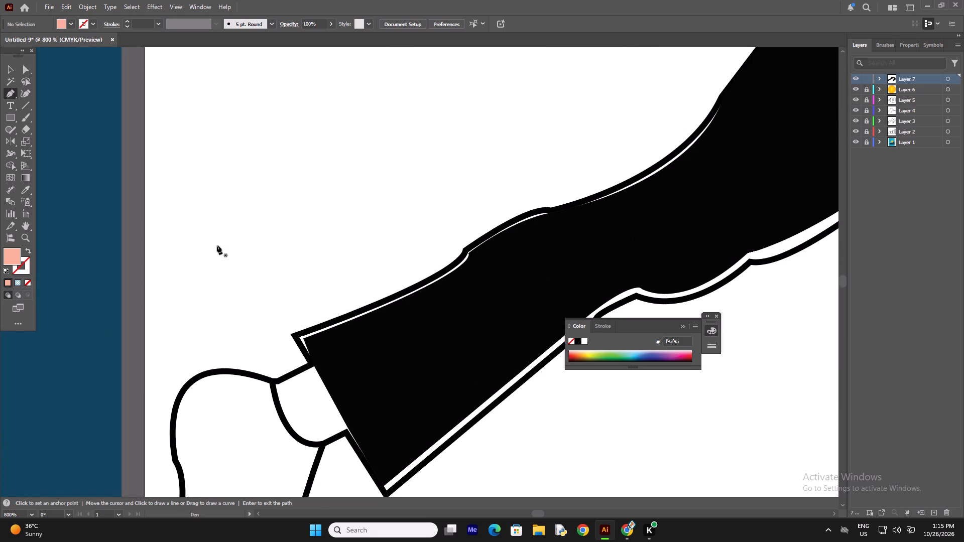
pyautogui.scroll(-6, 217, 245)
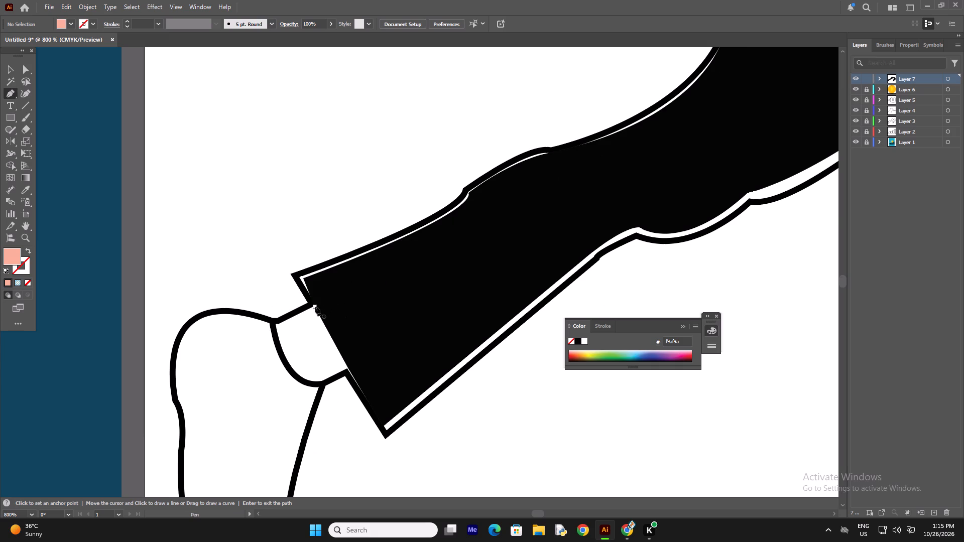
pyautogui.click(315, 307)
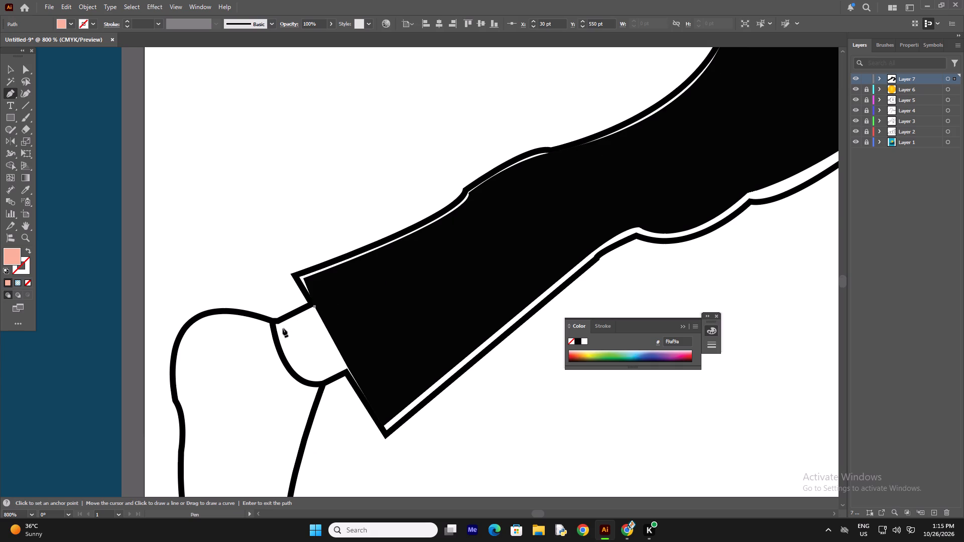
pyautogui.click(277, 324)
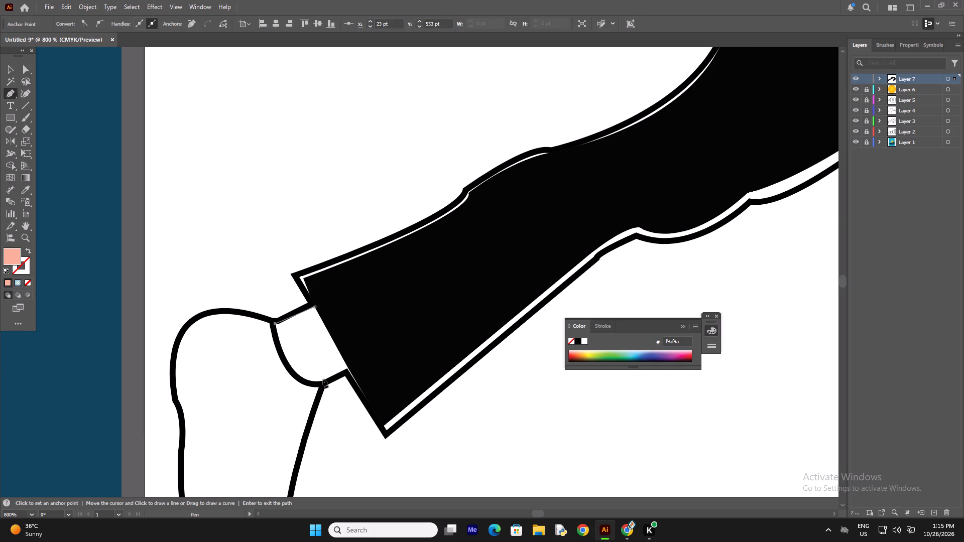
pyautogui.moveTo(323, 379); pyautogui.dragTo(355, 370)
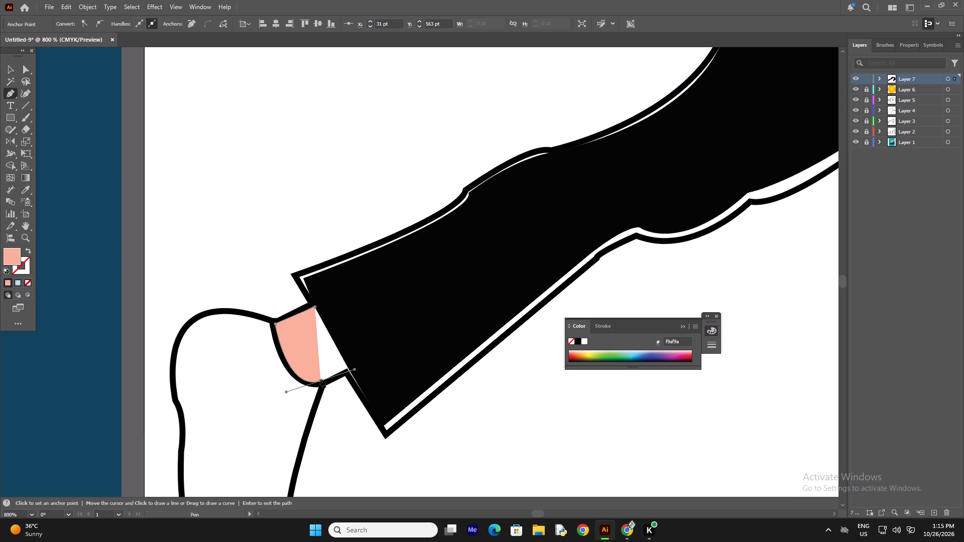
pyautogui.click(320, 380)
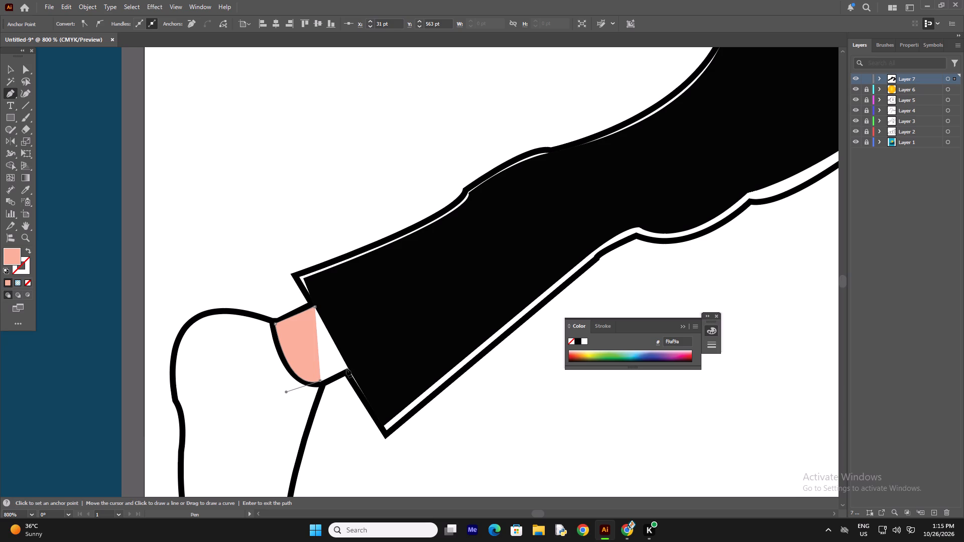
pyautogui.click(347, 366)
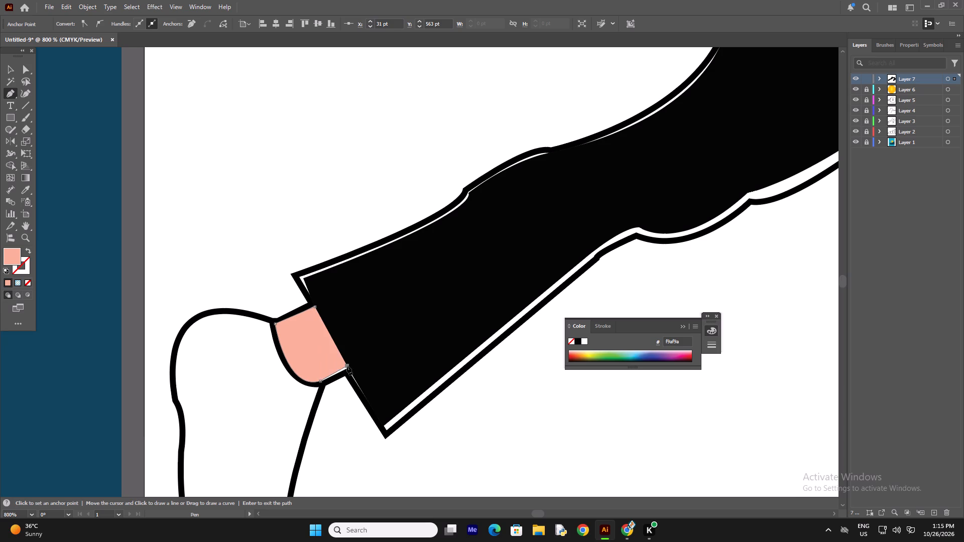
pyautogui.rightClick(315, 349)
pyautogui.click(358, 182)
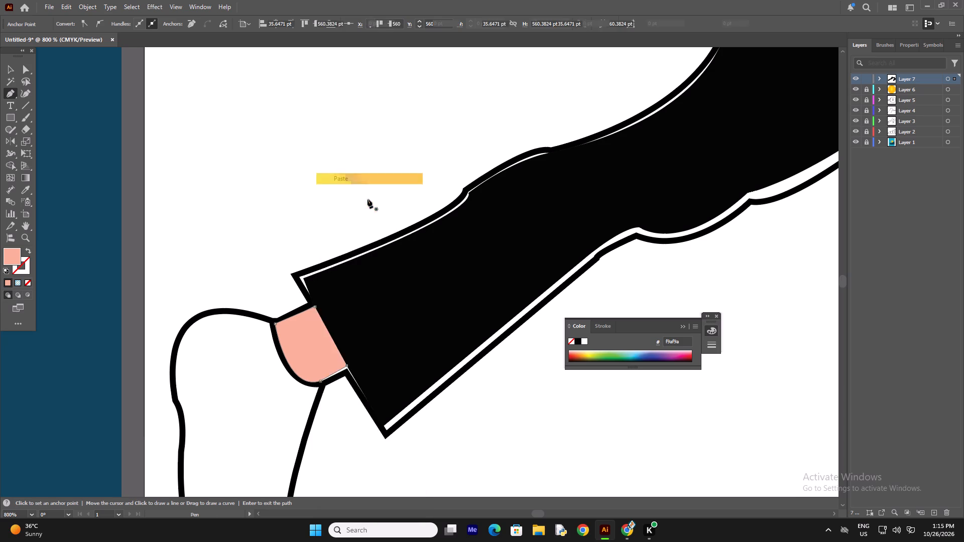
pyautogui.press('BackSpace')
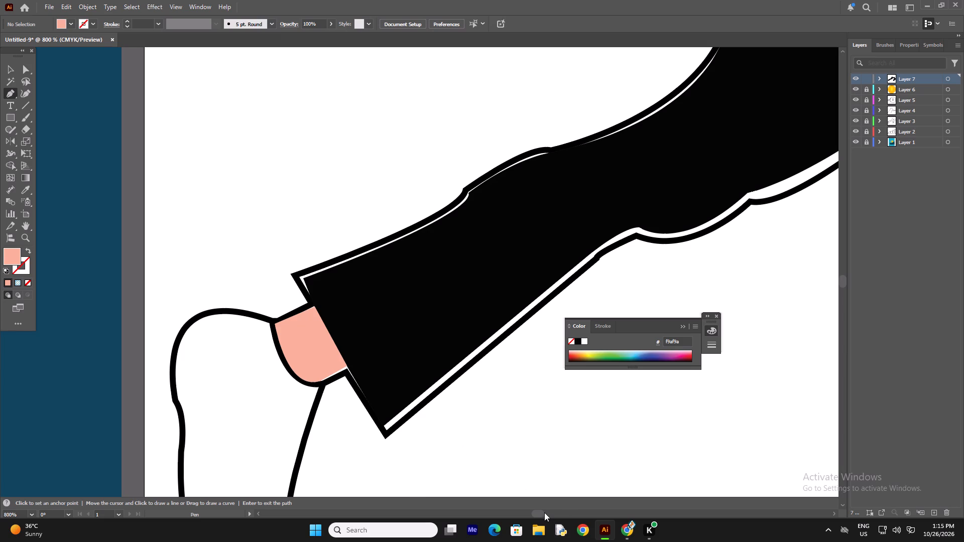
# Trace the front foot's ankle between the trouser cuff and the shoe opening as a skin-coloured shape.
pyautogui.click(538, 513)
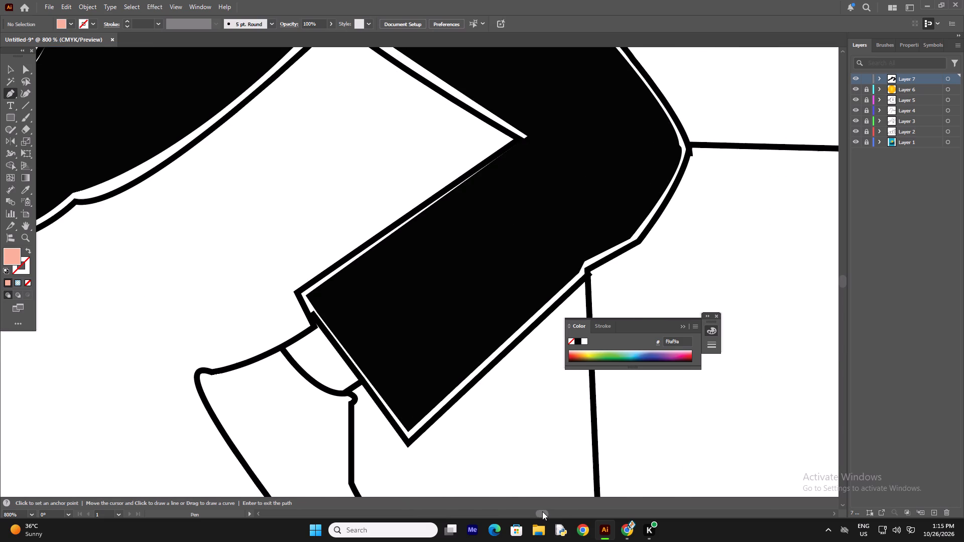
pyautogui.scroll(-5, 400, 418)
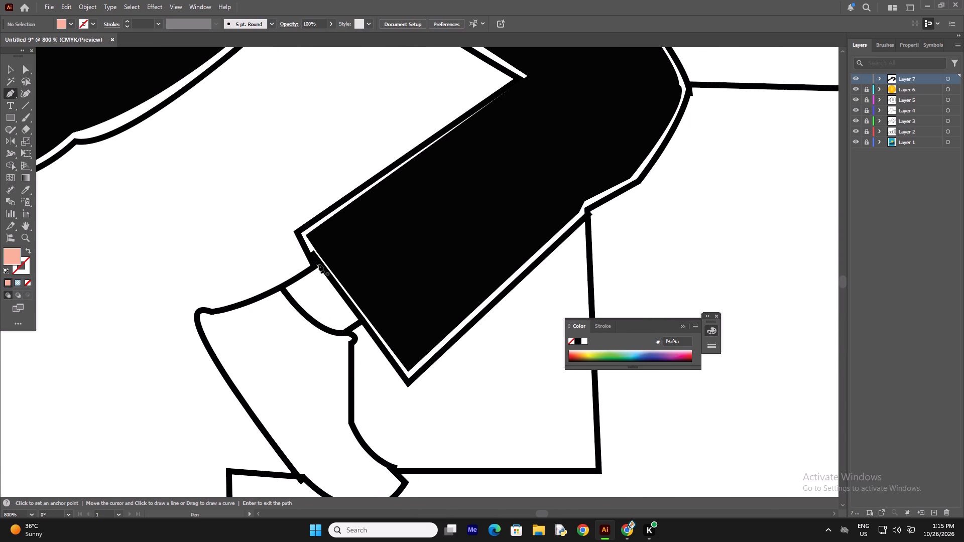
pyautogui.click(319, 264)
pyautogui.click(285, 289)
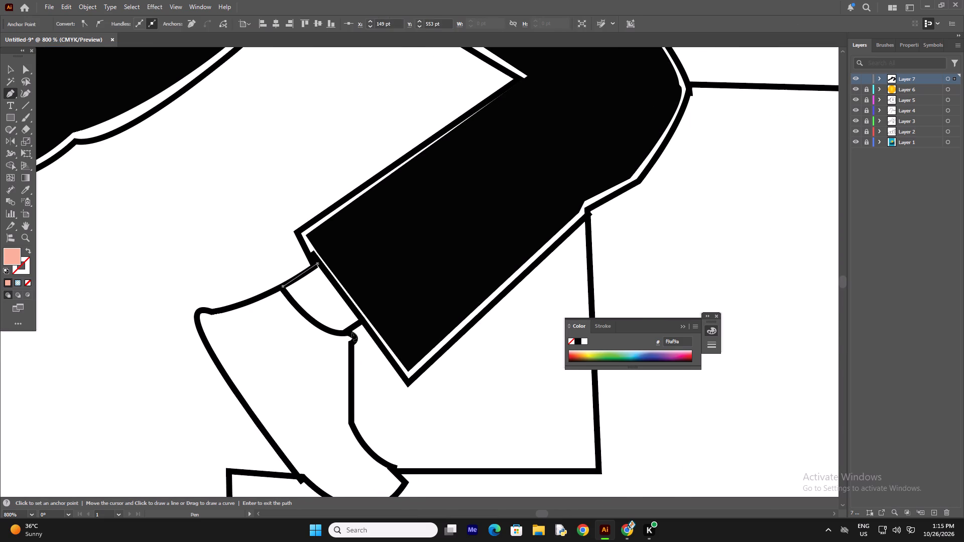
pyautogui.moveTo(341, 330); pyautogui.dragTo(364, 321)
pyautogui.moveTo(364, 321); pyautogui.dragTo(371, 337)
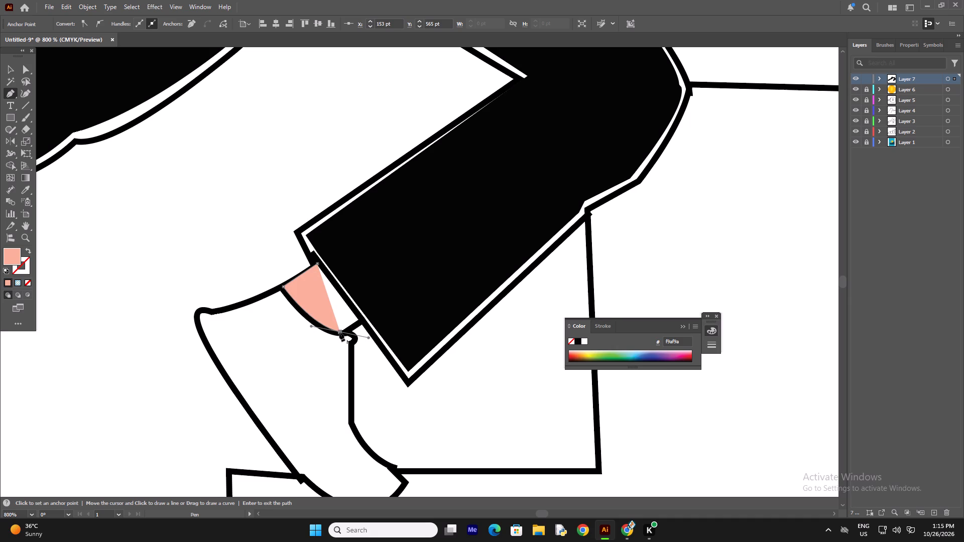
pyautogui.click(339, 332)
pyautogui.click(358, 318)
pyautogui.rightClick(344, 254)
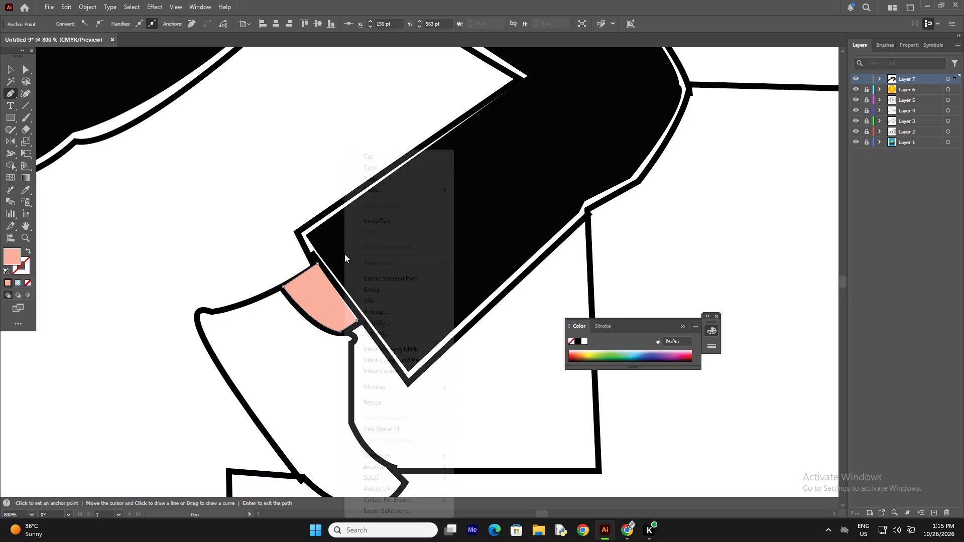
pyautogui.click(366, 175)
pyautogui.press('BackSpace')
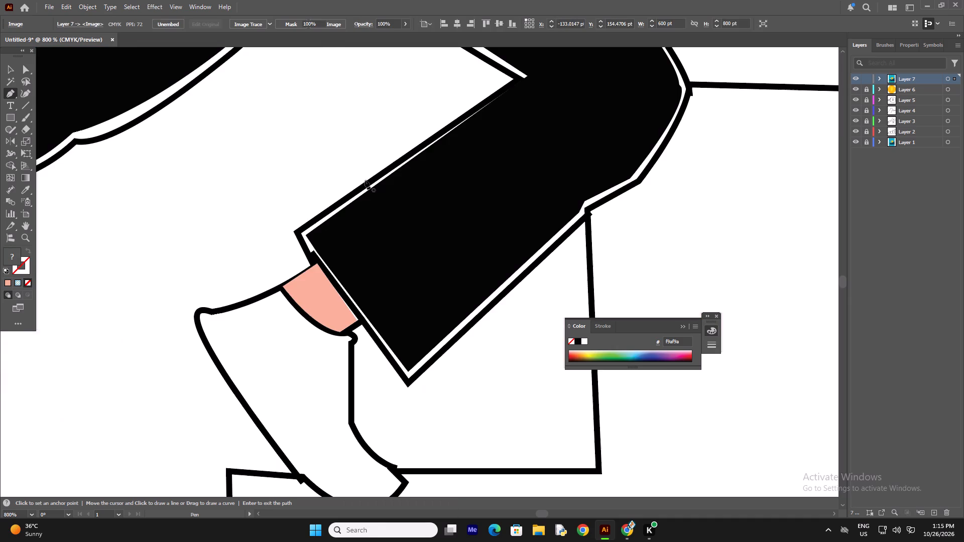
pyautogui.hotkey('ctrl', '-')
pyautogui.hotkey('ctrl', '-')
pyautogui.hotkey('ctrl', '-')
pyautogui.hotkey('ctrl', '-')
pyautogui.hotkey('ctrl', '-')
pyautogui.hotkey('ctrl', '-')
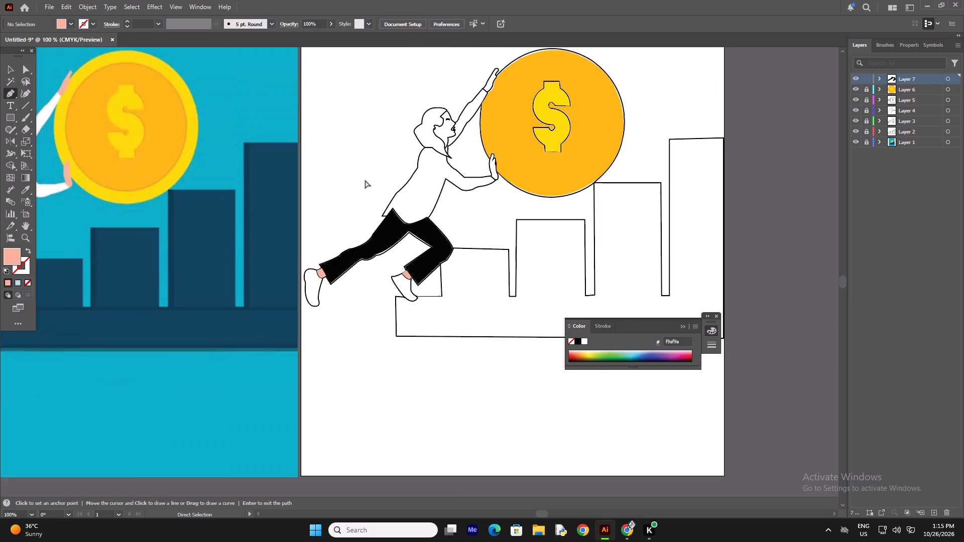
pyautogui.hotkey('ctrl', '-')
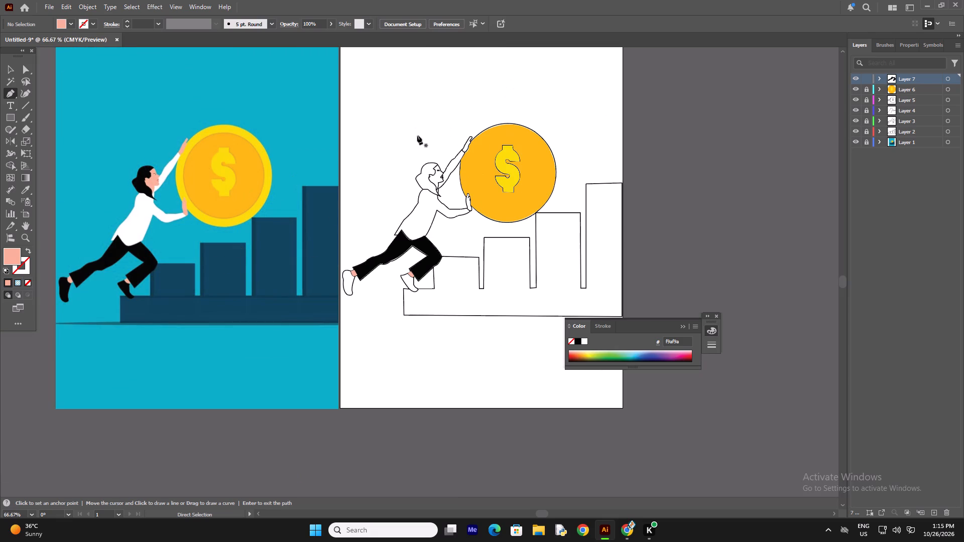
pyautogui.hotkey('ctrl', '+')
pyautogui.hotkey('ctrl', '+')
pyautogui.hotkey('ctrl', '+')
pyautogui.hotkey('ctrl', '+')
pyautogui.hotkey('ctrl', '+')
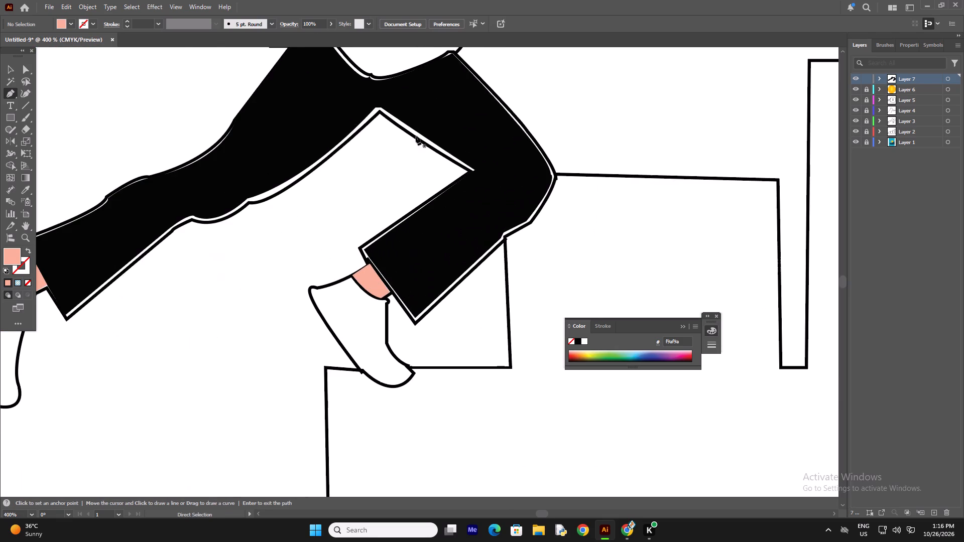
# Close the floating colour controls that cover the artwork.
pyautogui.scroll(20, 415, 136)
pyautogui.scroll(4, 415, 136)
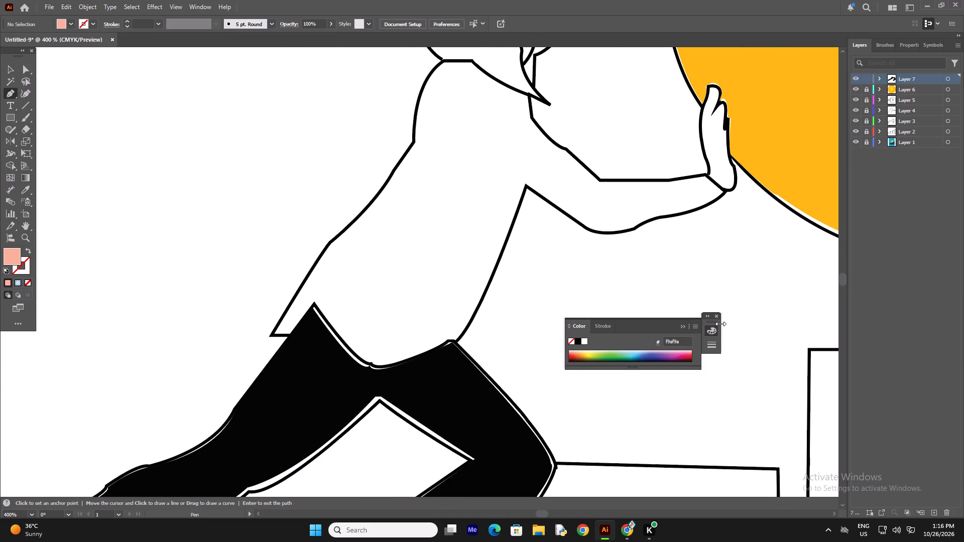
pyautogui.click(717, 316)
# Start a skin-coloured forehead shape from the nose bridge, running over the top of the eyebrow to the hairline corner at the temple.
pyautogui.scroll(12, 675, 306)
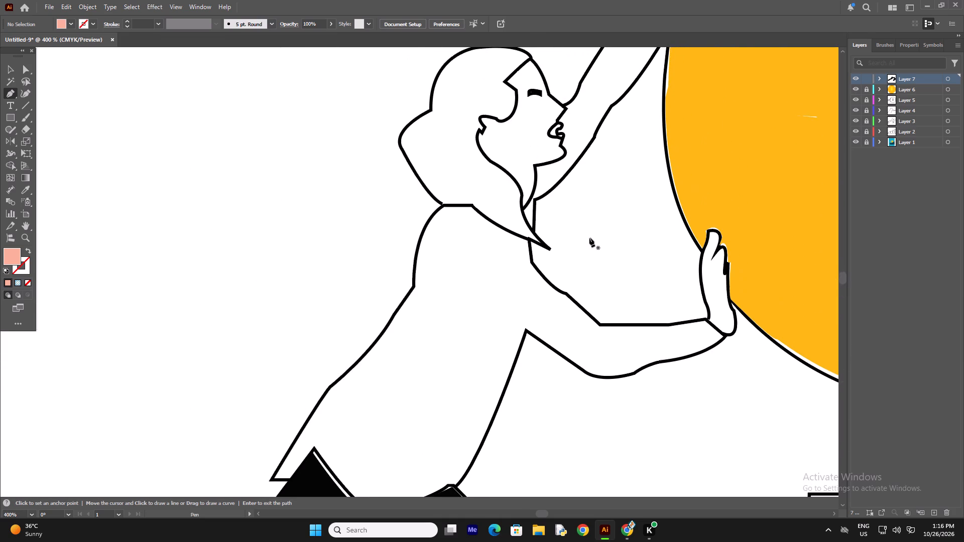
pyautogui.scroll(5, 589, 238)
pyautogui.scroll(2, 537, 141)
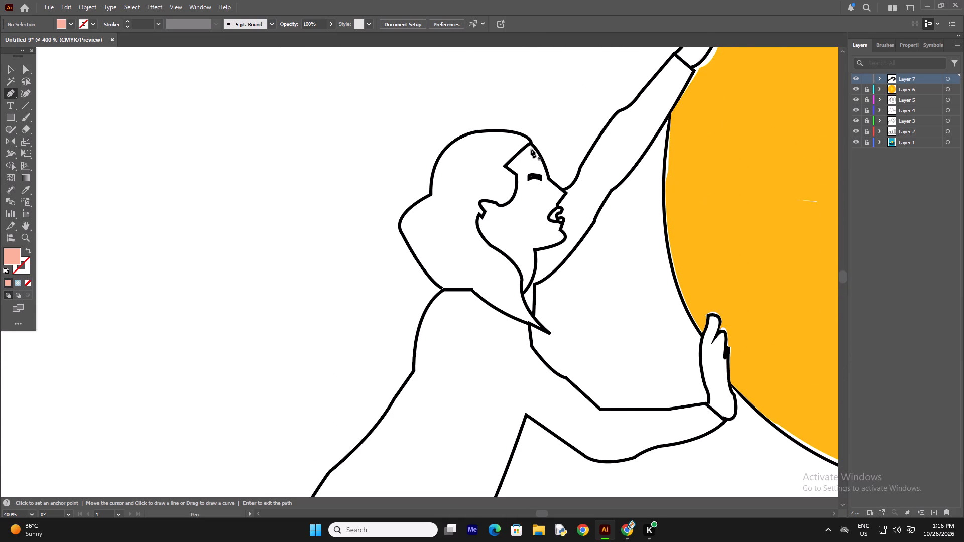
pyautogui.click(547, 180)
pyautogui.moveTo(529, 148); pyautogui.dragTo(517, 148)
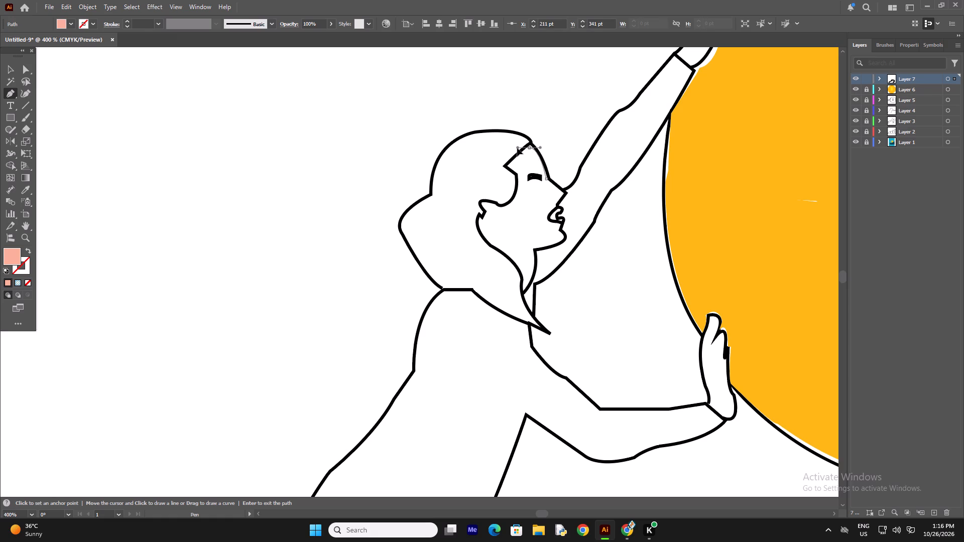
pyautogui.moveTo(517, 148); pyautogui.dragTo(518, 148)
pyautogui.click(528, 147)
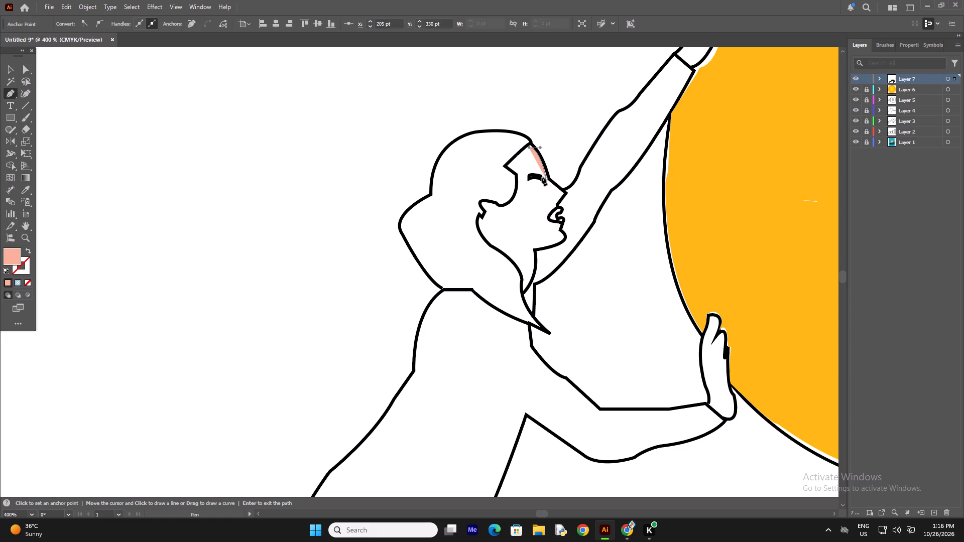
pyautogui.click(542, 175)
pyautogui.moveTo(527, 176); pyautogui.dragTo(520, 184)
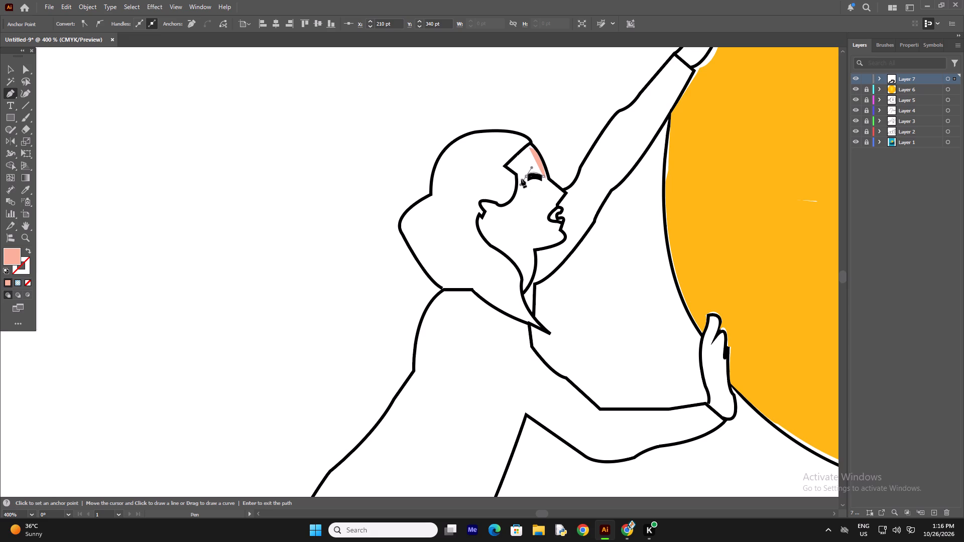
pyautogui.click(526, 175)
pyautogui.click(527, 181)
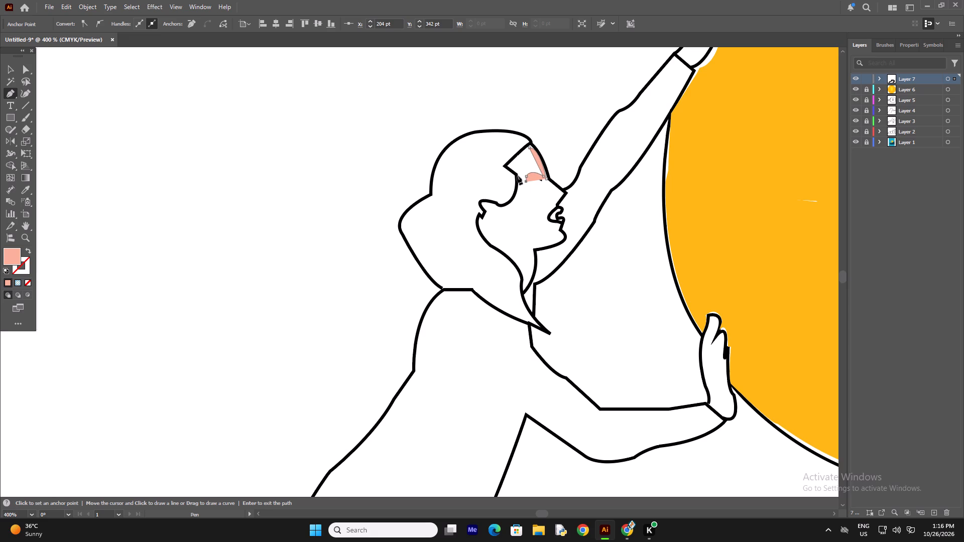
pyautogui.click(518, 173)
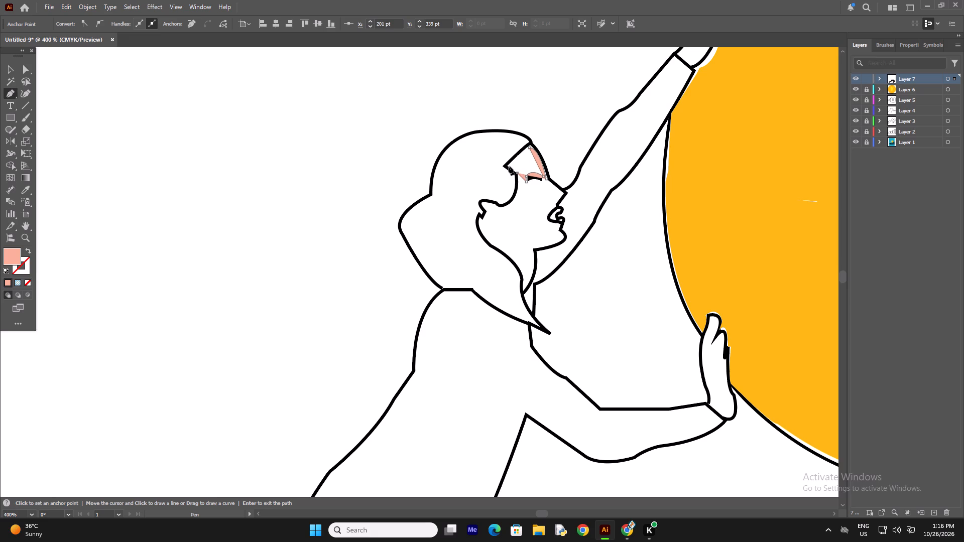
pyautogui.click(509, 166)
# Finish the forehead shape by tracing up the hairline to its peak and closing it along the front curve at the nose bridge.
pyautogui.click(528, 147)
pyautogui.click(509, 168)
pyautogui.moveTo(530, 146); pyautogui.dragTo(541, 131)
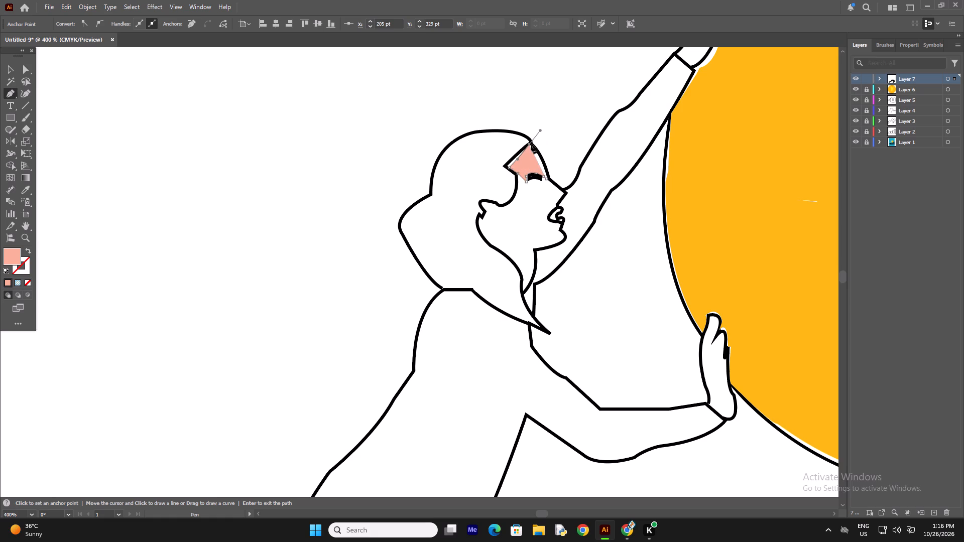
pyautogui.click(529, 145)
pyautogui.moveTo(547, 179); pyautogui.dragTo(550, 192)
pyautogui.moveTo(550, 192); pyautogui.dragTo(554, 204)
pyautogui.moveTo(554, 204); pyautogui.dragTo(551, 206)
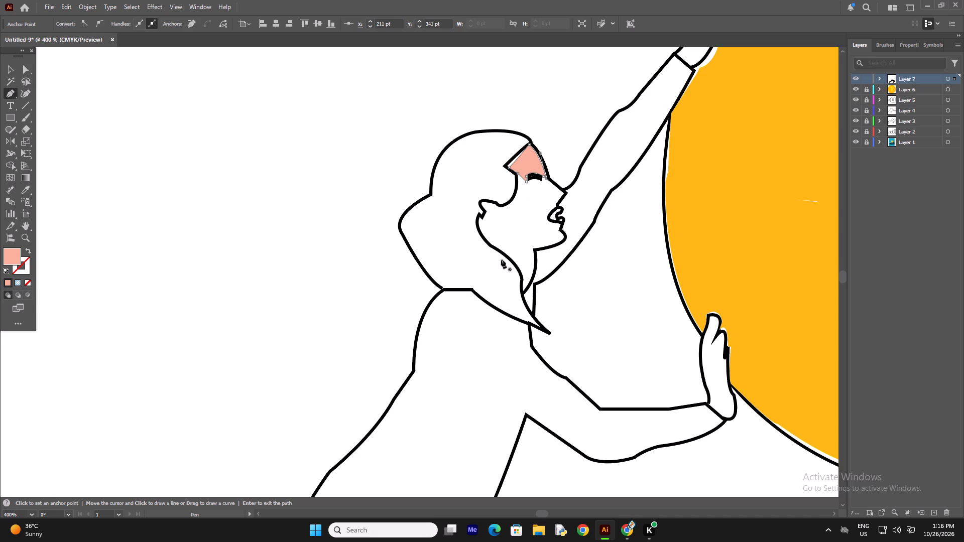
pyautogui.click(505, 250)
pyautogui.press('BackSpace')
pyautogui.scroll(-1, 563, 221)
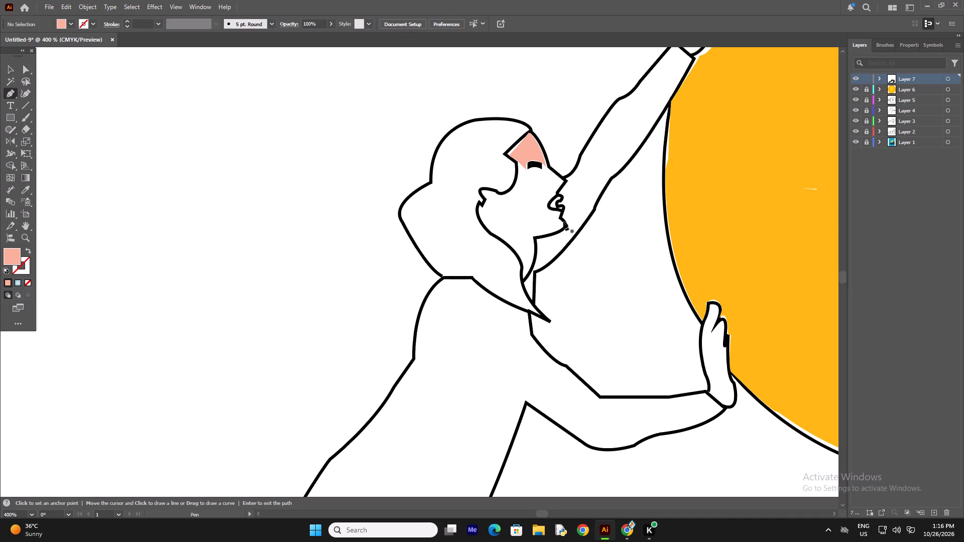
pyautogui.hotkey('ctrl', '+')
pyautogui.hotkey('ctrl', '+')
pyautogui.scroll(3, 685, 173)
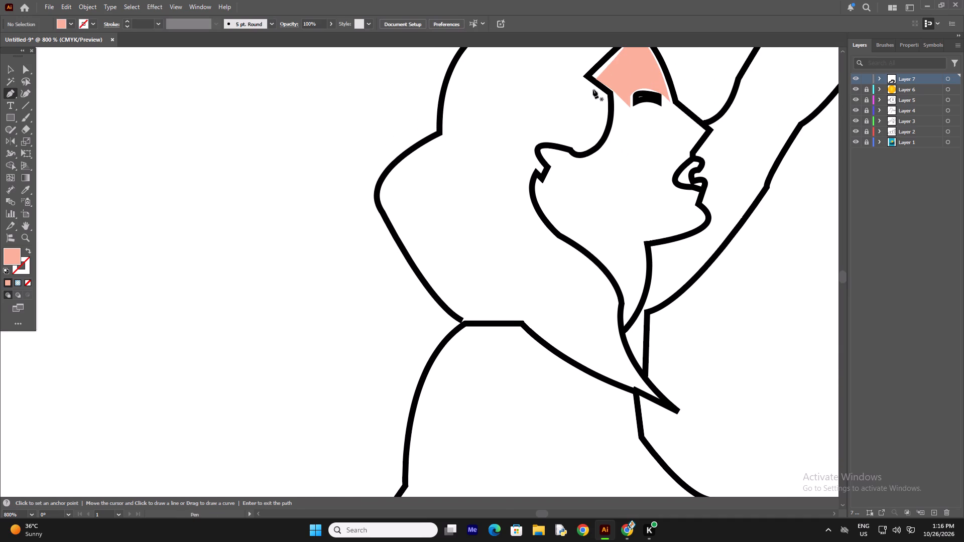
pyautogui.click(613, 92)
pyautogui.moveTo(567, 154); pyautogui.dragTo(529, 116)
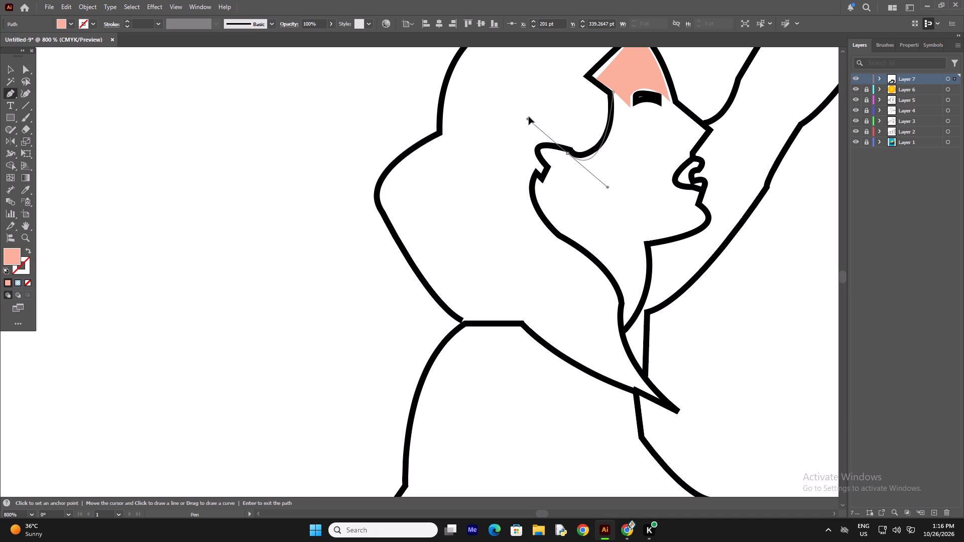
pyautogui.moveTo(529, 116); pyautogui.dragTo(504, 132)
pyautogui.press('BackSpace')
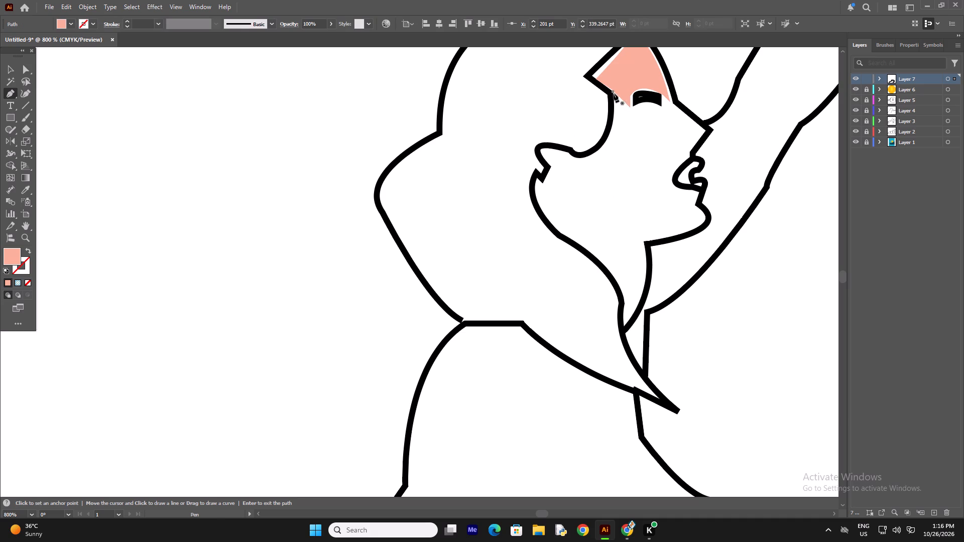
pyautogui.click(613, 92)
# Start a skin-coloured face shape, tracing the curved hair edge from the temple corner down to the front of the ear.
pyautogui.click(613, 90)
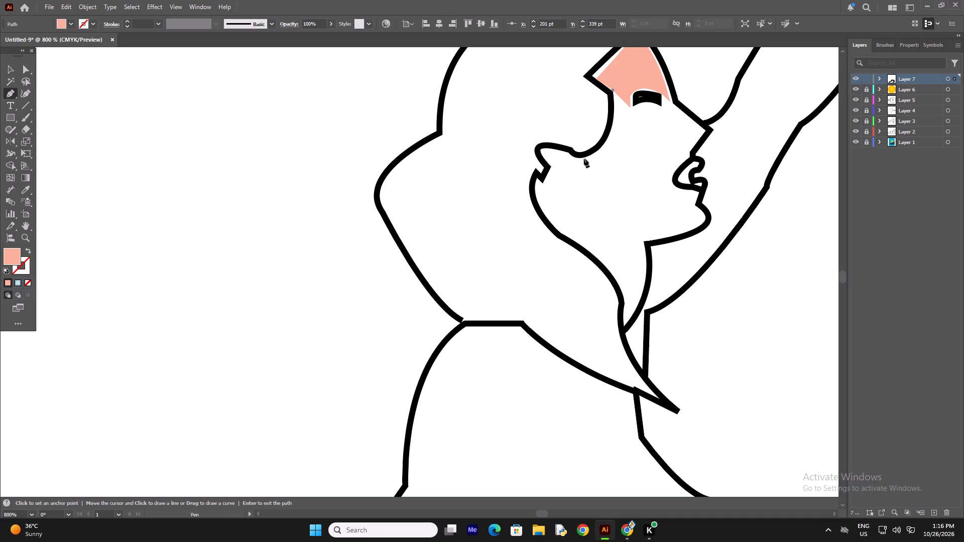
pyautogui.moveTo(582, 158); pyautogui.dragTo(543, 173)
pyautogui.click(584, 158)
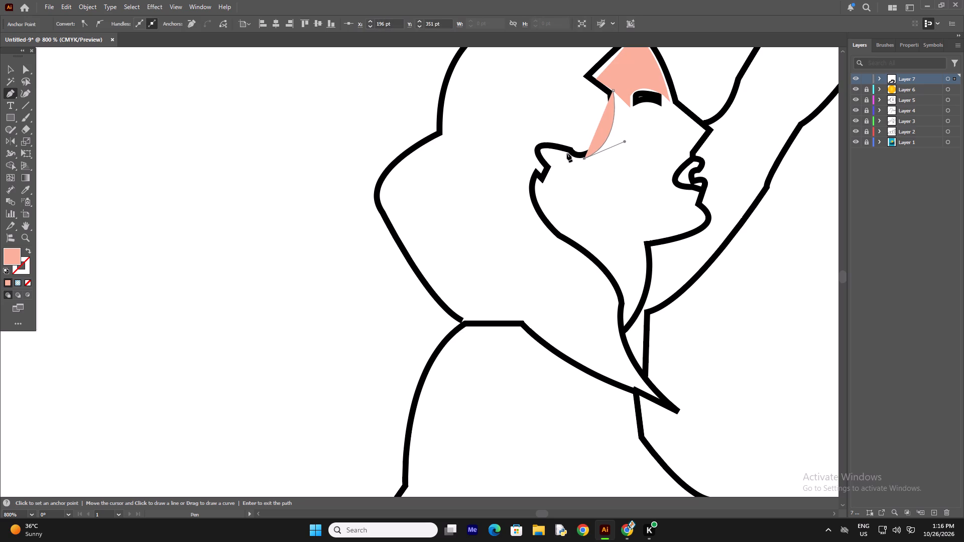
pyautogui.moveTo(568, 153); pyautogui.dragTo(563, 144)
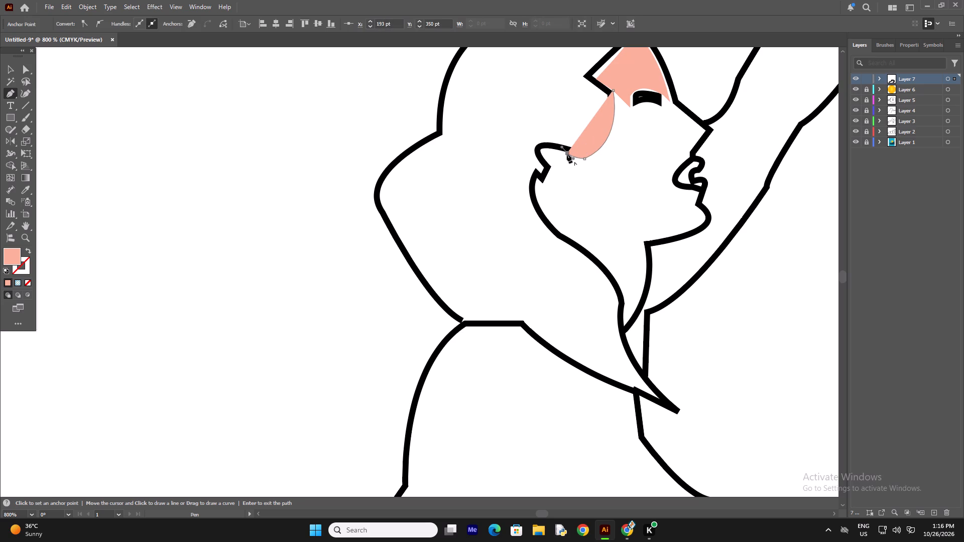
pyautogui.click(567, 154)
# Continue the face shape around the ear's rounded top and through the small notch at the earlobe.
pyautogui.moveTo(551, 166); pyautogui.dragTo(553, 169)
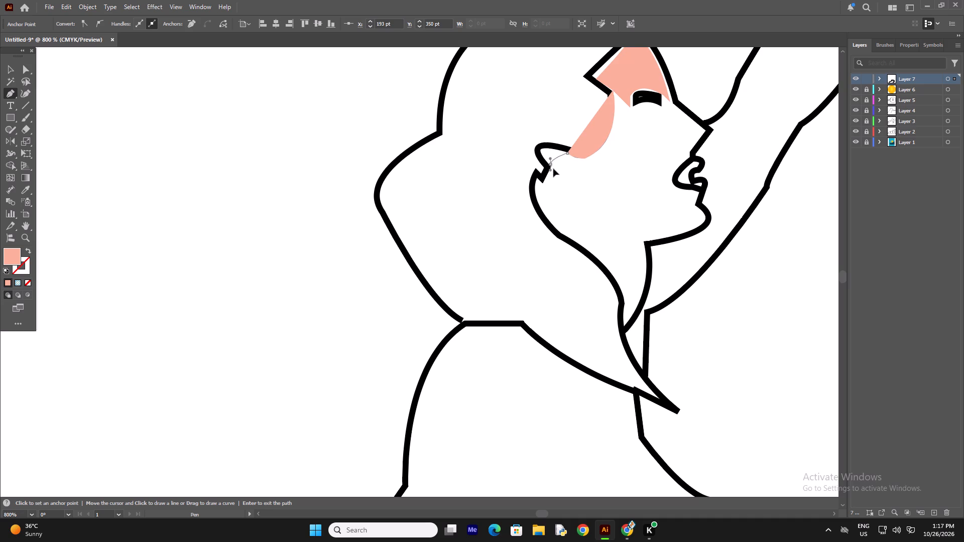
pyautogui.moveTo(553, 169); pyautogui.dragTo(579, 192)
pyautogui.click(551, 165)
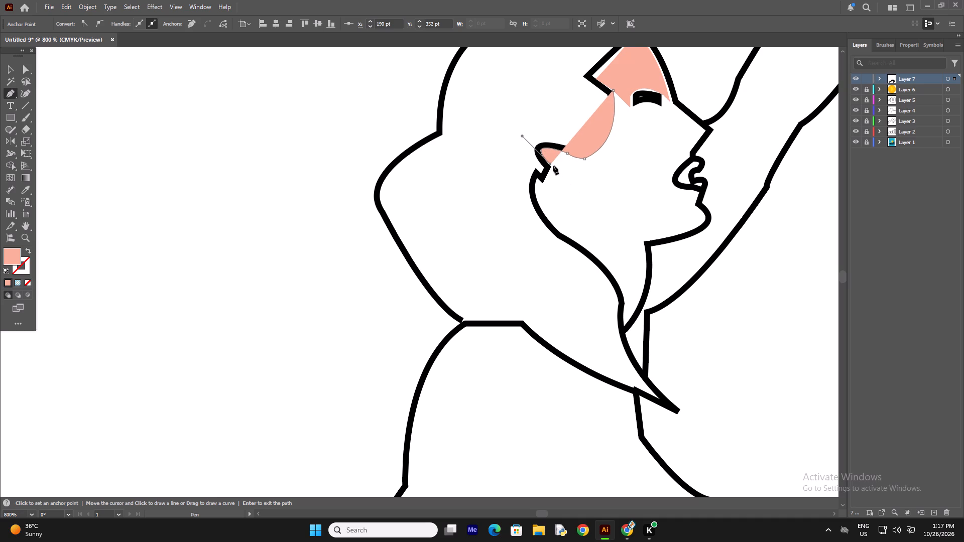
pyautogui.click(553, 166)
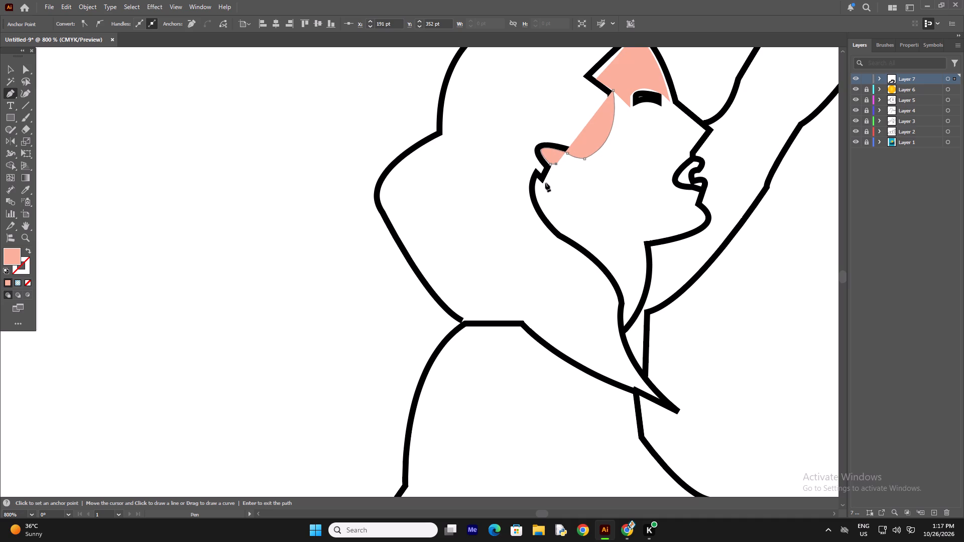
pyautogui.click(545, 183)
pyautogui.press('BackSpace')
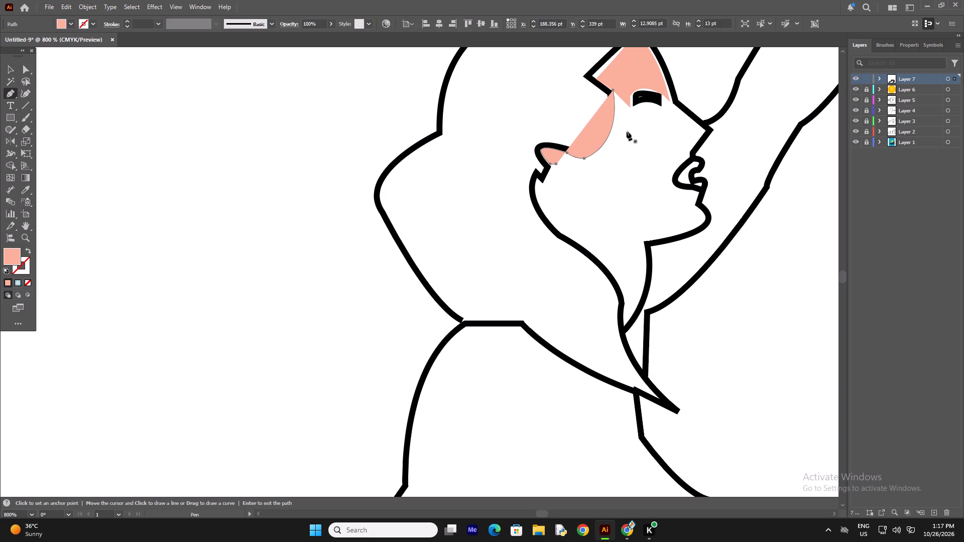
pyautogui.click(556, 164)
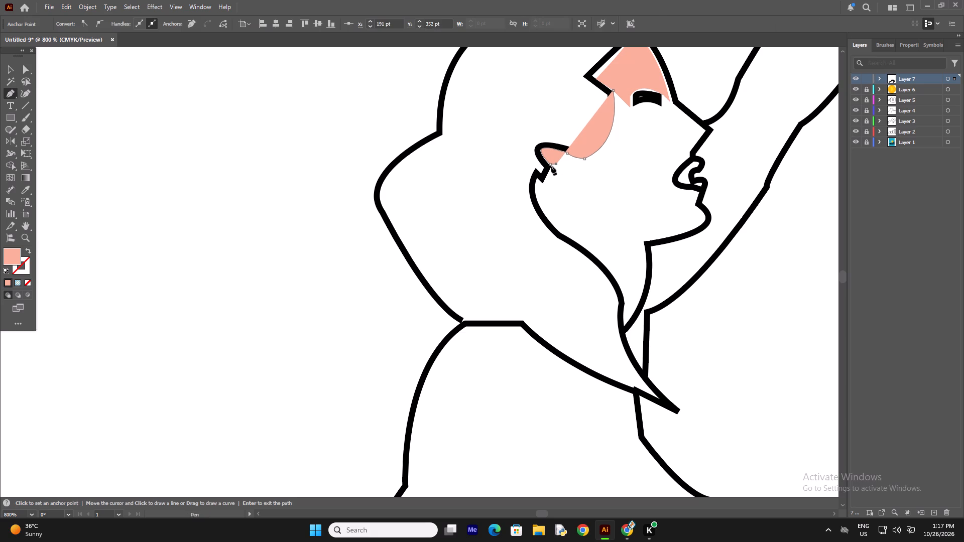
pyautogui.click(551, 166)
pyautogui.click(542, 184)
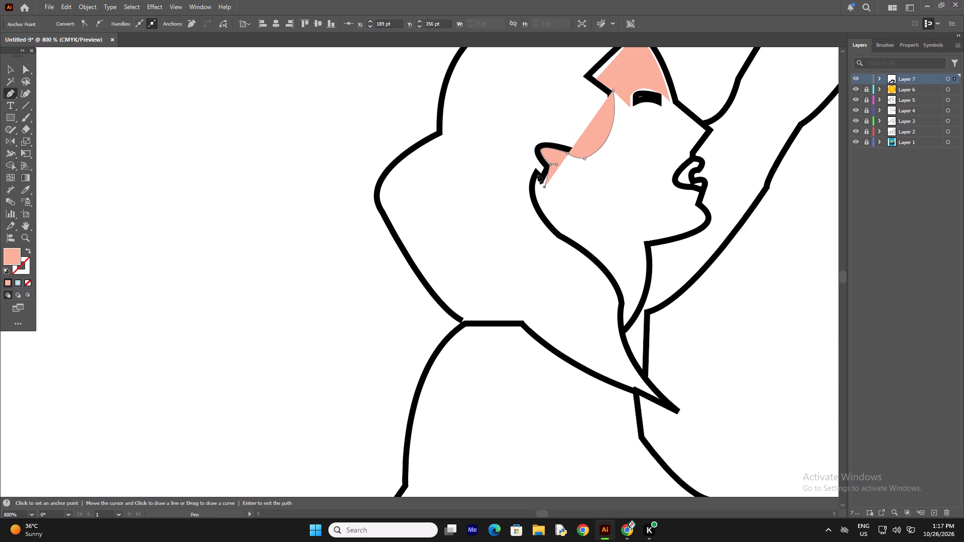
pyautogui.click(539, 179)
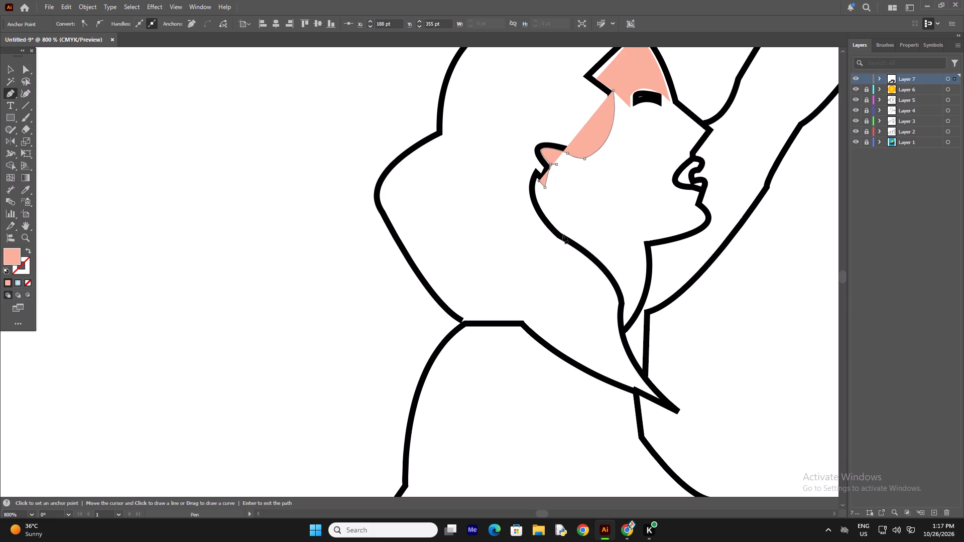
# Continue the face shape along the hair edge down to the neck's lower tip, and up the throat to the corner under the chin.
pyautogui.moveTo(560, 232); pyautogui.dragTo(597, 268)
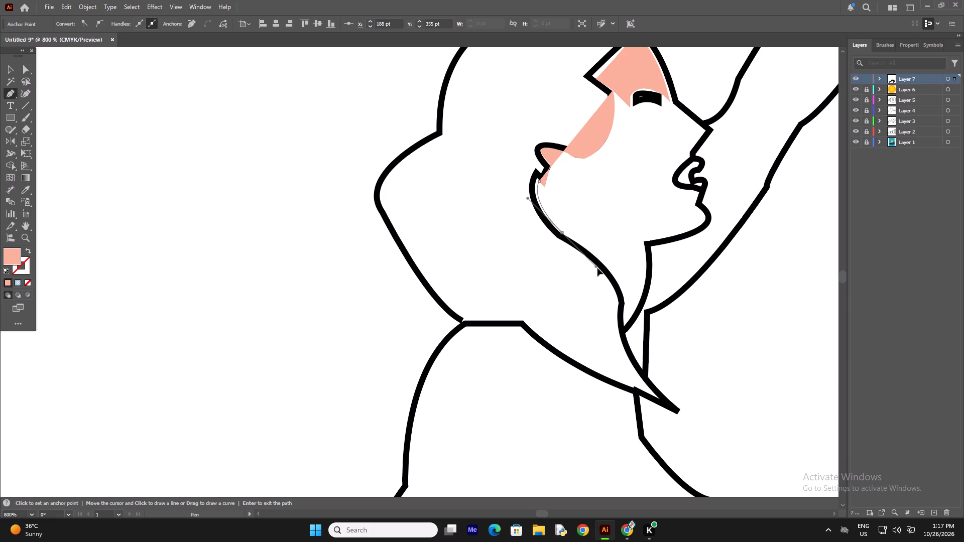
pyautogui.moveTo(597, 268); pyautogui.dragTo(595, 267)
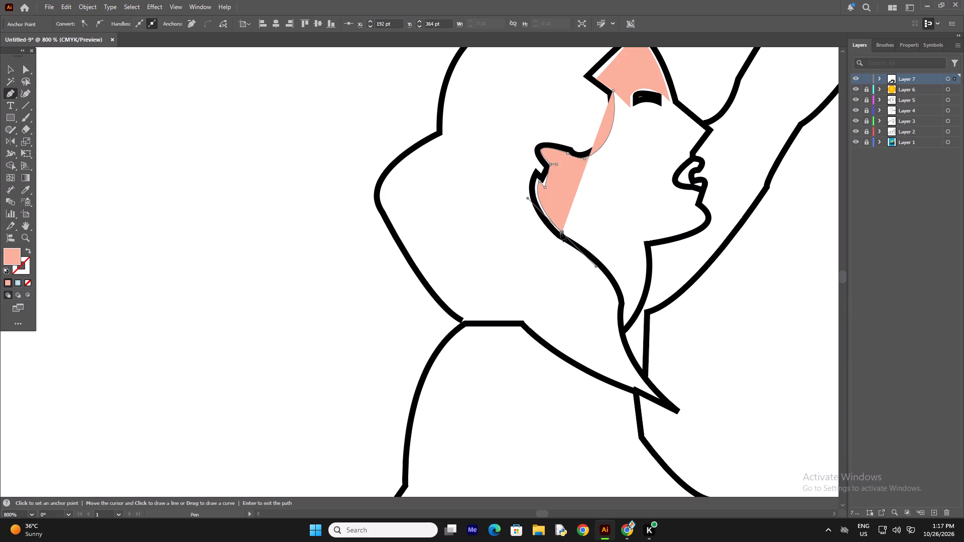
pyautogui.click(561, 232)
pyautogui.moveTo(625, 304); pyautogui.dragTo(627, 352)
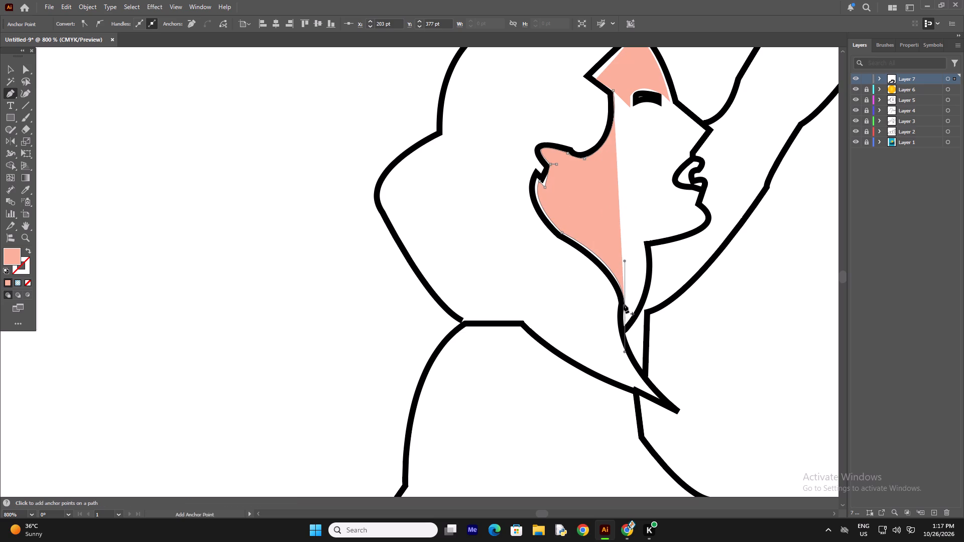
pyautogui.click(625, 307)
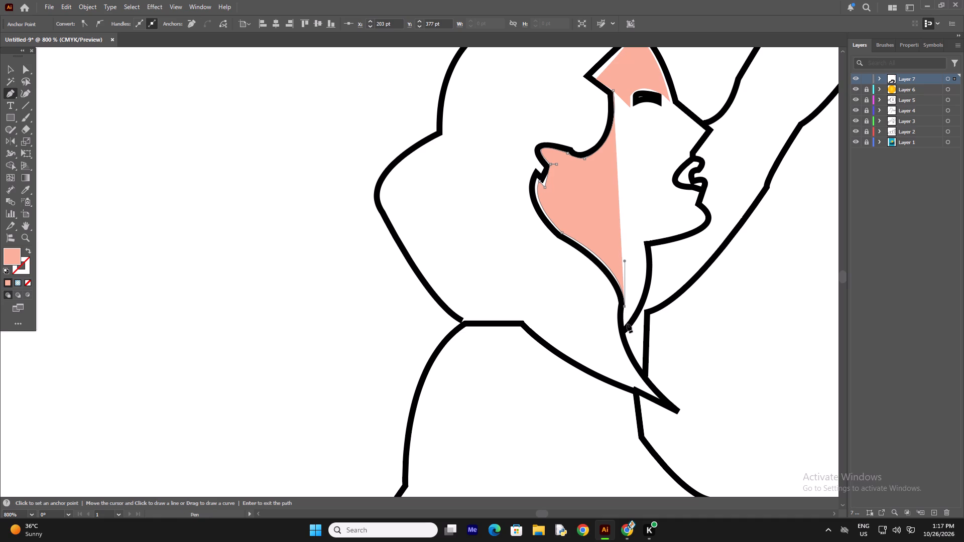
pyautogui.click(624, 324)
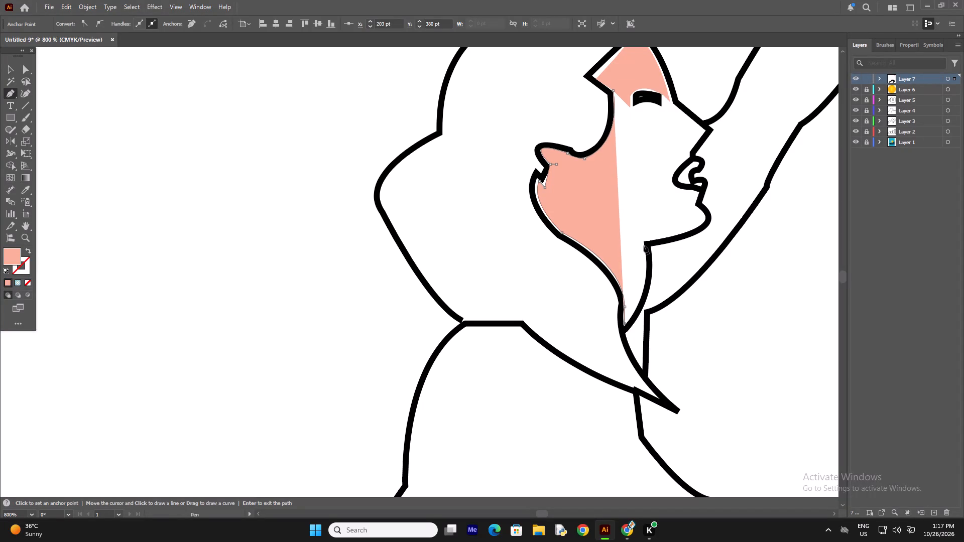
pyautogui.moveTo(641, 239); pyautogui.dragTo(632, 183)
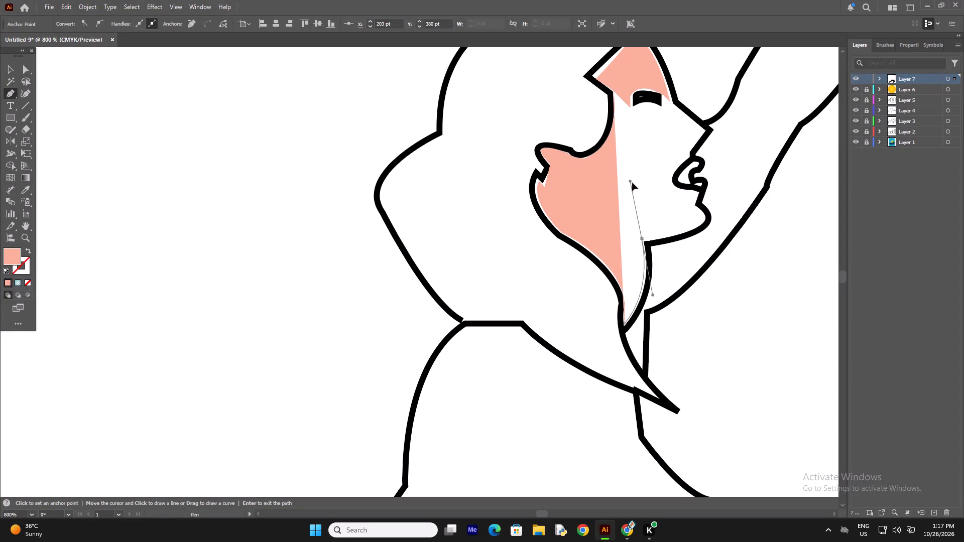
pyautogui.moveTo(632, 183); pyautogui.dragTo(628, 184)
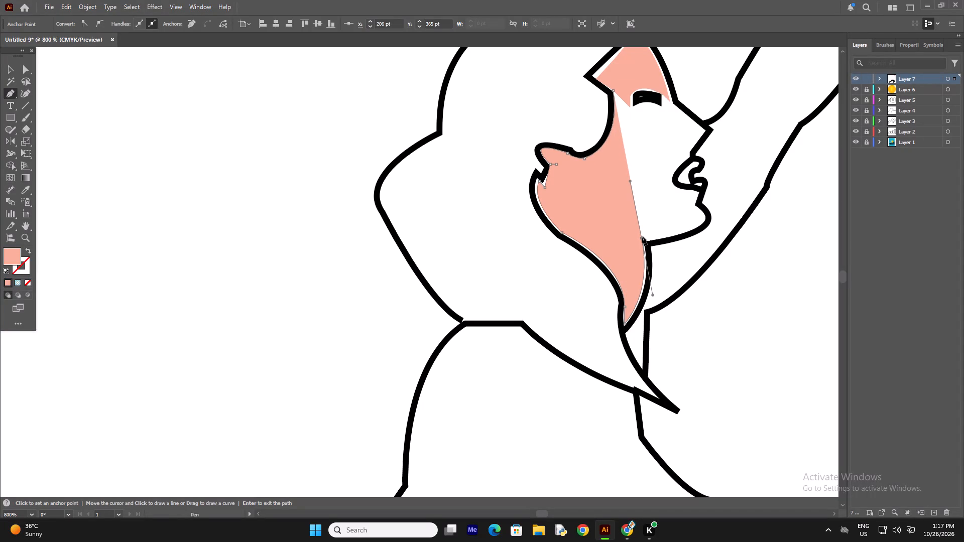
pyautogui.click(642, 237)
# Trace the face shape around the chin to the notch below the lower lip, and back along the mouth's lower edge.
pyautogui.moveTo(695, 206); pyautogui.dragTo(647, 177)
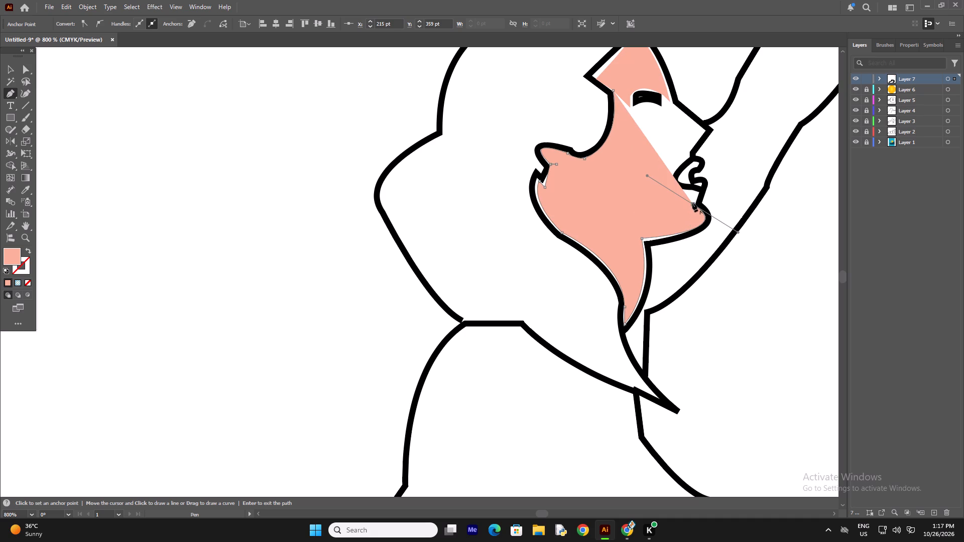
pyautogui.click(692, 203)
pyautogui.click(697, 192)
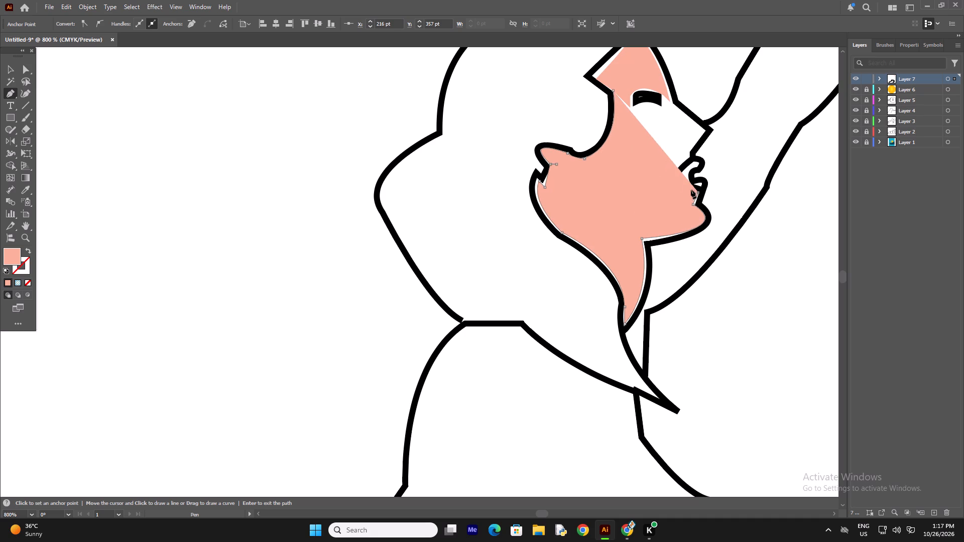
pyautogui.click(691, 190)
pyautogui.press('BackSpace')
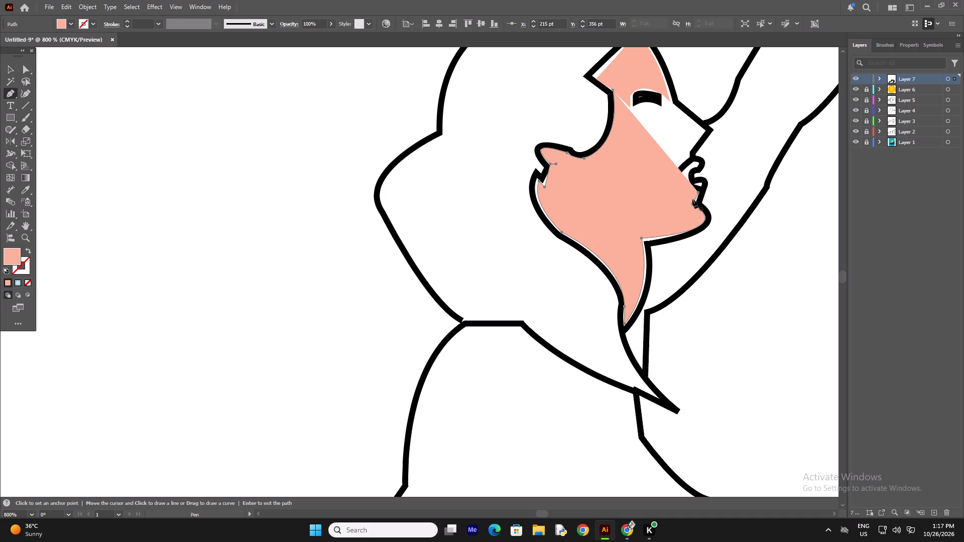
pyautogui.click(688, 193)
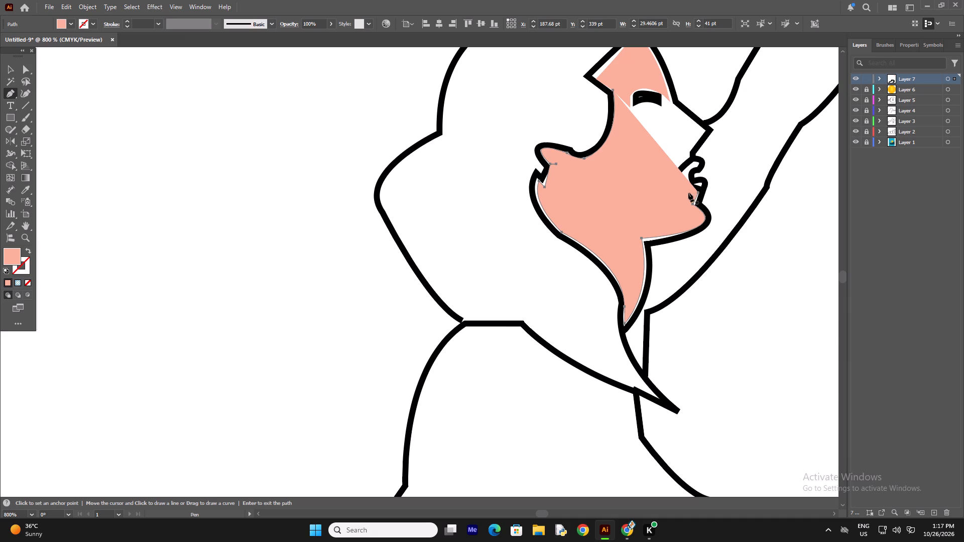
pyautogui.press('BackSpace')
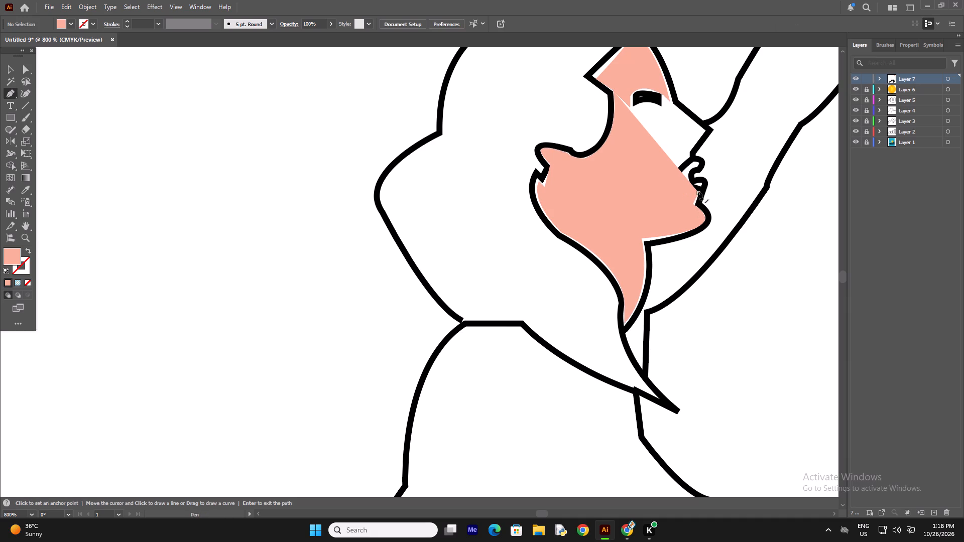
pyautogui.click(698, 191)
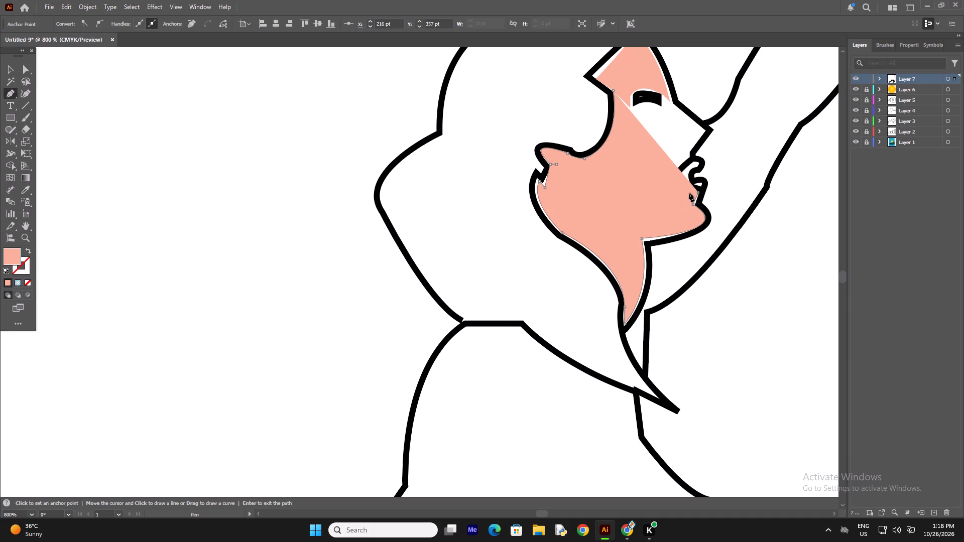
pyautogui.click(689, 193)
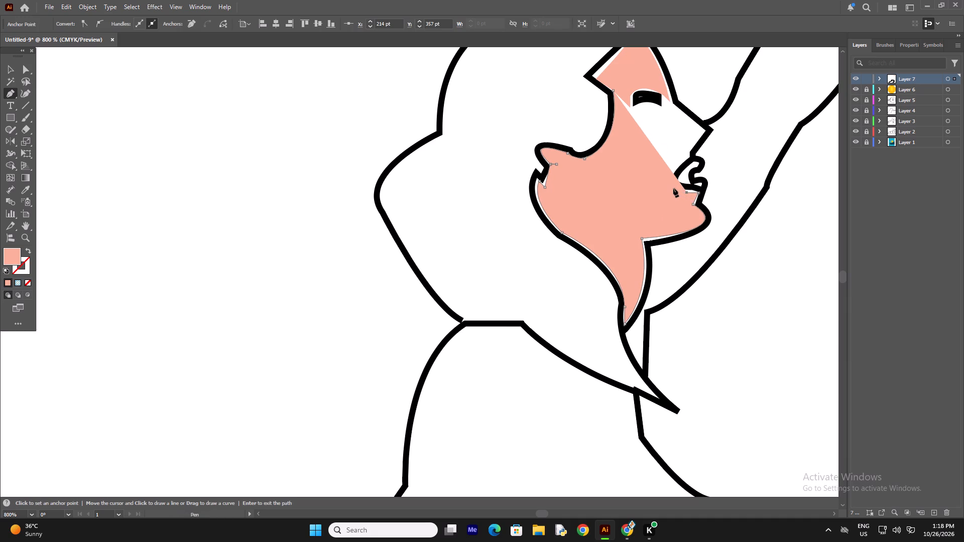
pyautogui.click(675, 187)
# Trace the face shape around the back of the mouth to the upper lip, out to the nose tip and up to the nose bridge.
pyautogui.moveTo(677, 166); pyautogui.dragTo(686, 158)
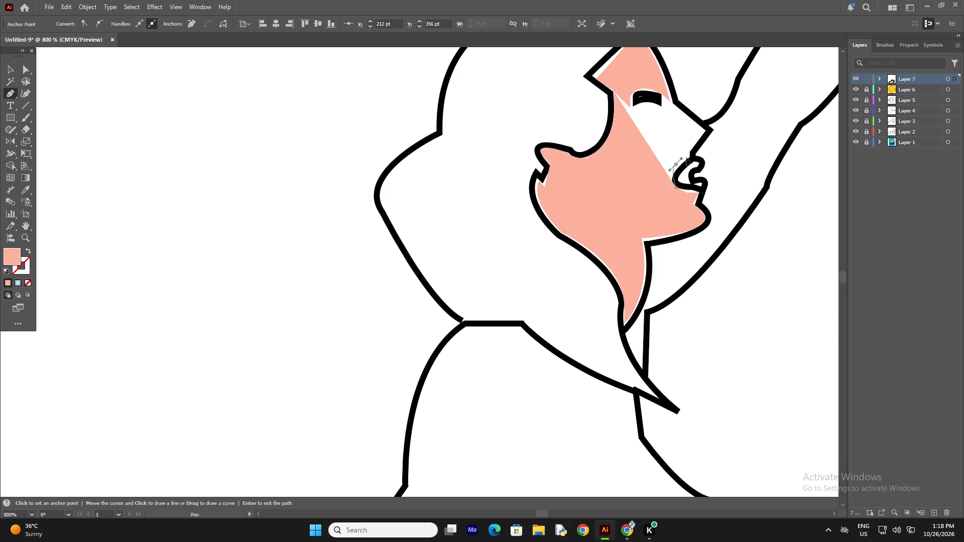
pyautogui.moveTo(686, 158); pyautogui.dragTo(684, 147)
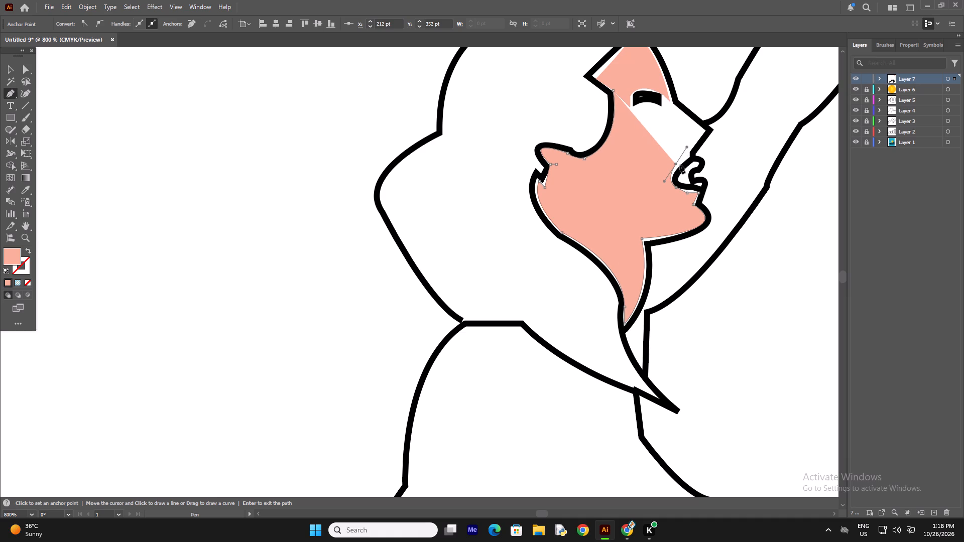
pyautogui.click(677, 165)
pyautogui.click(688, 156)
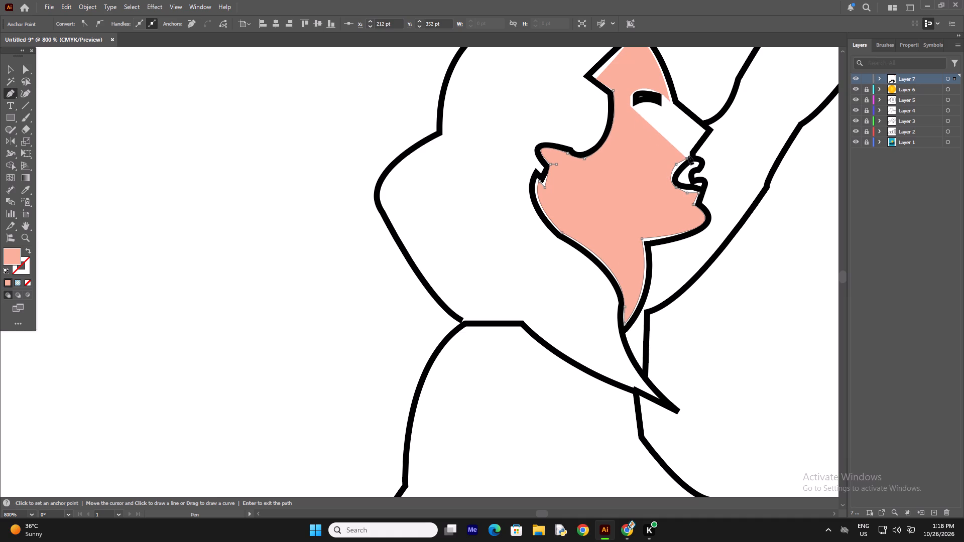
pyautogui.click(689, 152)
pyautogui.click(703, 130)
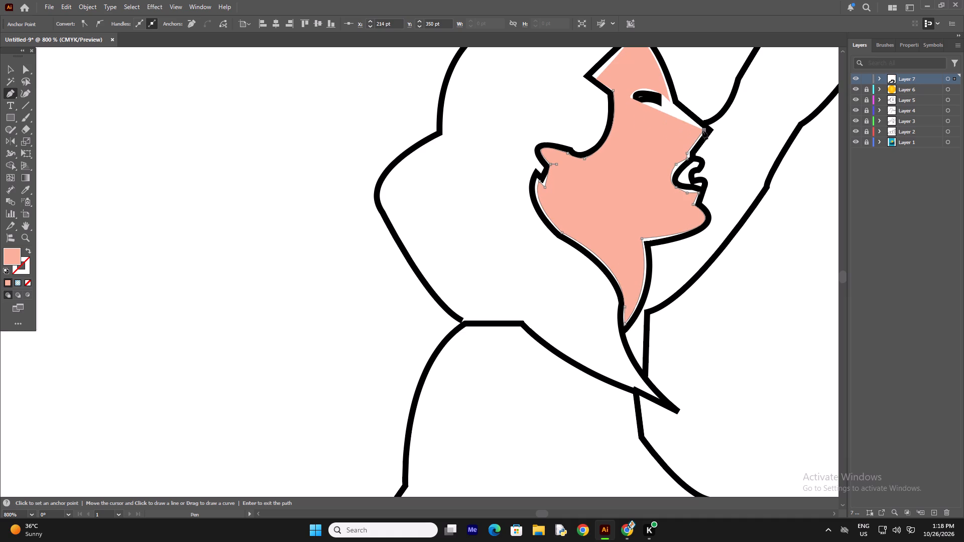
pyautogui.click(671, 105)
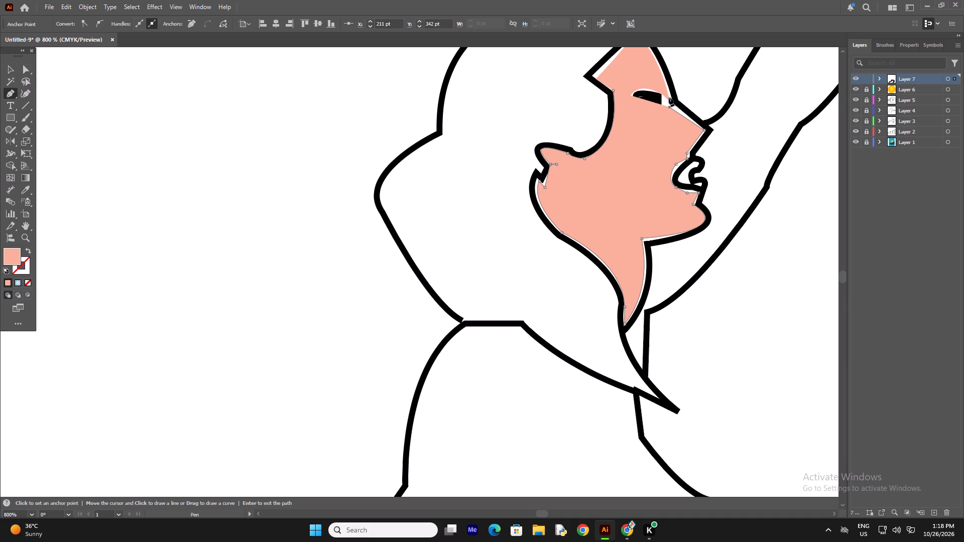
# Run the face shape's edge under the eyebrow from the nose bridge and curve it around the eyebrow's back end.
pyautogui.click(669, 97)
pyautogui.click(664, 96)
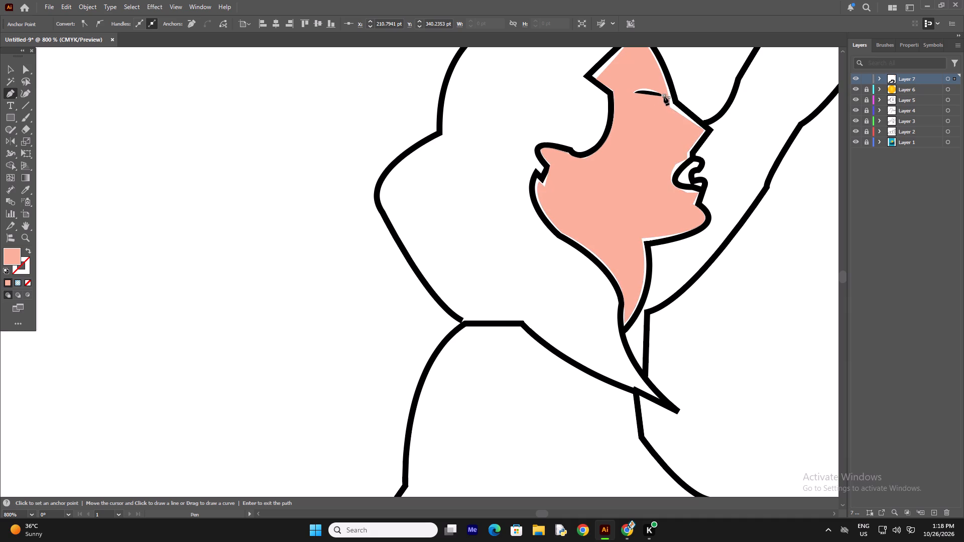
pyautogui.click(662, 103)
pyautogui.click(661, 104)
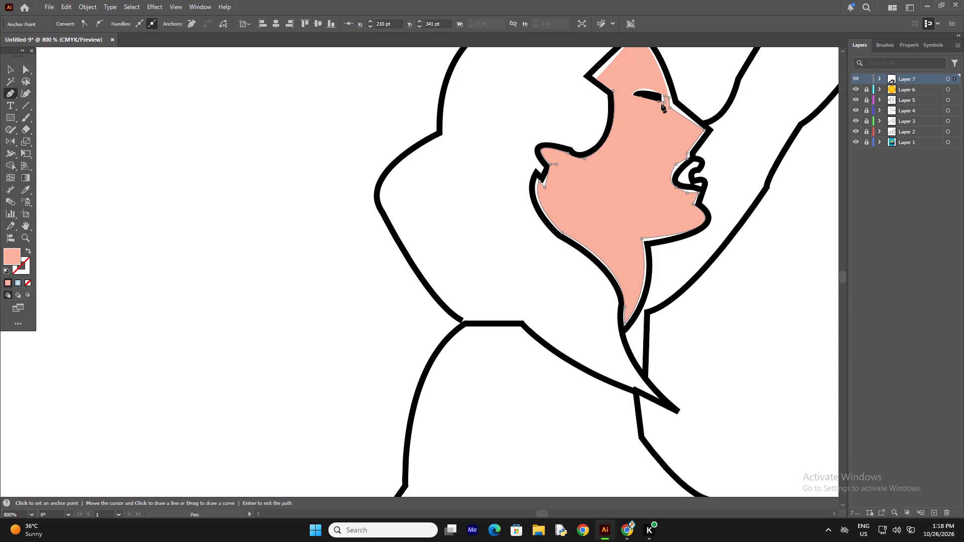
pyautogui.click(650, 104)
pyautogui.click(636, 104)
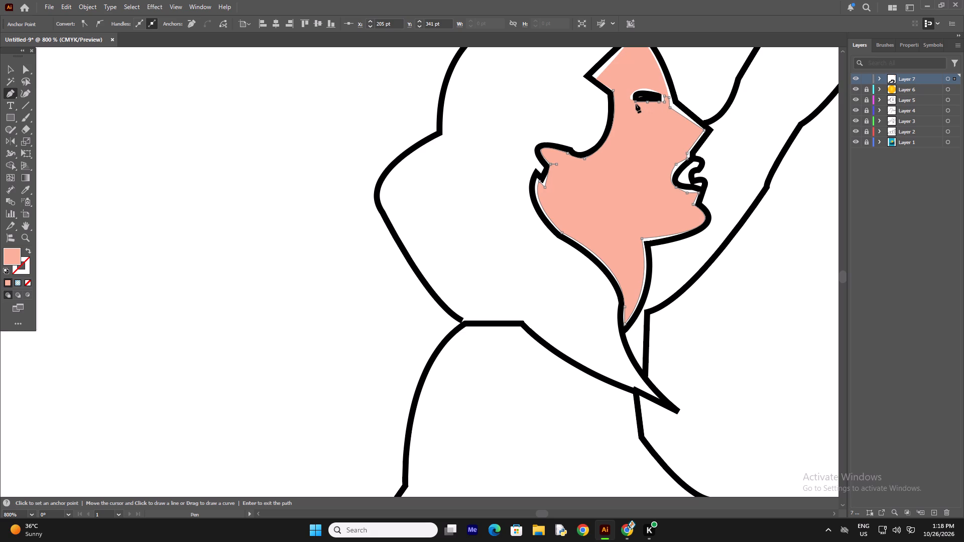
pyautogui.click(633, 105)
pyautogui.moveTo(637, 90); pyautogui.dragTo(646, 87)
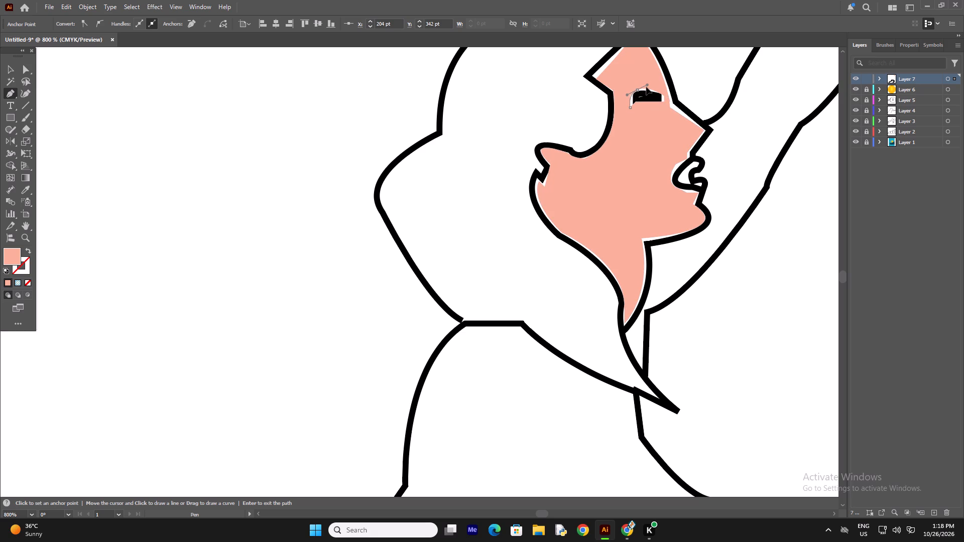
pyautogui.moveTo(646, 87); pyautogui.dragTo(644, 87)
pyautogui.click(638, 90)
# Extend the face shape up to the hairline peak and back down to the hairline corner at the temple.
pyautogui.scroll(5, 620, 62)
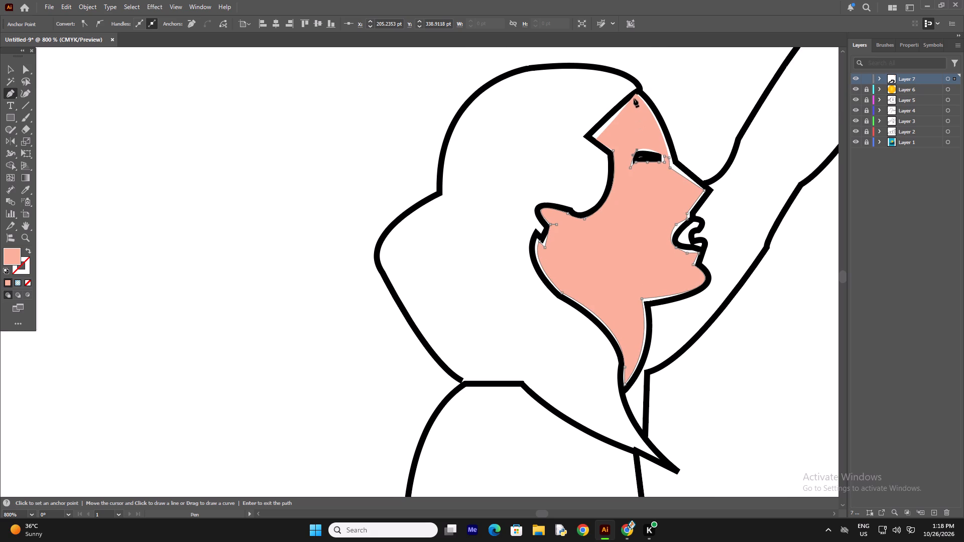
pyautogui.click(633, 98)
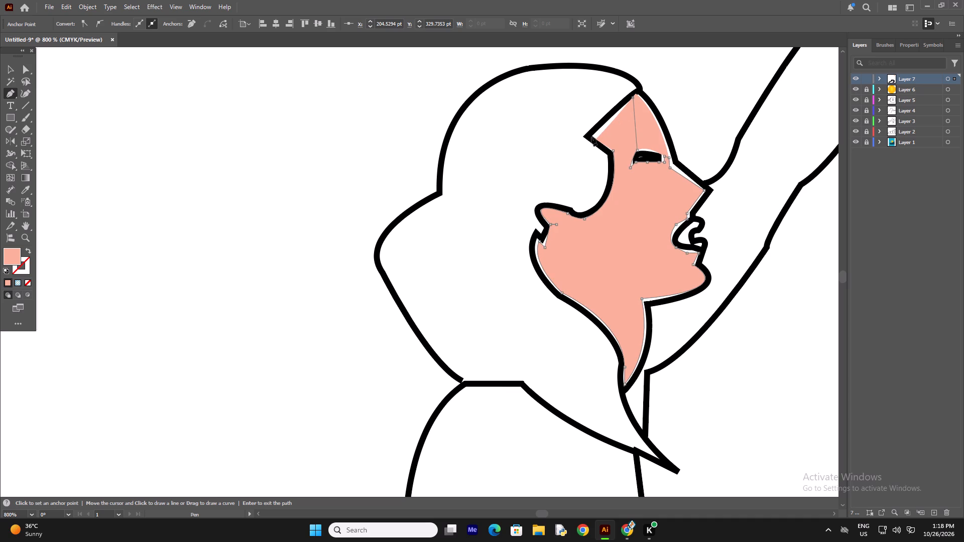
pyautogui.click(591, 137)
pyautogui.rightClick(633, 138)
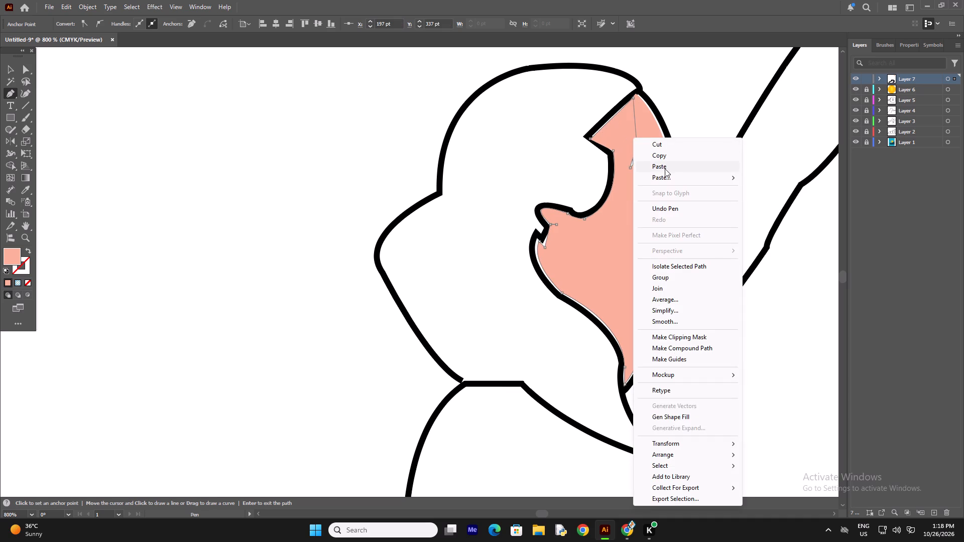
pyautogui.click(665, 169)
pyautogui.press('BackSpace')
# Set the fill colour for the hair to the darkest brown swatch, leaving the stroke at none.
pyautogui.hotkey('ctrl', '-')
pyautogui.hotkey('ctrl', '-')
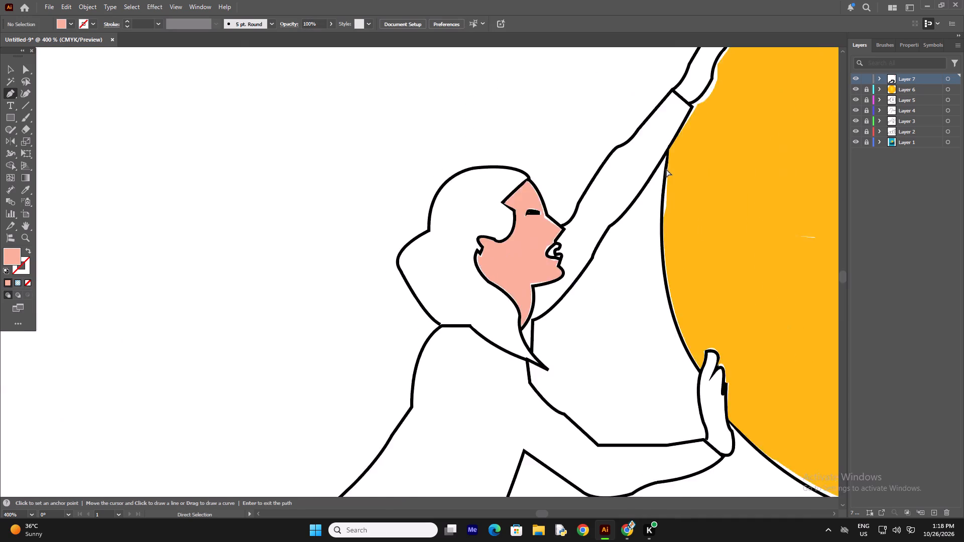
pyautogui.hotkey('ctrl', '-')
pyautogui.hotkey('ctrl', '-')
pyautogui.hotkey('ctrl', '-')
pyautogui.hotkey('ctrl', '-')
pyautogui.hotkey('ctrl', '-')
pyautogui.hotkey('ctrl', '-')
pyautogui.scroll(2, 610, 162)
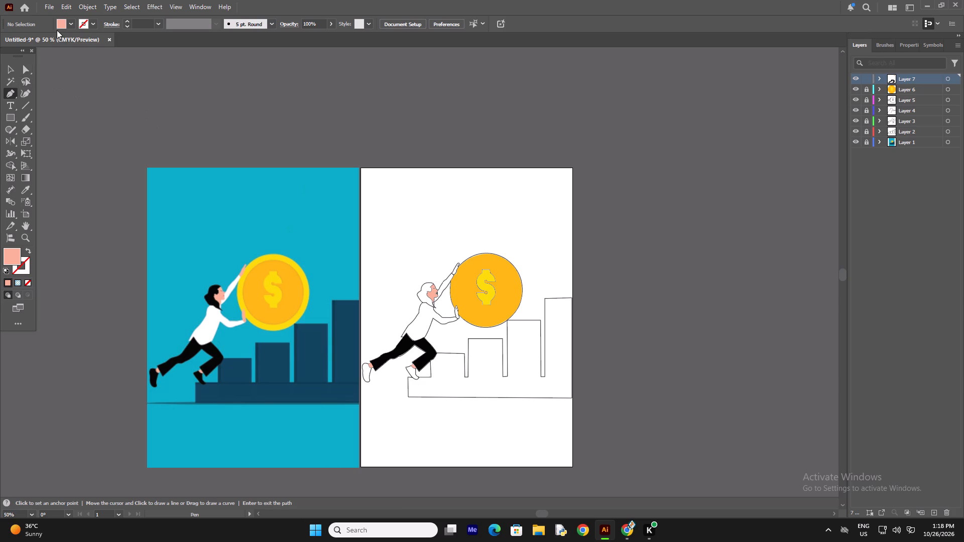
pyautogui.click(70, 17)
pyautogui.click(70, 21)
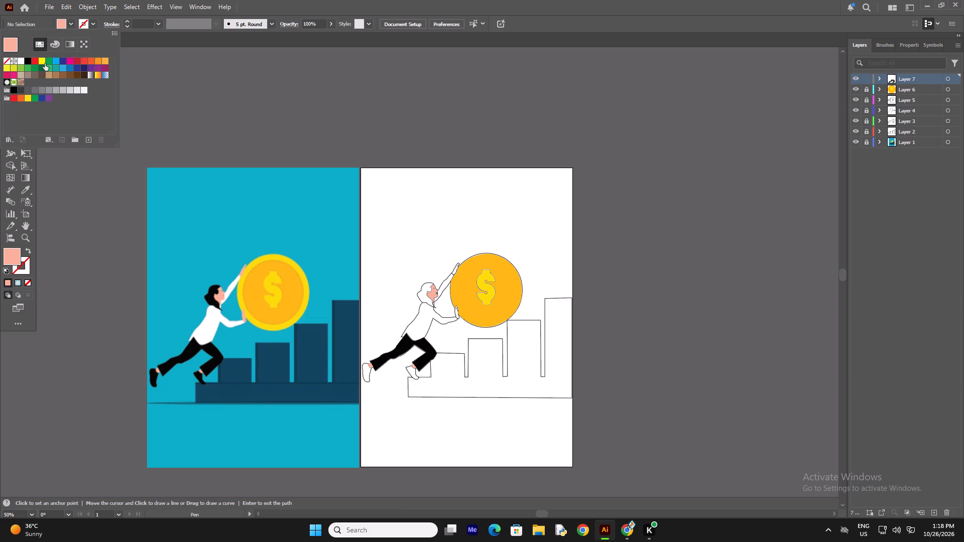
pyautogui.click(71, 76)
pyautogui.click(72, 76)
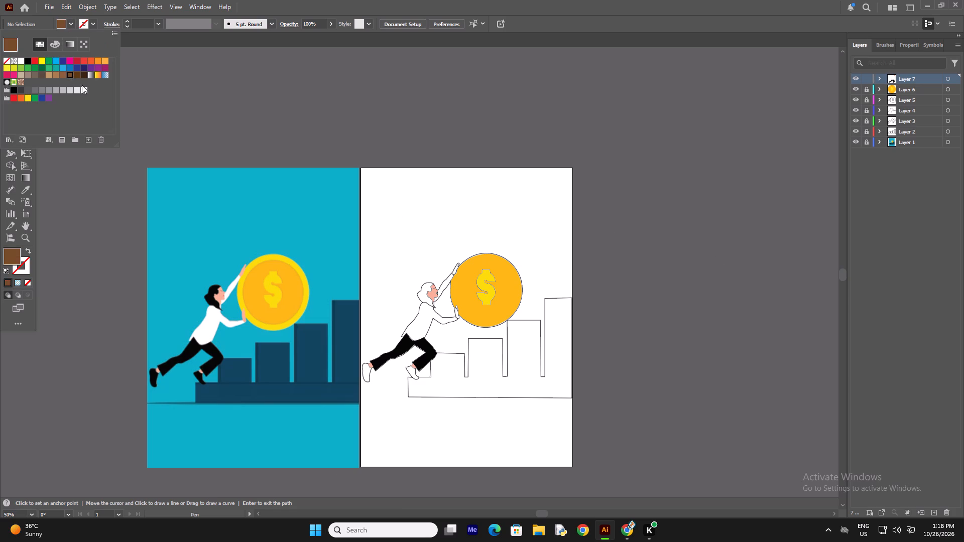
pyautogui.click(78, 74)
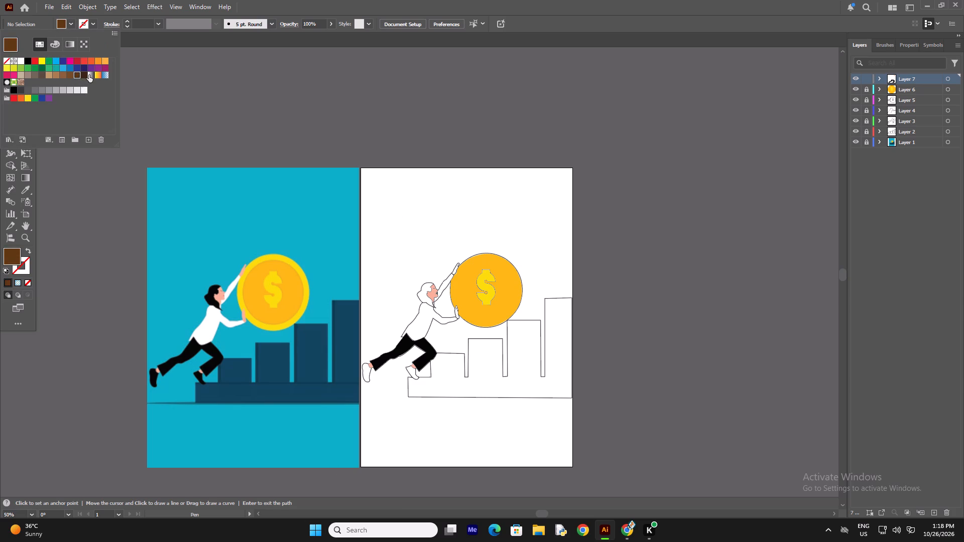
pyautogui.click(82, 76)
pyautogui.click(229, 129)
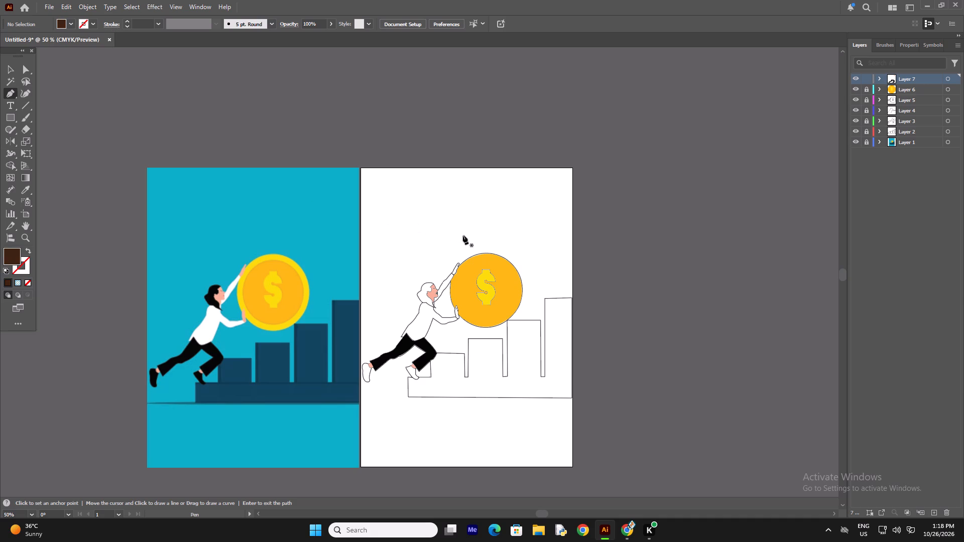
# Start the dark brown hair shape near the lock's pointed lower tip and curve it up along the neck towards the jaw.
pyautogui.hotkey('ctrl', '+')
pyautogui.hotkey('ctrl', '+')
pyautogui.hotkey('ctrl', '+')
pyautogui.hotkey('ctrl', '+')
pyautogui.hotkey('ctrl', '+')
pyautogui.hotkey('ctrl', '+')
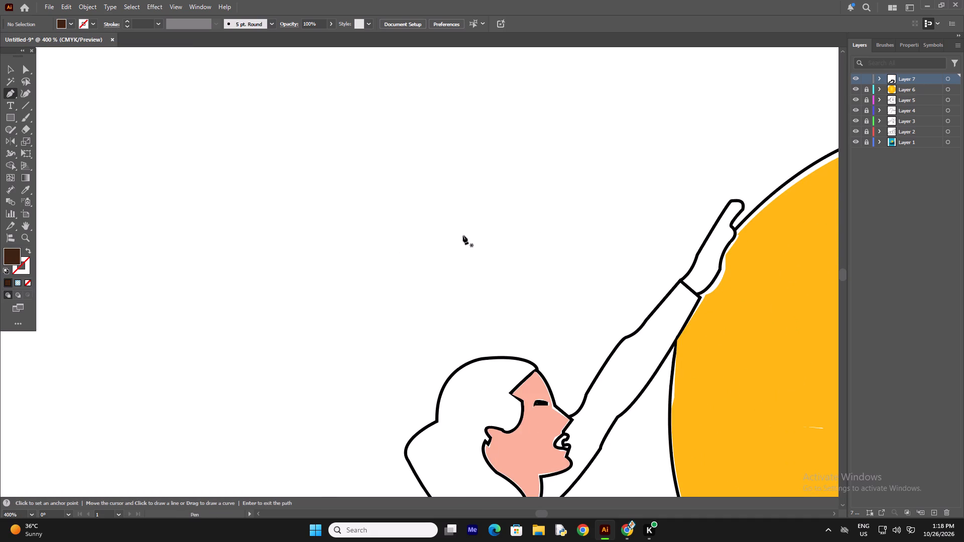
pyautogui.scroll(-16, 479, 241)
pyautogui.scroll(-6, 463, 251)
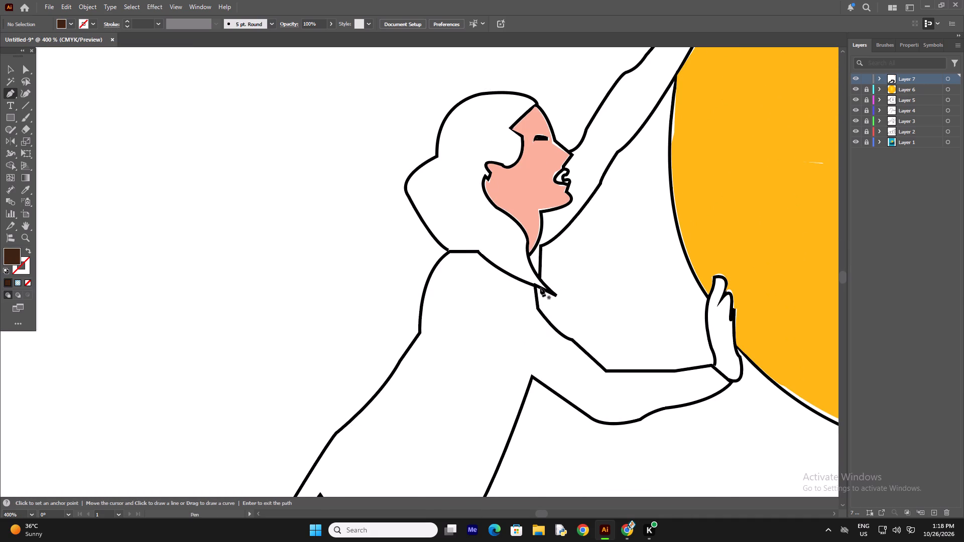
pyautogui.click(544, 287)
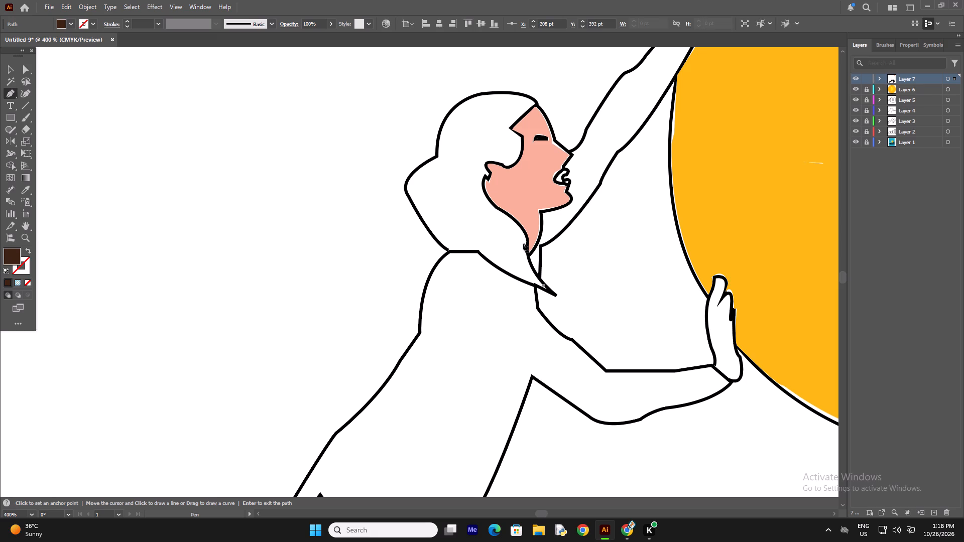
pyautogui.moveTo(525, 243); pyautogui.dragTo(524, 230)
pyautogui.moveTo(524, 230); pyautogui.dragTo(520, 210)
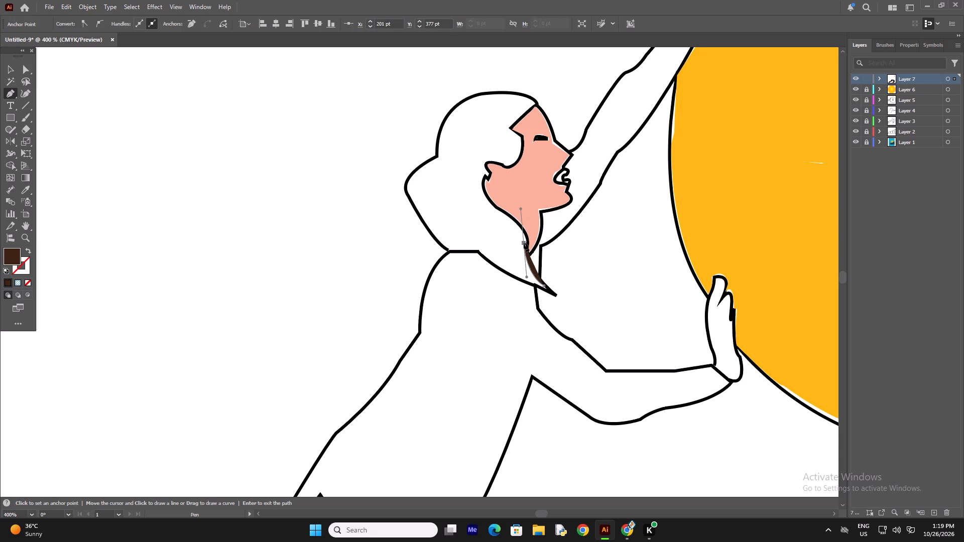
pyautogui.click(524, 242)
pyautogui.moveTo(495, 210); pyautogui.dragTo(482, 208)
pyautogui.moveTo(482, 208); pyautogui.dragTo(455, 180)
pyautogui.click(496, 209)
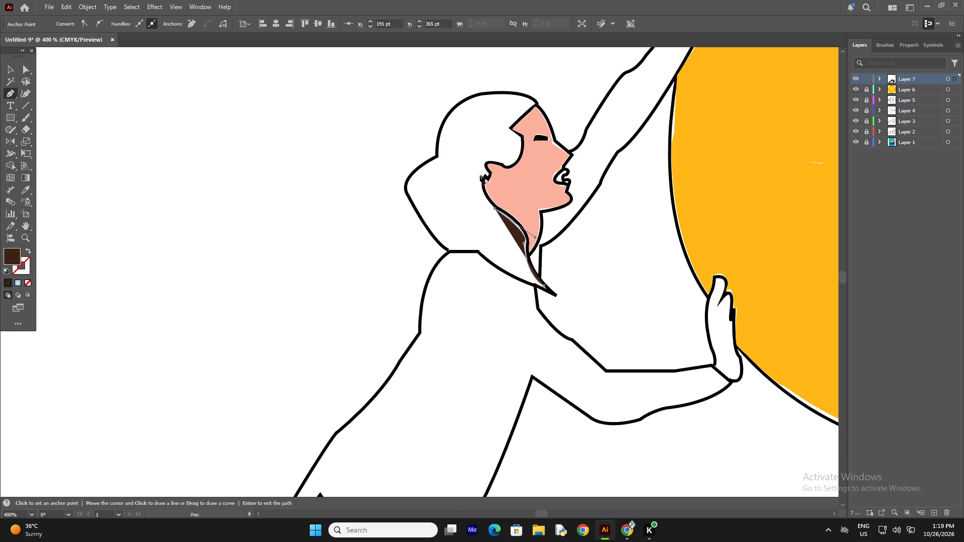
# Trace the hair shape up to the ear, around its small notch and over to the bottom of the sideburn curve.
pyautogui.moveTo(485, 173); pyautogui.dragTo(493, 154)
pyautogui.moveTo(493, 154); pyautogui.dragTo(496, 150)
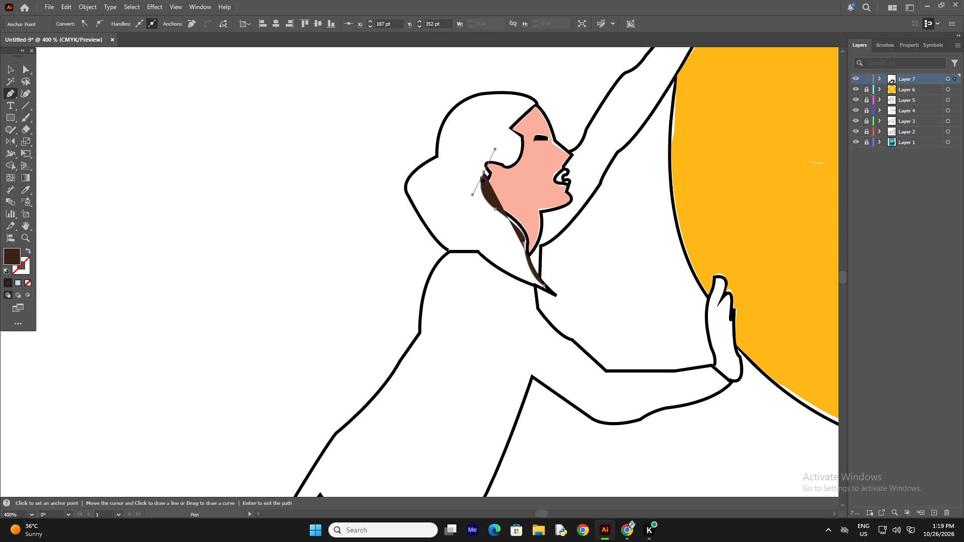
pyautogui.click(485, 173)
pyautogui.click(487, 176)
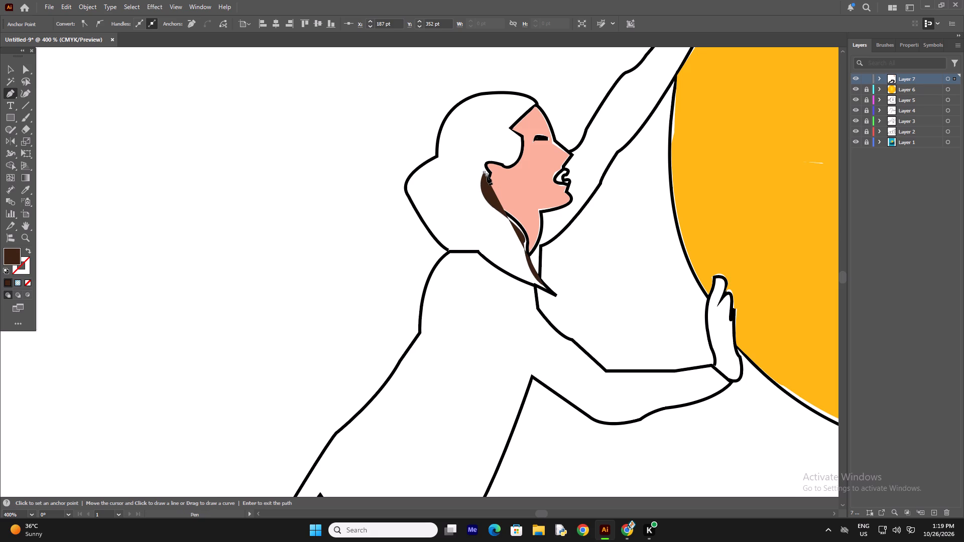
pyautogui.click(489, 174)
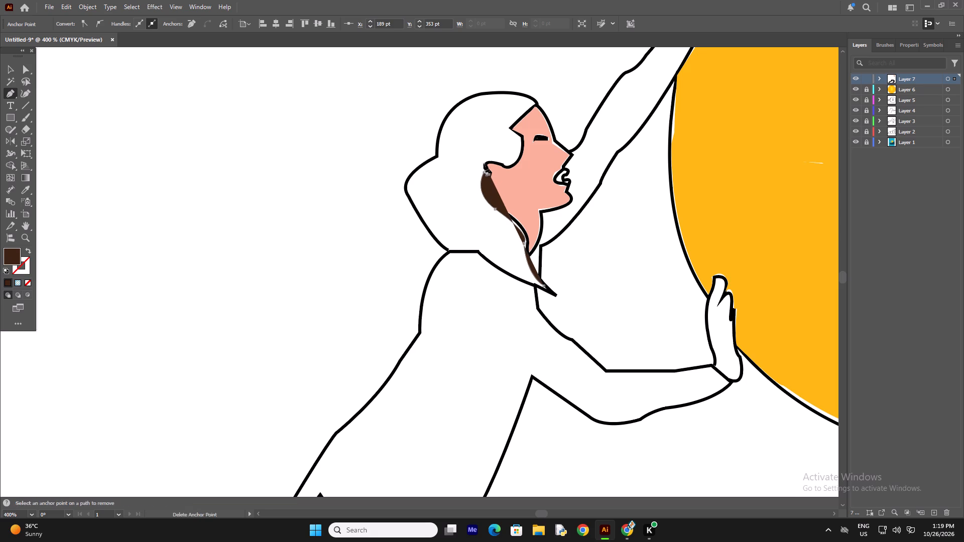
pyautogui.moveTo(505, 164); pyautogui.dragTo(534, 173)
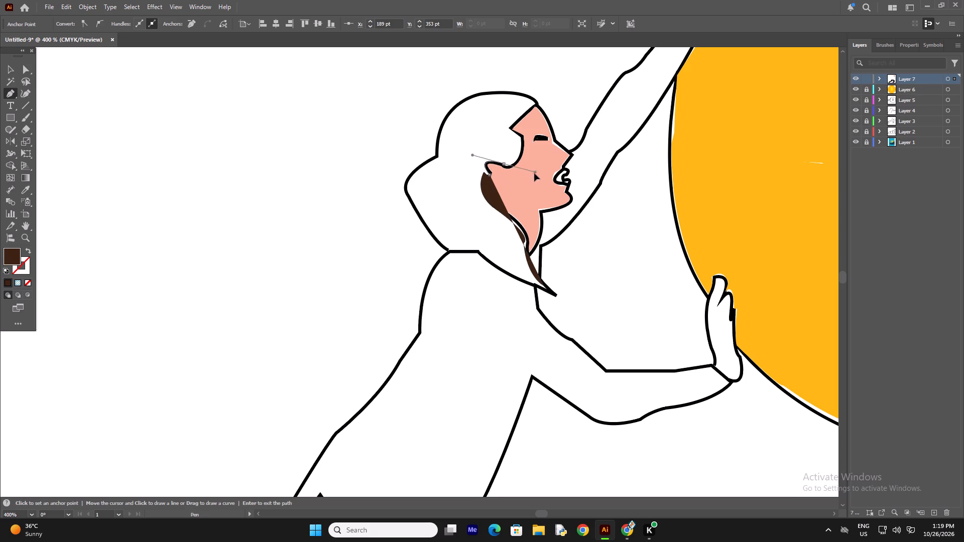
pyautogui.moveTo(534, 173); pyautogui.dragTo(535, 176)
pyautogui.click(503, 163)
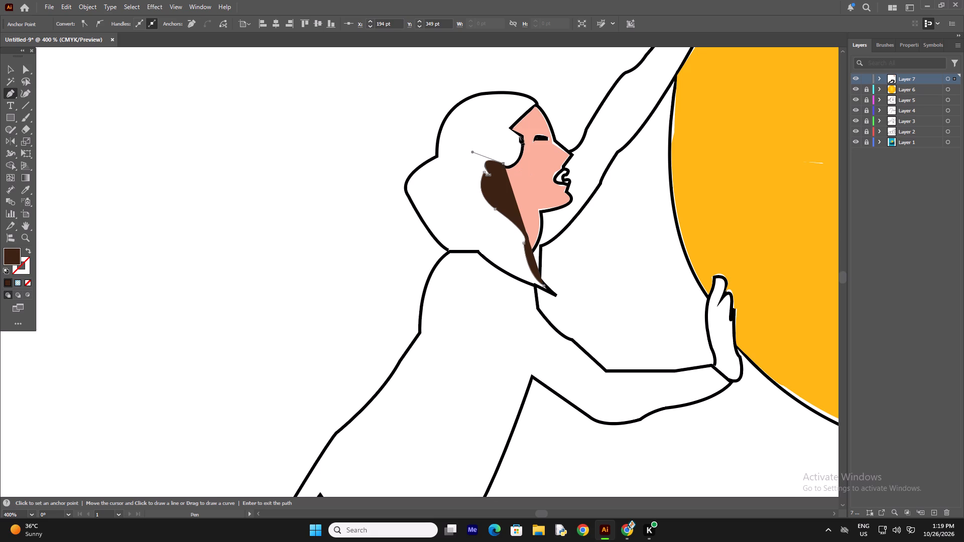
# Curve the hair shape up around the sideburn to the temple corner and extend it straight to the hairline peak.
pyautogui.moveTo(519, 137); pyautogui.dragTo(508, 118)
pyautogui.moveTo(508, 118); pyautogui.dragTo(513, 107)
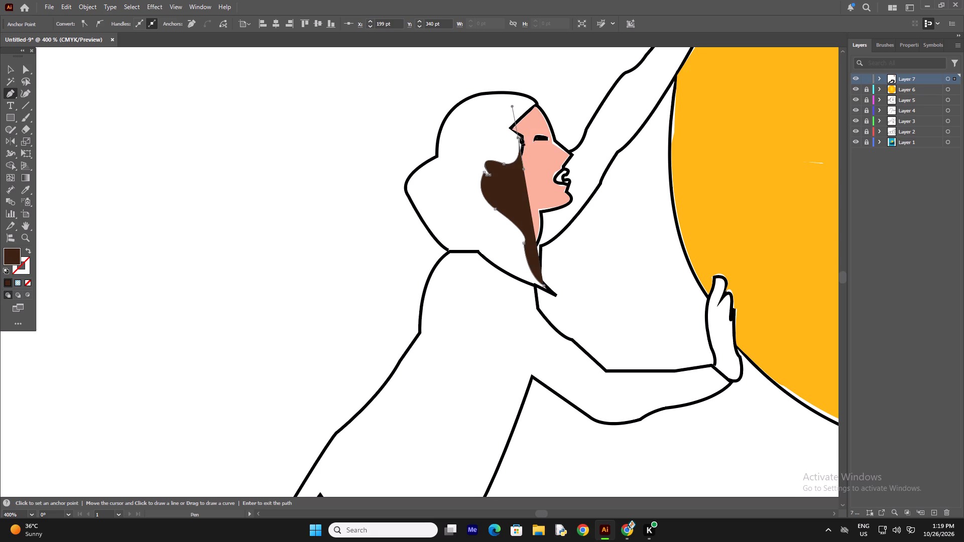
pyautogui.click(518, 138)
pyautogui.click(508, 128)
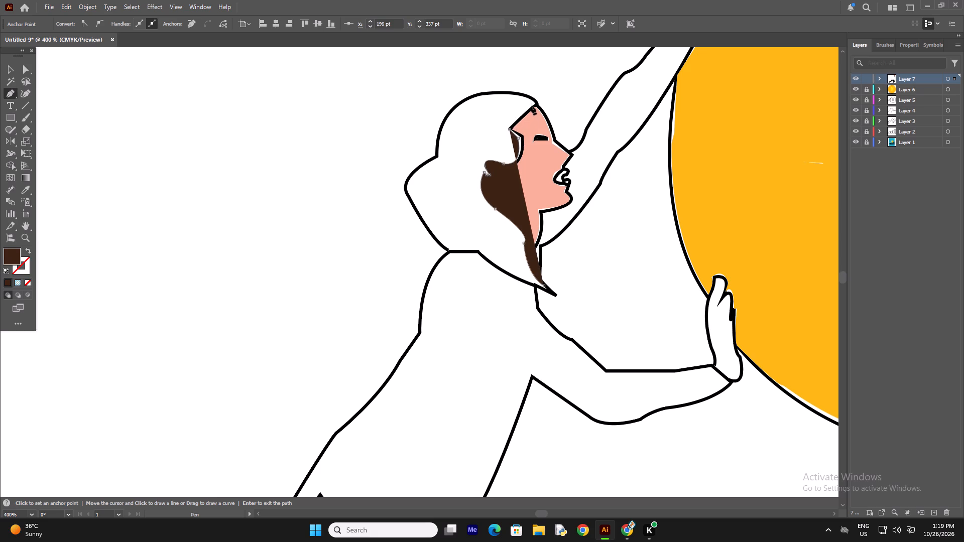
pyautogui.click(533, 103)
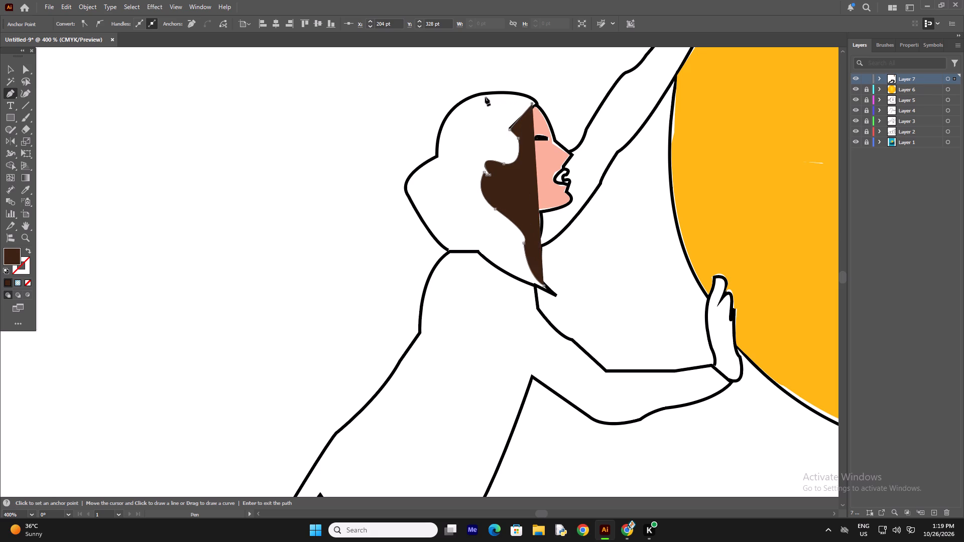
# Trace the hair shape over the crown and down the back of the head to the inward corner.
pyautogui.moveTo(485, 97); pyautogui.dragTo(436, 106)
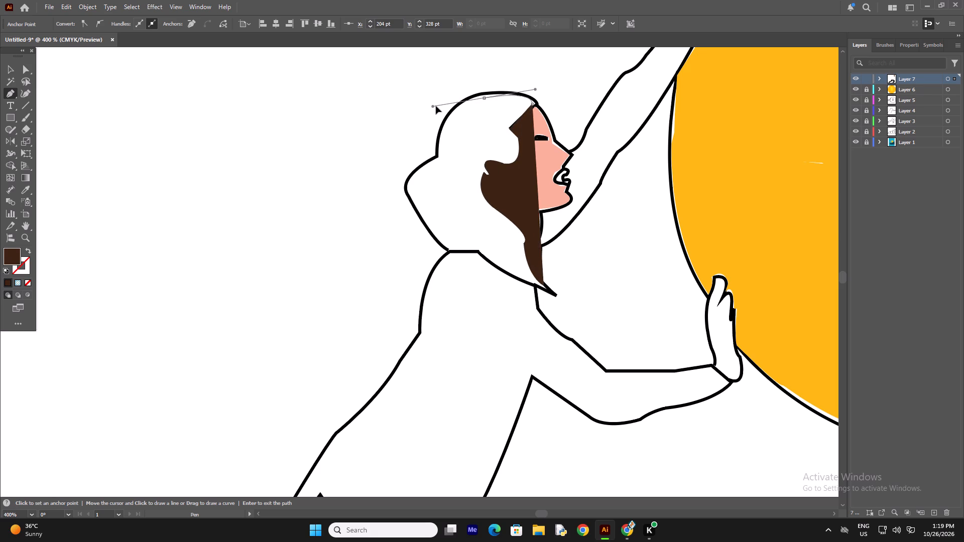
pyautogui.moveTo(436, 106); pyautogui.dragTo(444, 102)
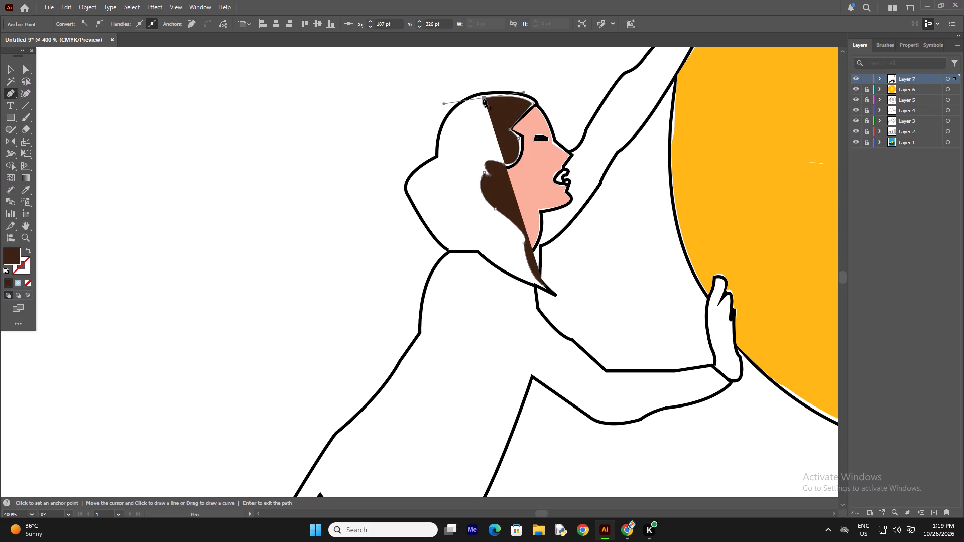
pyautogui.click(483, 98)
pyautogui.moveTo(439, 158); pyautogui.dragTo(435, 197)
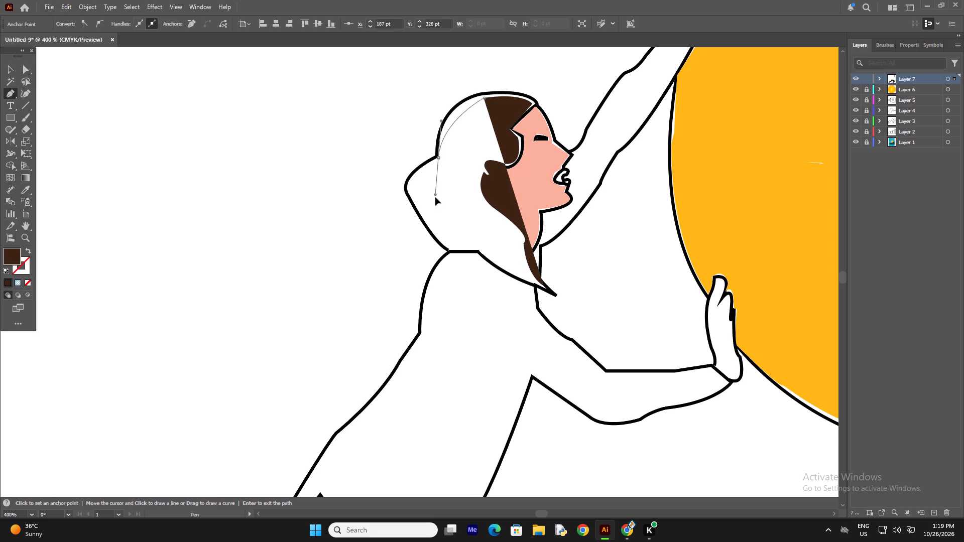
pyautogui.moveTo(435, 197); pyautogui.dragTo(432, 220)
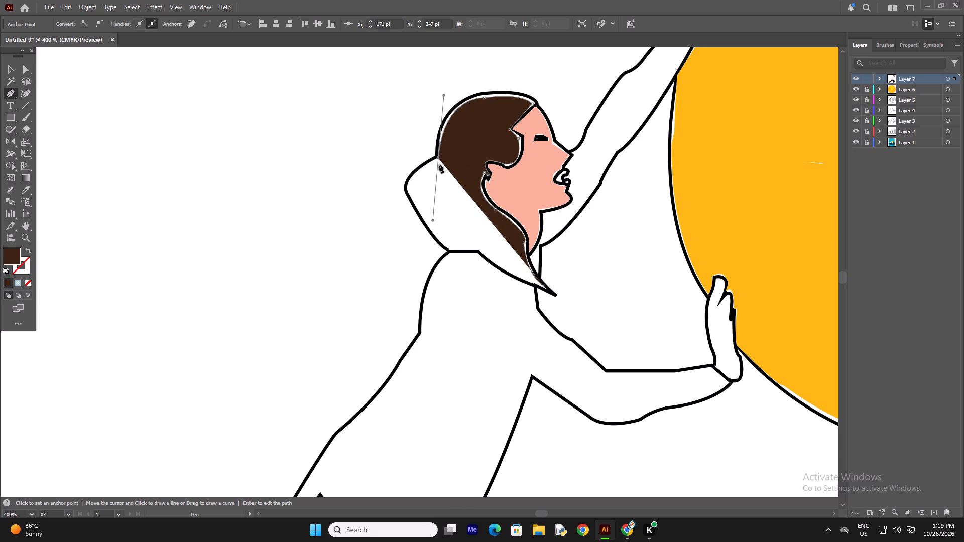
pyautogui.click(437, 159)
# Trace the hair shape around the bulge behind the neck, down to the shoulder and along the collar, closing it at the lock's pointed tip.
pyautogui.moveTo(412, 198); pyautogui.dragTo(422, 208)
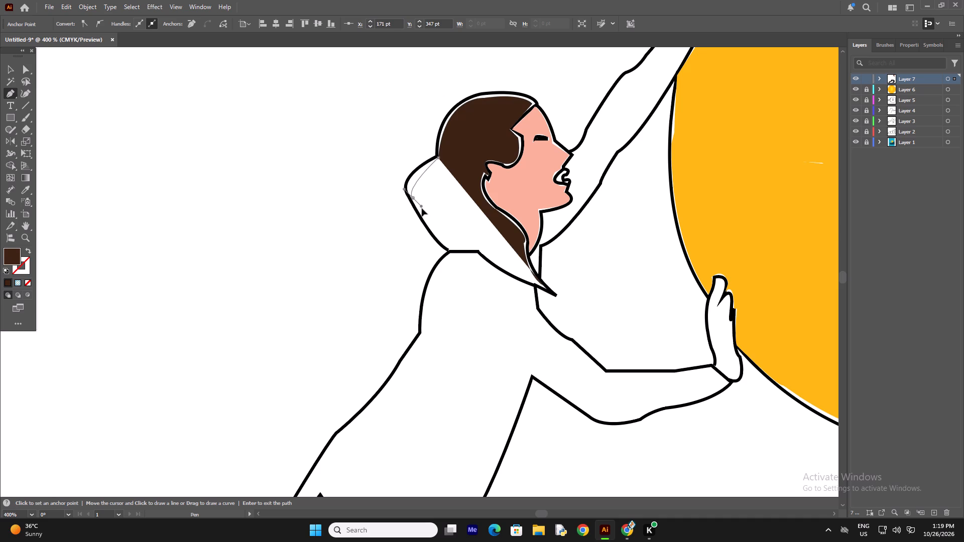
pyautogui.moveTo(422, 208); pyautogui.dragTo(428, 218)
pyautogui.moveTo(428, 218); pyautogui.dragTo(433, 215)
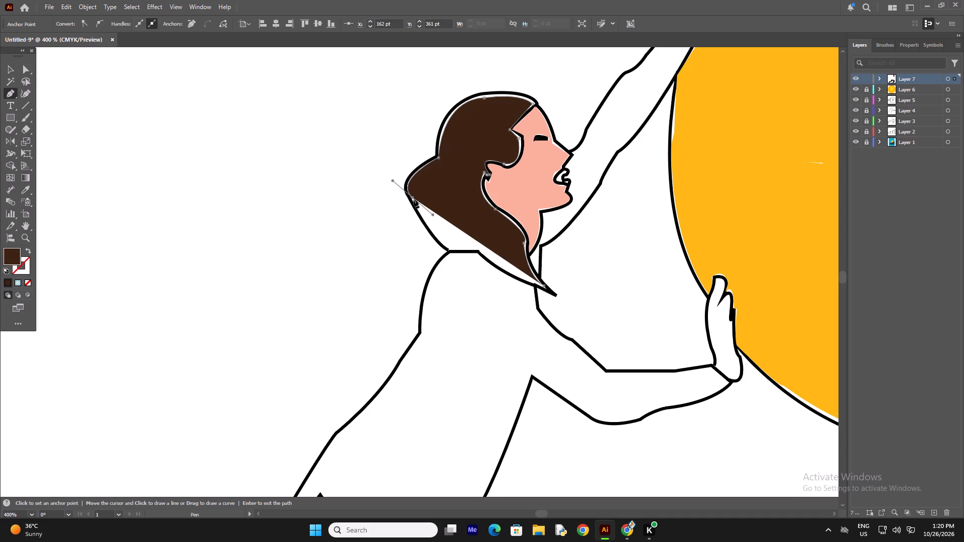
pyautogui.click(412, 199)
pyautogui.moveTo(449, 248); pyautogui.dragTo(461, 253)
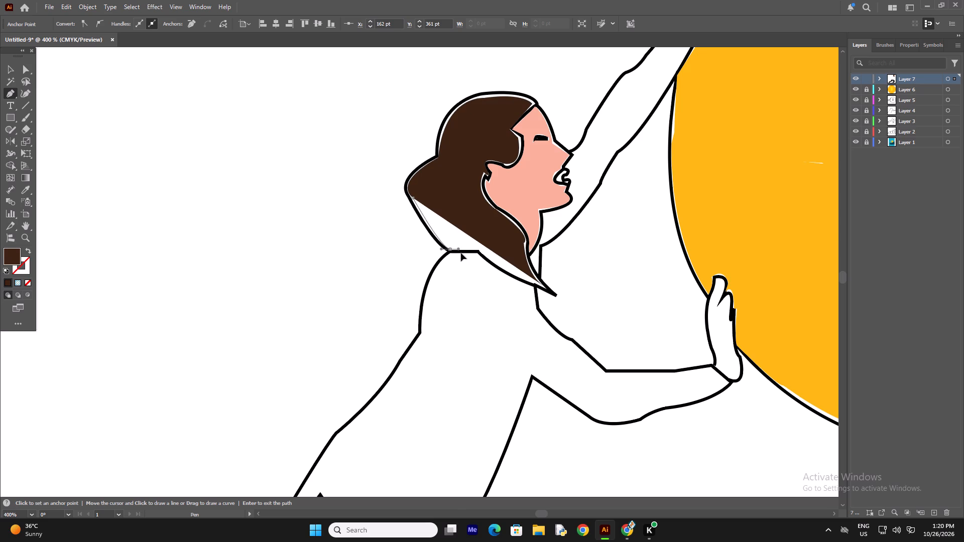
pyautogui.moveTo(461, 253); pyautogui.dragTo(466, 258)
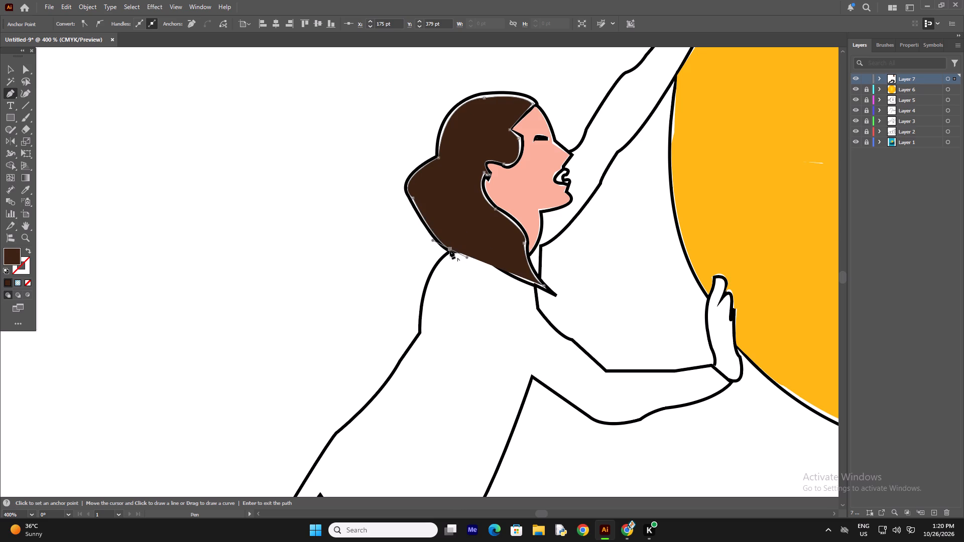
pyautogui.click(450, 250)
pyautogui.click(479, 248)
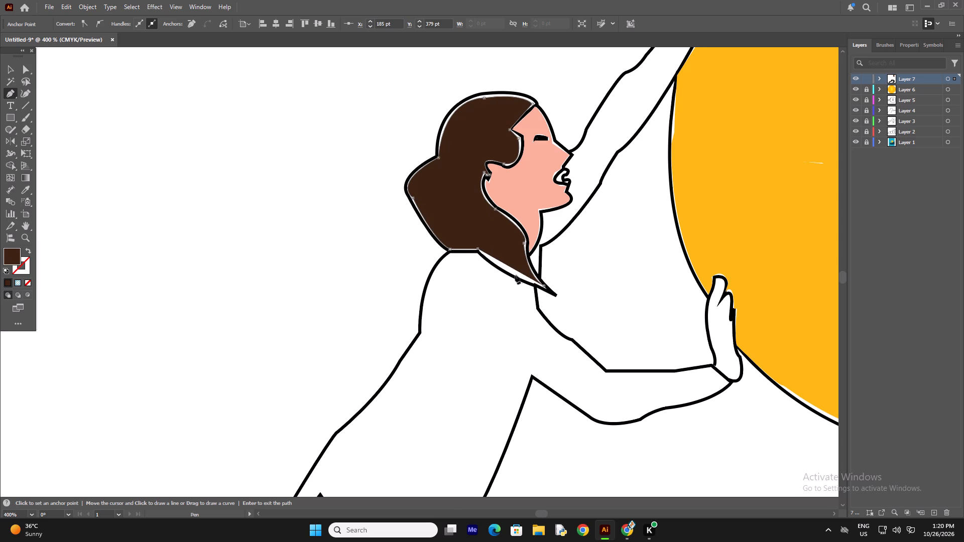
pyautogui.moveTo(543, 286); pyautogui.dragTo(575, 288)
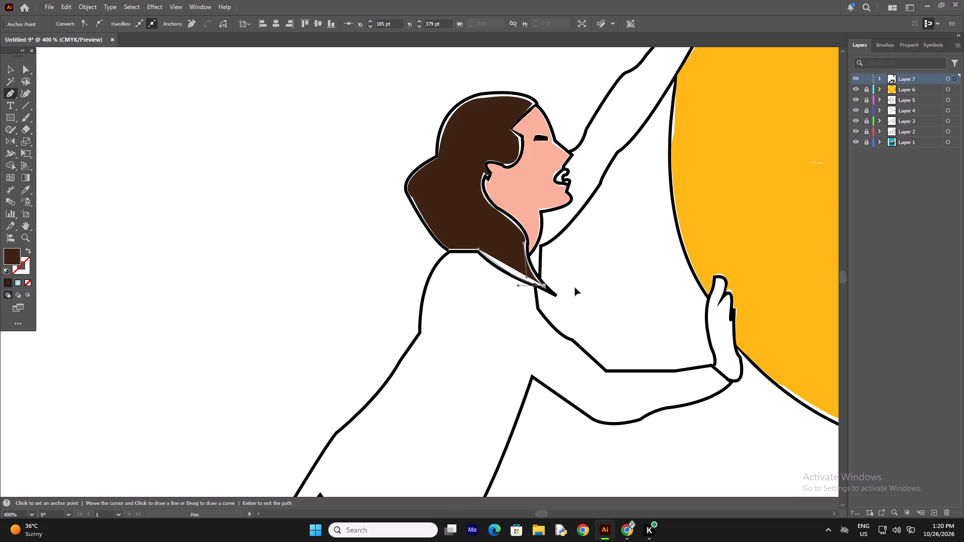
pyautogui.moveTo(575, 288); pyautogui.dragTo(577, 288)
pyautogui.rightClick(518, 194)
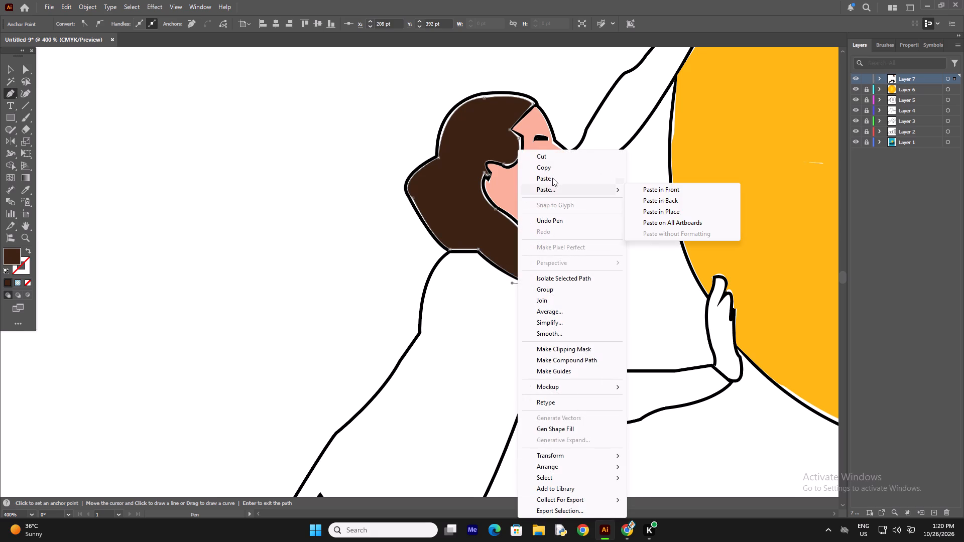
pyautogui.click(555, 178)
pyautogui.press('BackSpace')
# Lock Layer 7 and add a new empty layer above it.
pyautogui.hotkey('ctrl', '-')
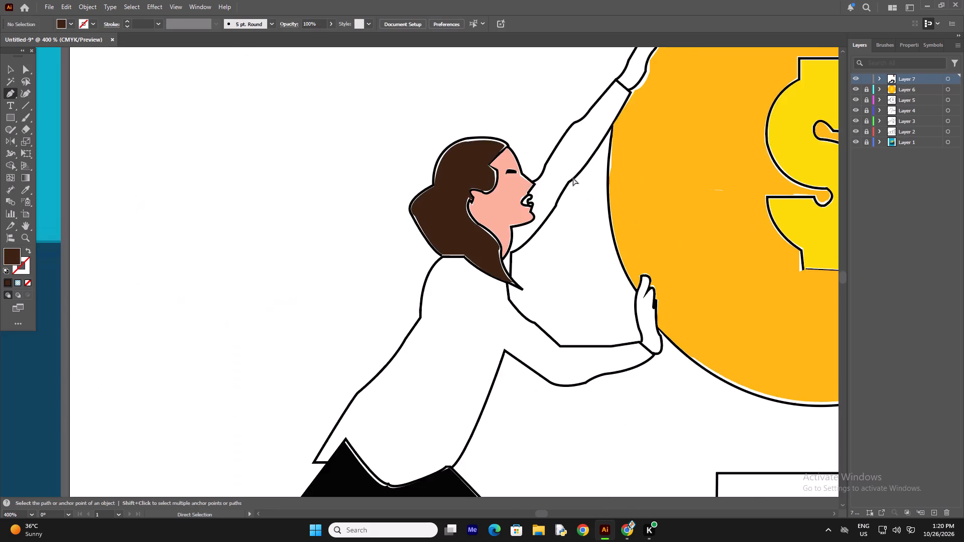
pyautogui.hotkey('ctrl', '-')
pyautogui.hotkey('ctrl', '-')
pyautogui.hotkey('ctrl', '-')
pyautogui.hotkey('ctrl', '-')
pyautogui.hotkey('ctrl', '-')
pyautogui.hotkey('ctrl', '-')
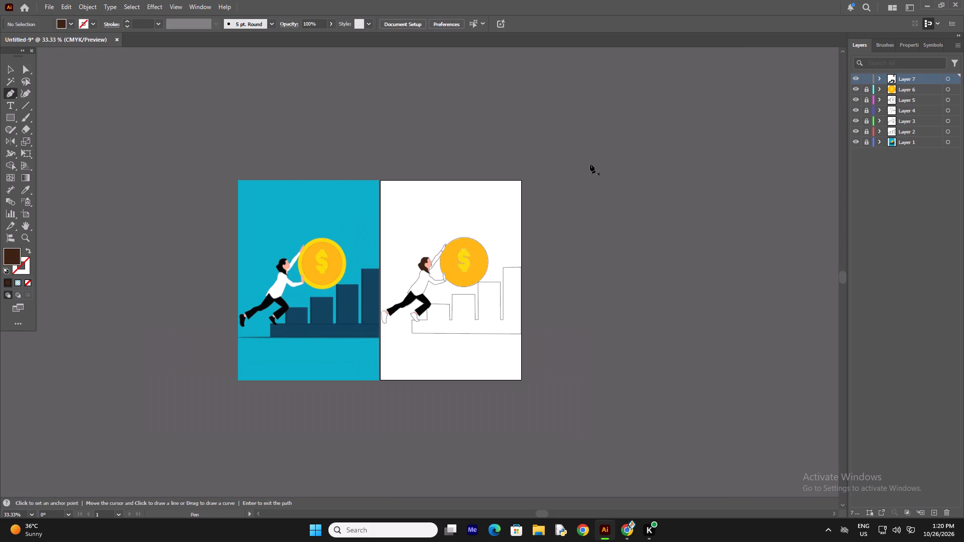
pyautogui.click(864, 77)
pyautogui.click(940, 512)
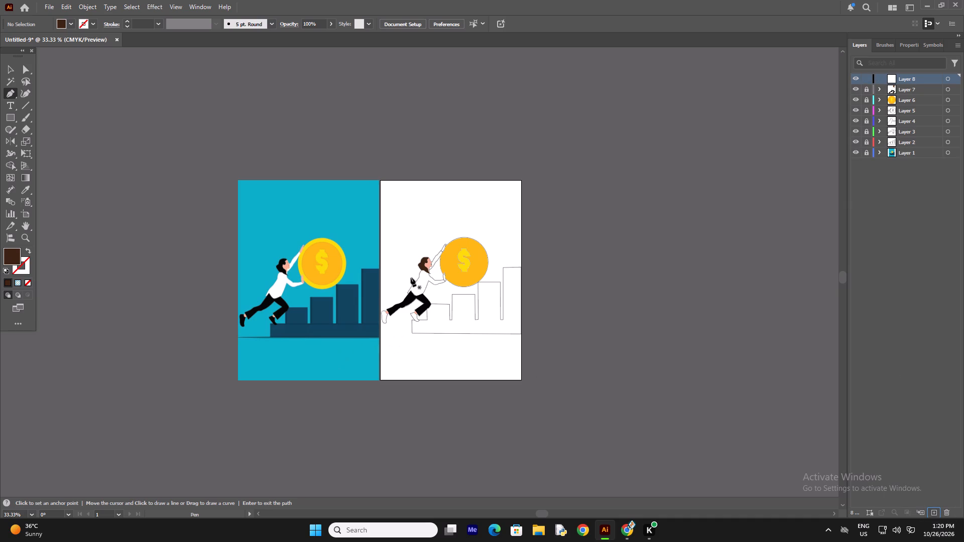
# Sample the dark blue of the bars in the reference image with the Eyedropper as the fill colour.
pyautogui.press('i')
pyautogui.press('i')
pyautogui.press('i')
pyautogui.press('i')
pyautogui.press('i')
pyautogui.press('i')
pyautogui.press('i')
pyautogui.press('i')
pyautogui.press('i')
pyautogui.press('i')
pyautogui.press('i')
pyautogui.press('i')
pyautogui.press('i')
pyautogui.press('i')
pyautogui.press('i')
pyautogui.press('i')
pyautogui.press('i')
pyautogui.press('i')
pyautogui.click(348, 306)
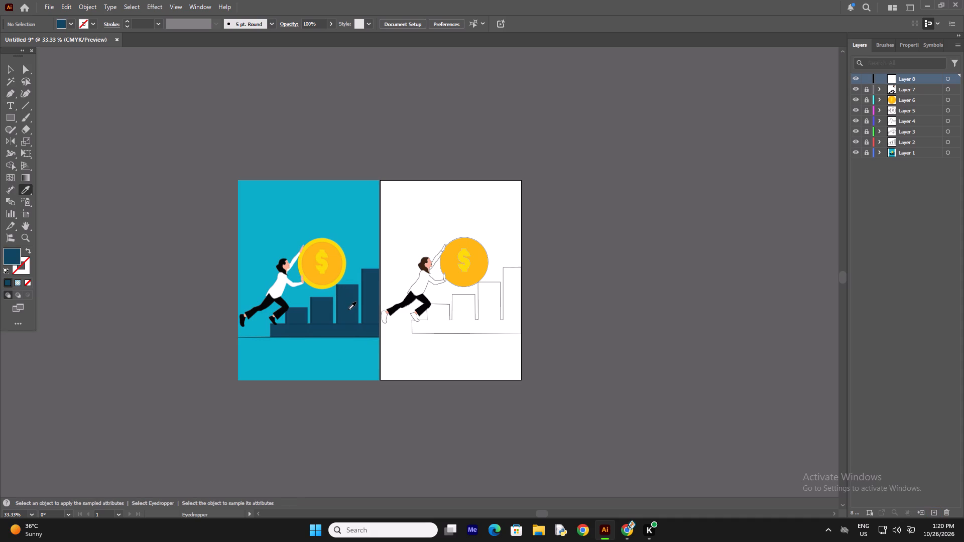
# Start the dark blue bar chart shape at the front knee, following the trouser edge and the first bar's side down to the shoe's toe.
pyautogui.hotkey('ctrl', '+')
pyautogui.hotkey('ctrl', '+')
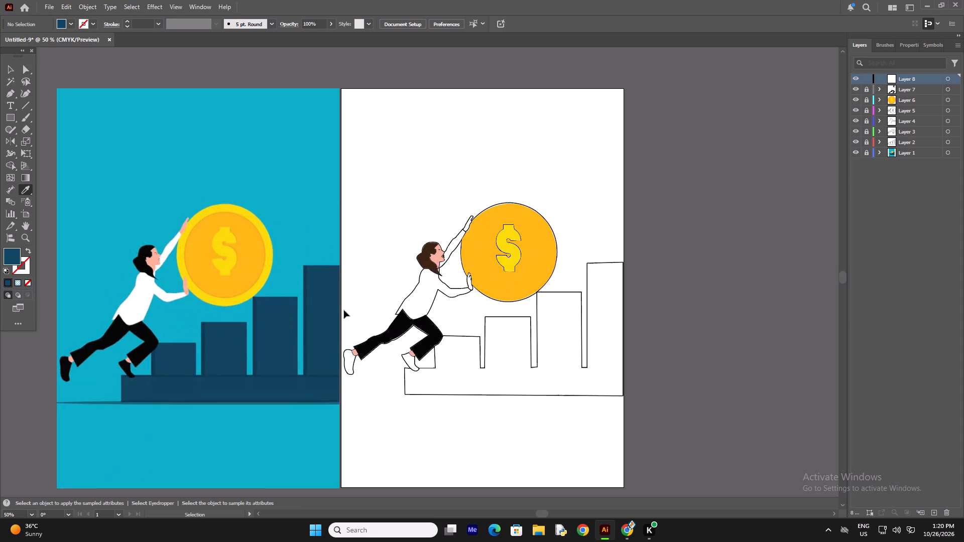
pyautogui.hotkey('ctrl', '+')
pyautogui.hotkey('ctrl', '+')
pyautogui.hotkey('ctrl', '+')
pyautogui.hotkey('ctrl', '+')
pyautogui.scroll(-20, 439, 221)
pyautogui.scroll(-9, 439, 221)
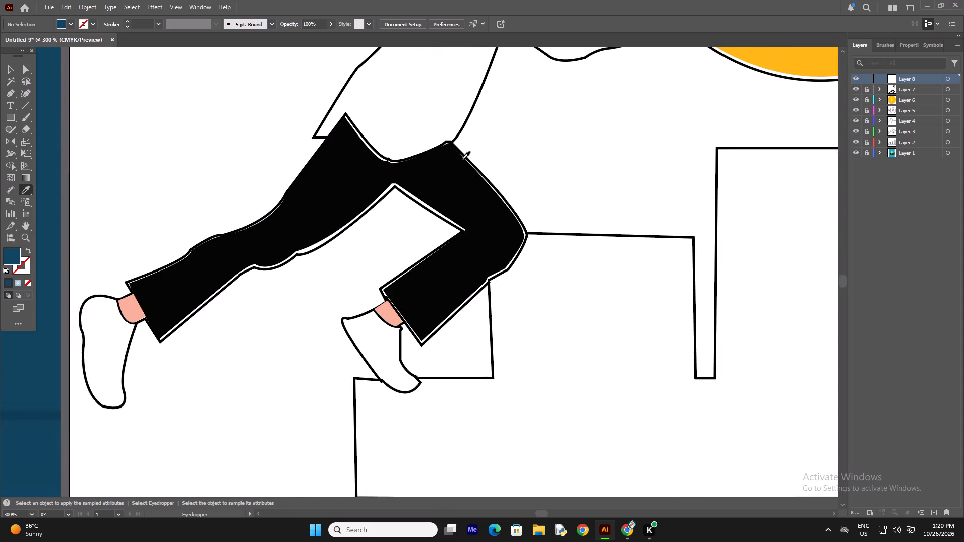
pyautogui.scroll(-12, 462, 159)
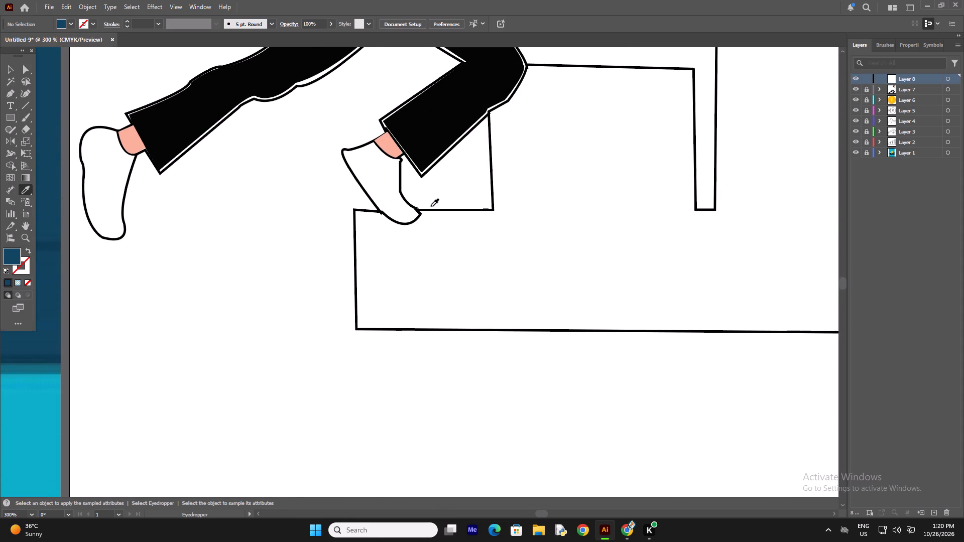
pyautogui.press('p')
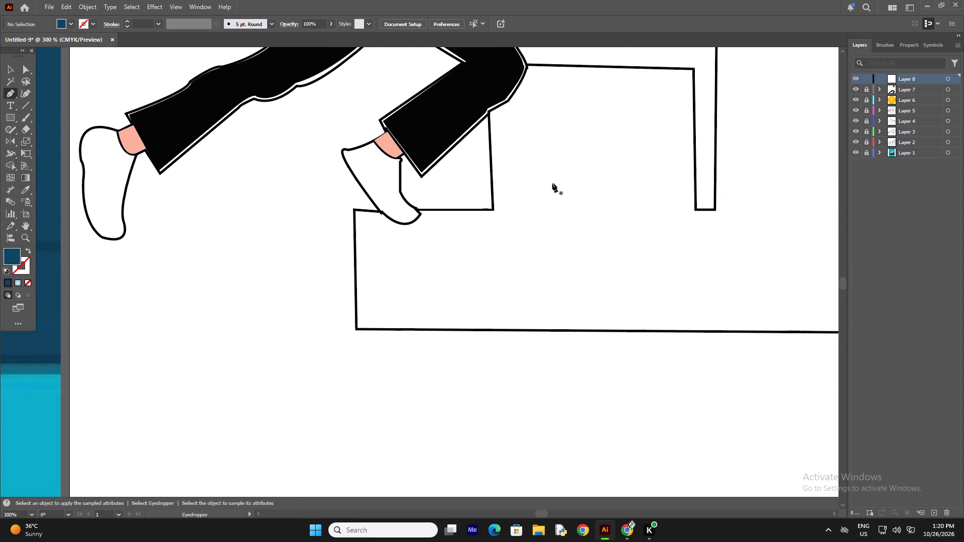
pyautogui.scroll(2, 552, 183)
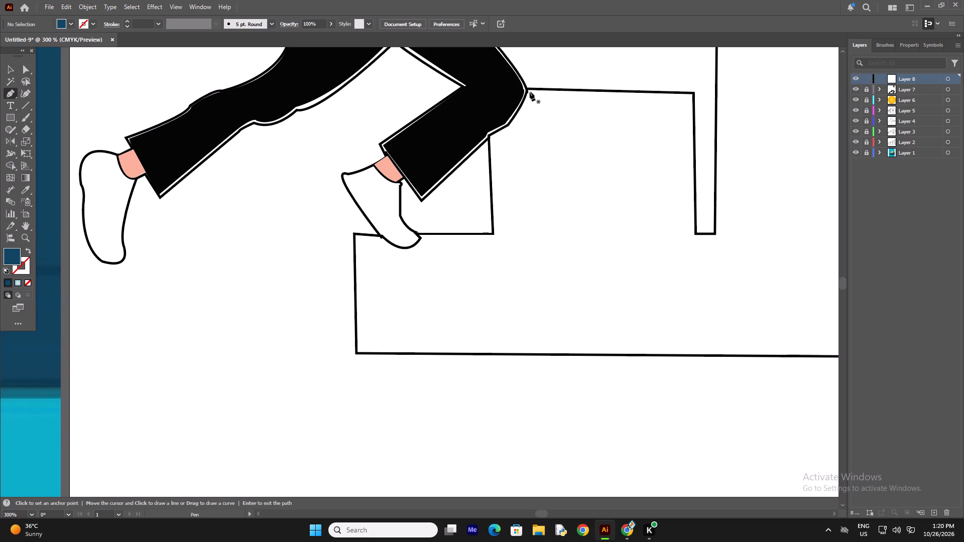
pyautogui.click(530, 91)
pyautogui.moveTo(508, 127); pyautogui.dragTo(502, 126)
pyautogui.click(508, 127)
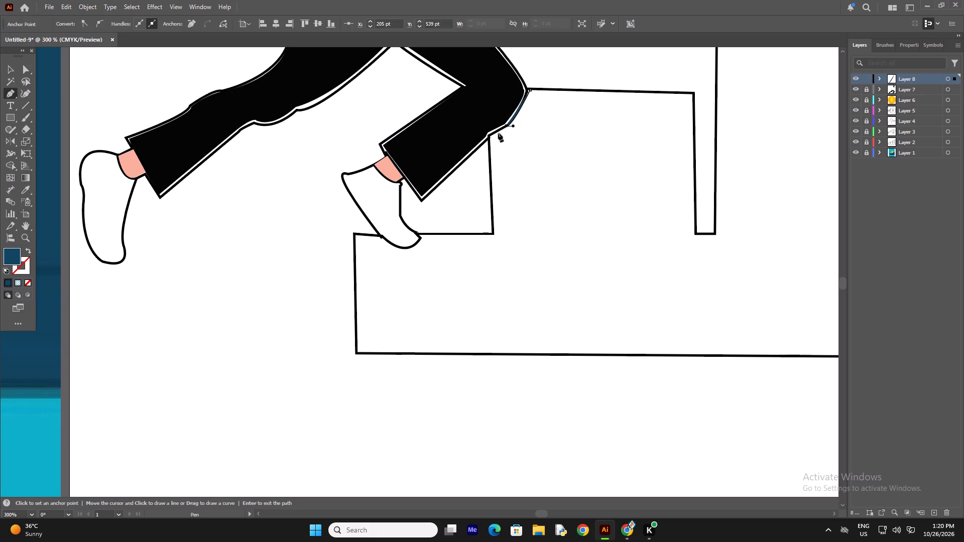
pyautogui.click(491, 136)
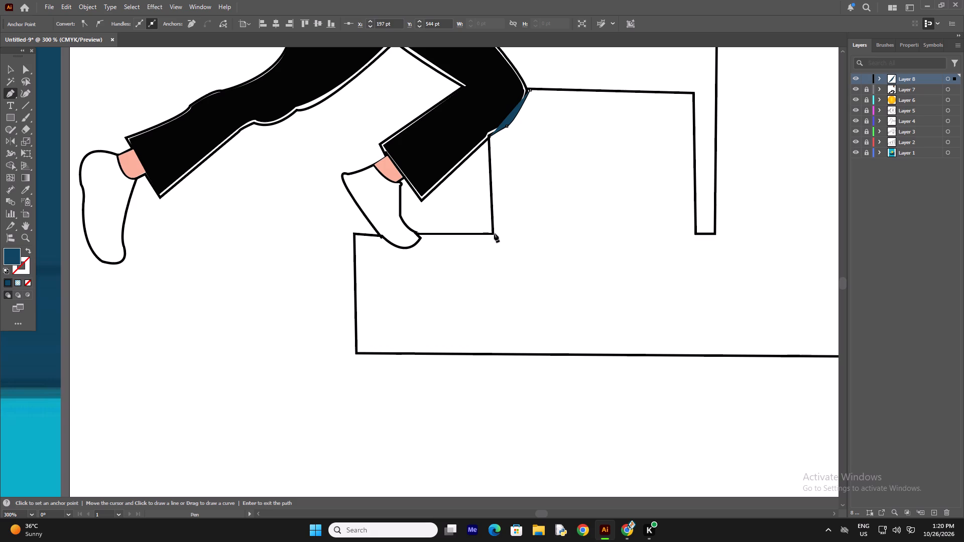
pyautogui.click(494, 233)
pyautogui.click(421, 235)
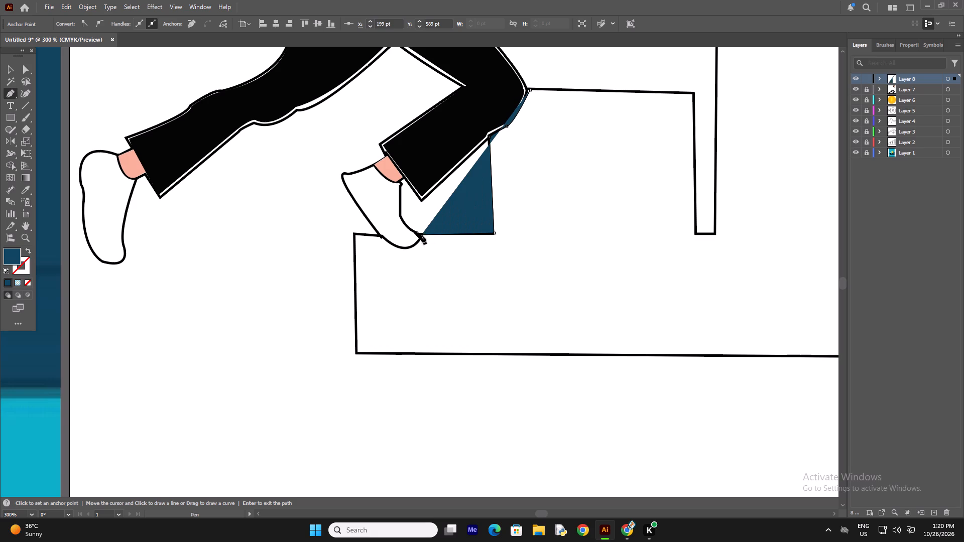
# Curve the bar chart shape under the front shoe's sole, and continue it along the base's upper edge and down to its lower corner.
pyautogui.moveTo(382, 240); pyautogui.dragTo(348, 222)
pyautogui.click(384, 242)
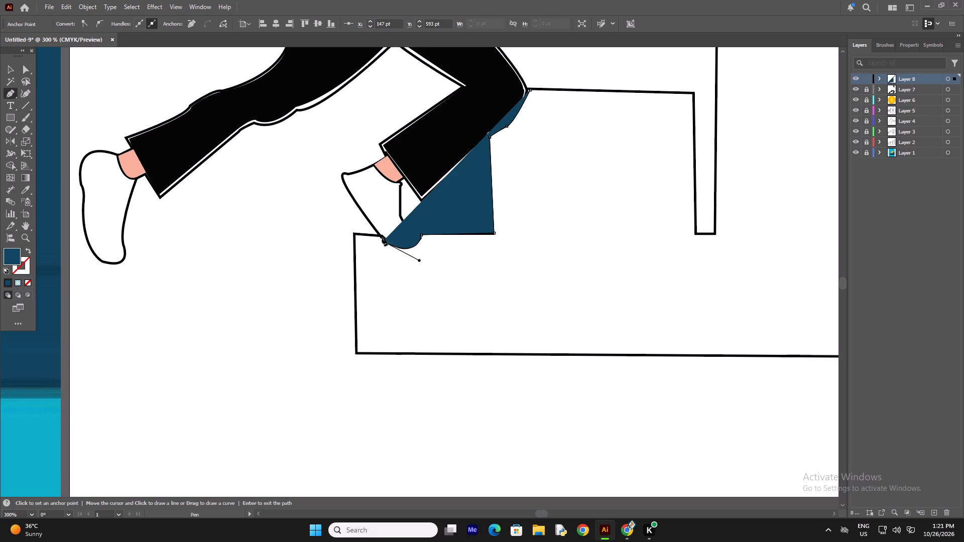
pyautogui.click(382, 237)
pyautogui.click(357, 236)
pyautogui.scroll(-5, 356, 236)
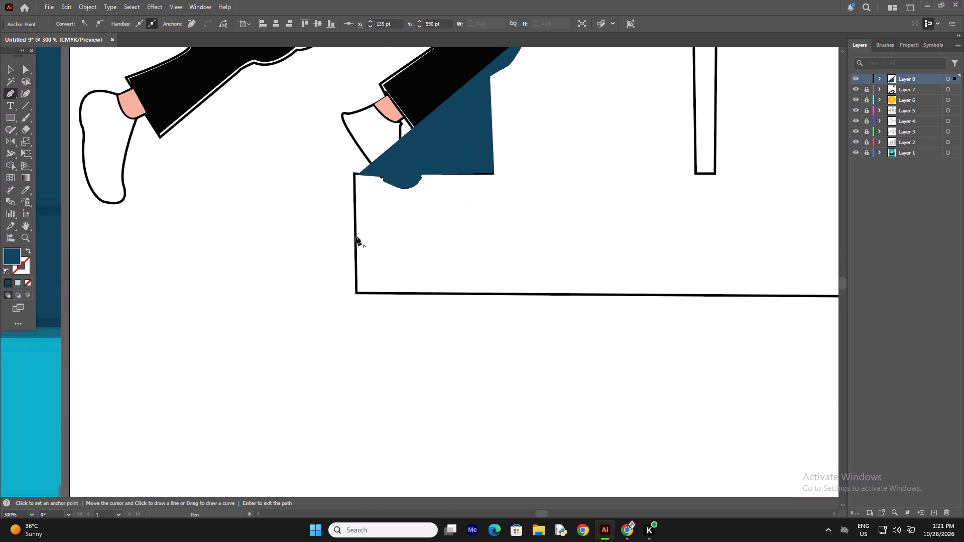
pyautogui.click(359, 290)
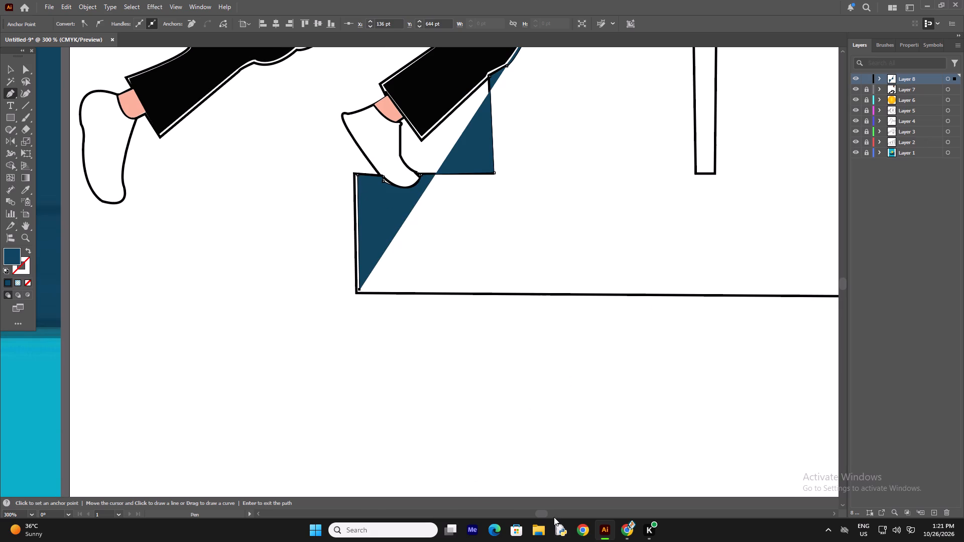
# Turn off the fill and continue the bar chart path along the base's lower edge, around the tallest bar and across the adjacent gap.
pyautogui.moveTo(546, 517); pyautogui.dragTo(551, 517)
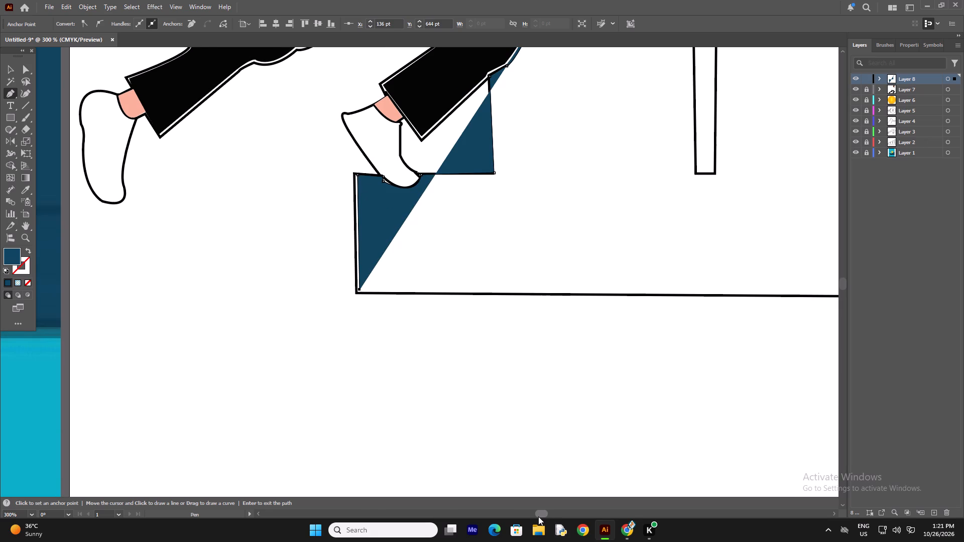
pyautogui.click(538, 516)
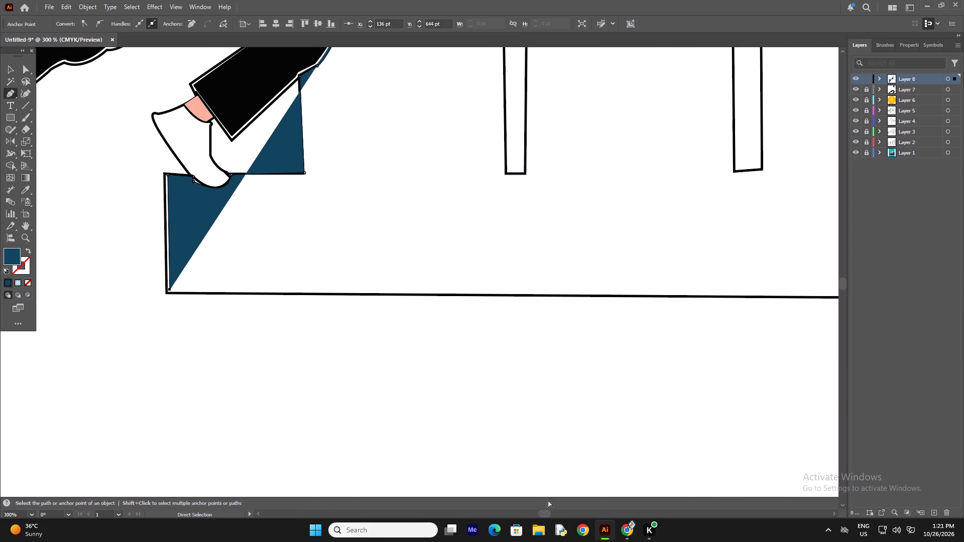
pyautogui.hotkey('ctrl', '-')
pyautogui.hotkey('ctrl', '-')
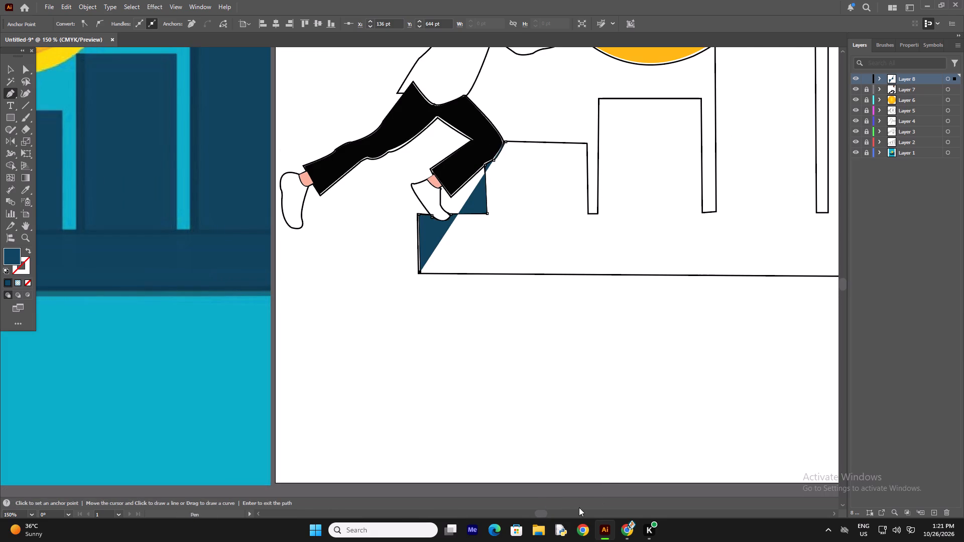
pyautogui.moveTo(542, 512); pyautogui.dragTo(546, 512)
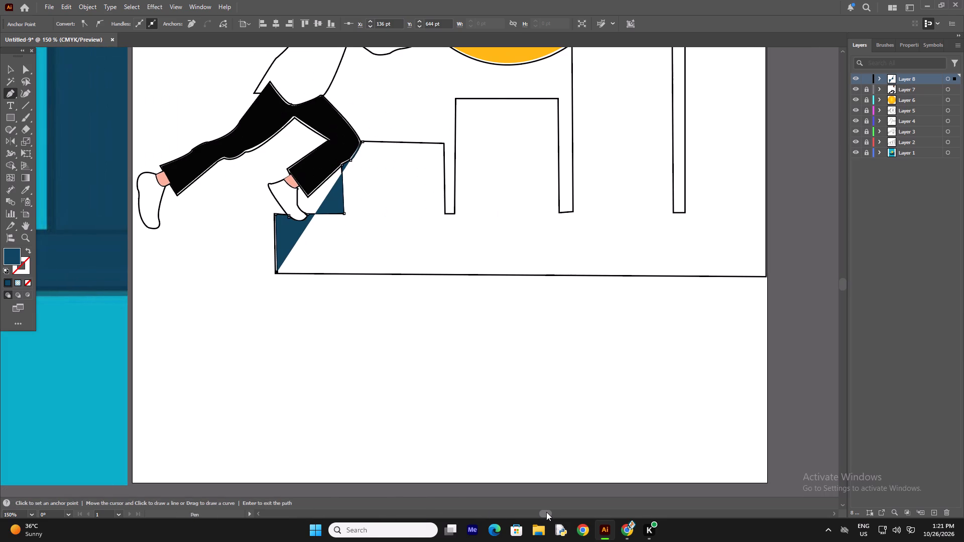
pyautogui.click(547, 514)
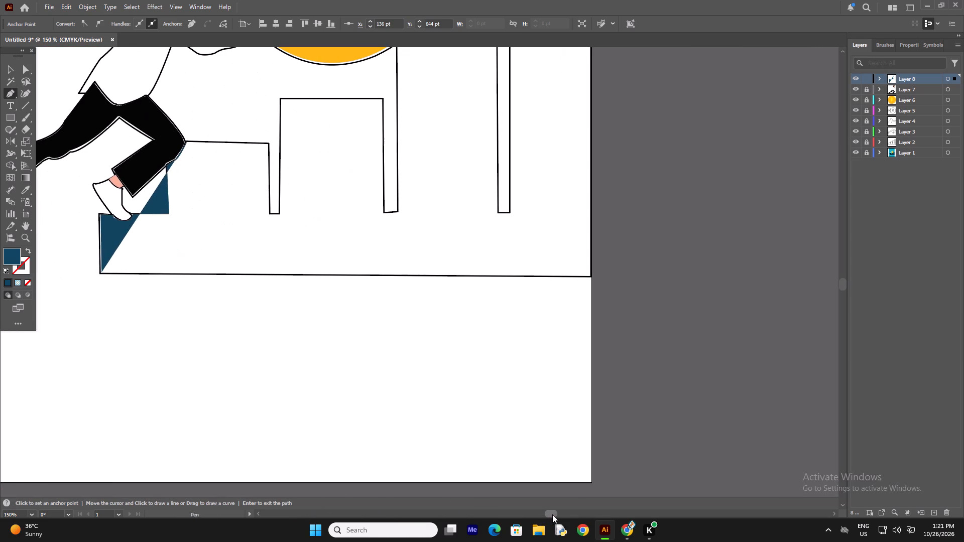
pyautogui.scroll(7, 489, 394)
pyautogui.scroll(2, 372, 281)
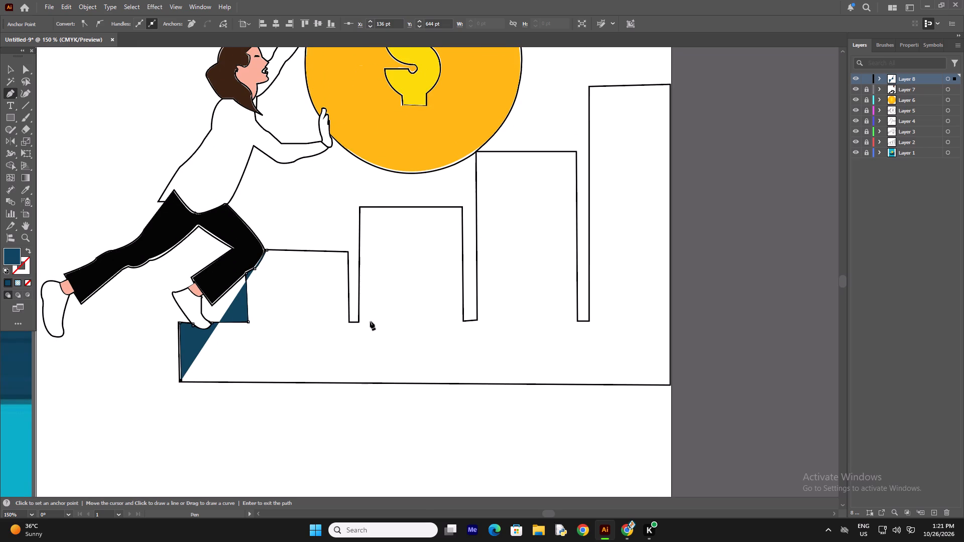
pyautogui.click(25, 282)
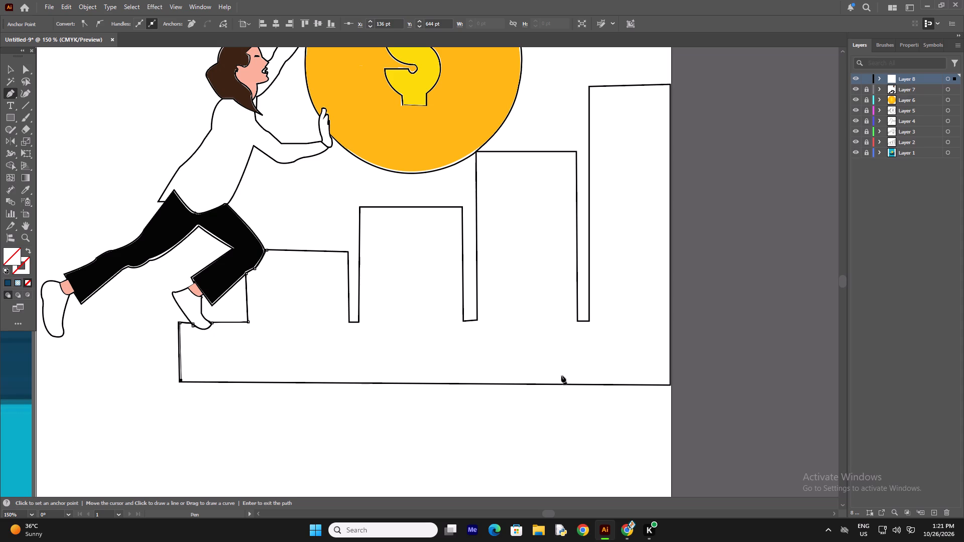
pyautogui.click(669, 382)
pyautogui.scroll(5, 639, 286)
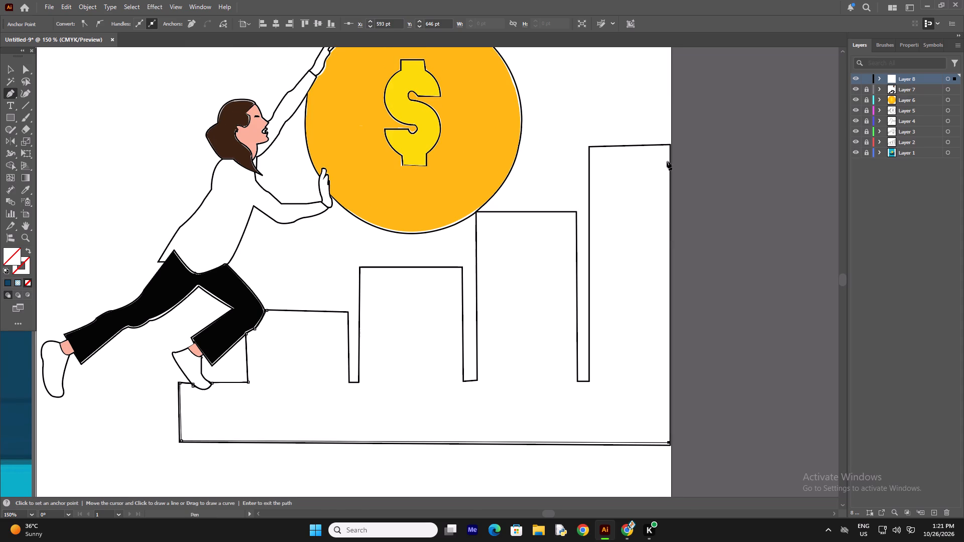
pyautogui.click(668, 147)
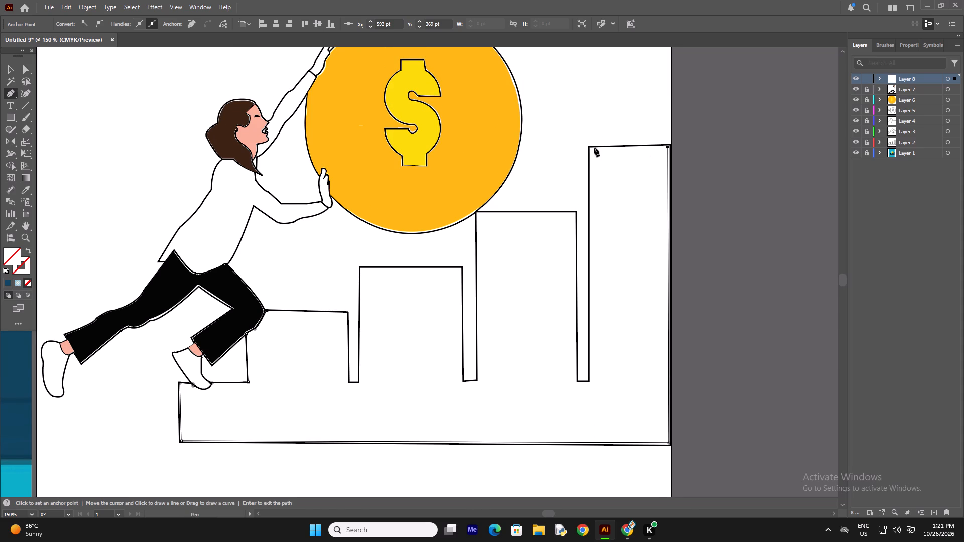
pyautogui.click(591, 148)
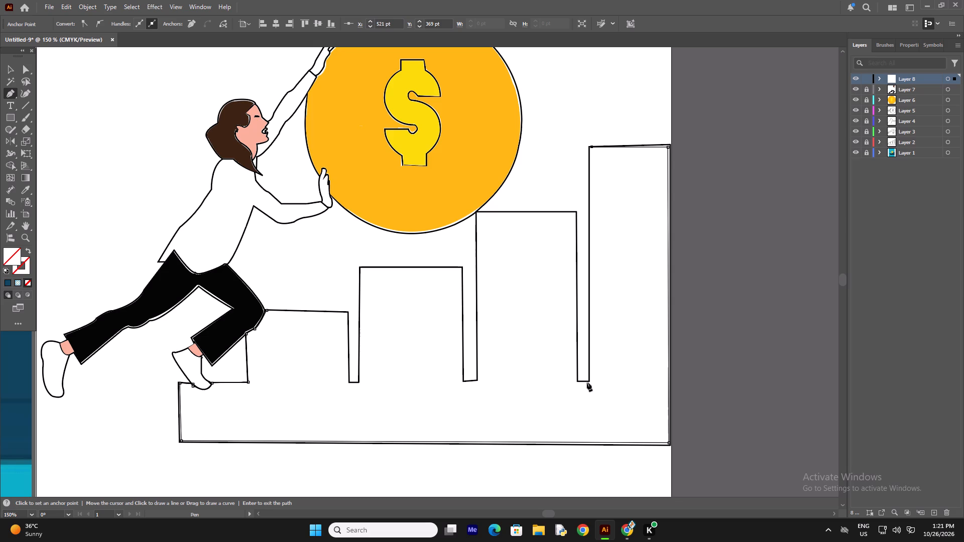
pyautogui.click(590, 381)
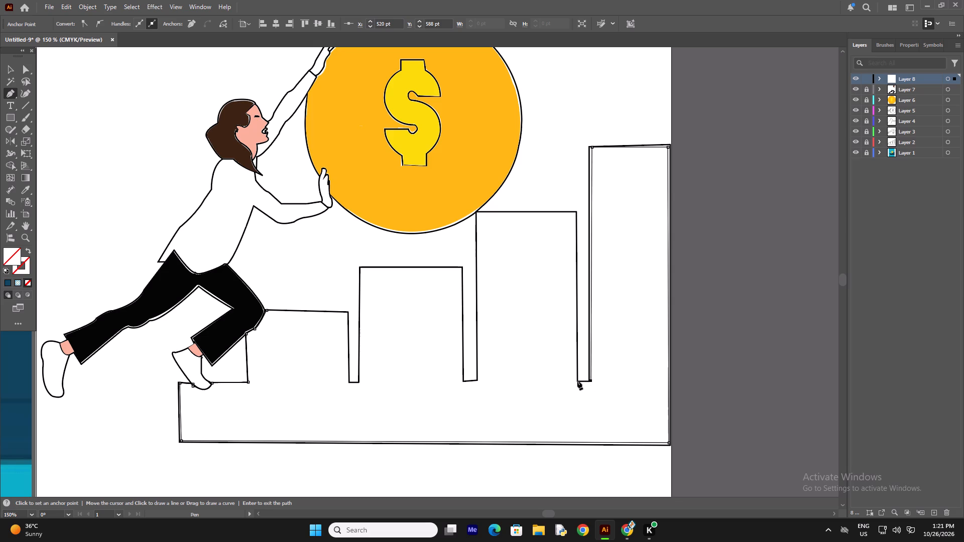
pyautogui.click(577, 382)
# Continue the bar chart path around the third and second bars and over the first bar, closing it at the front knee.
pyautogui.scroll(2, 563, 292)
pyautogui.click(574, 238)
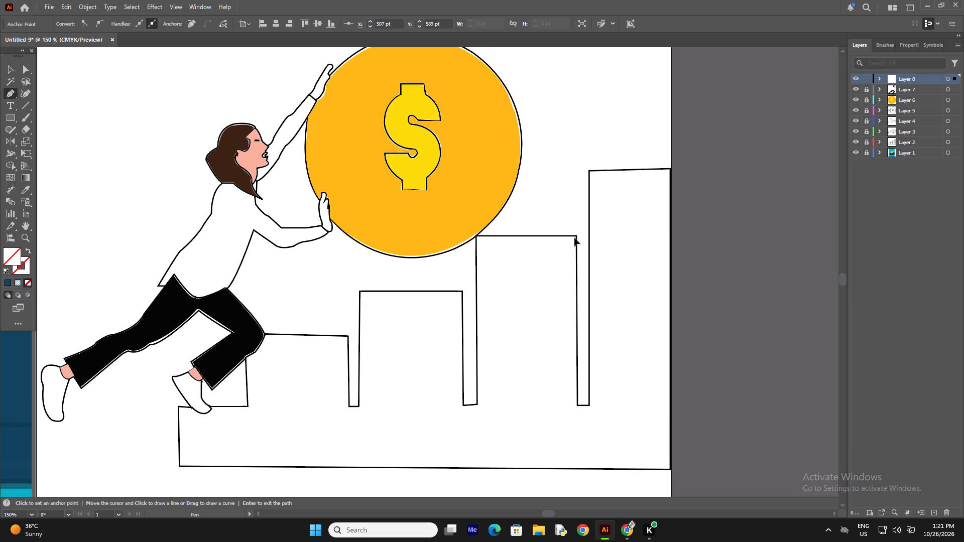
pyautogui.click(477, 237)
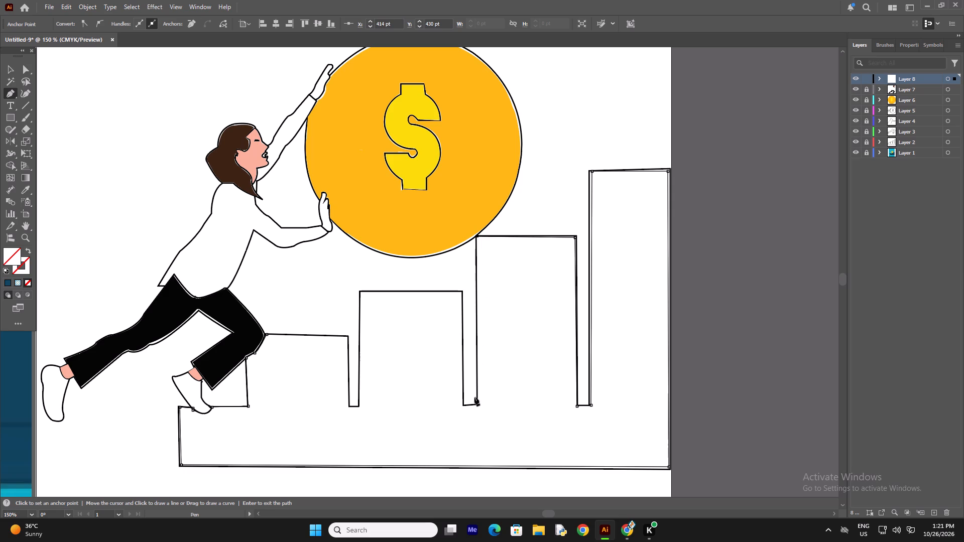
pyautogui.click(478, 404)
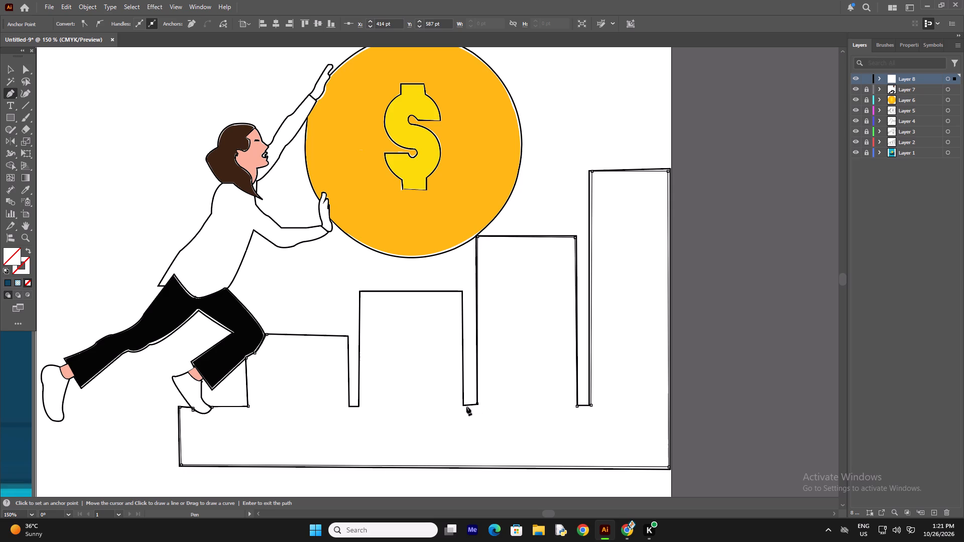
pyautogui.click(462, 405)
pyautogui.scroll(1, 452, 325)
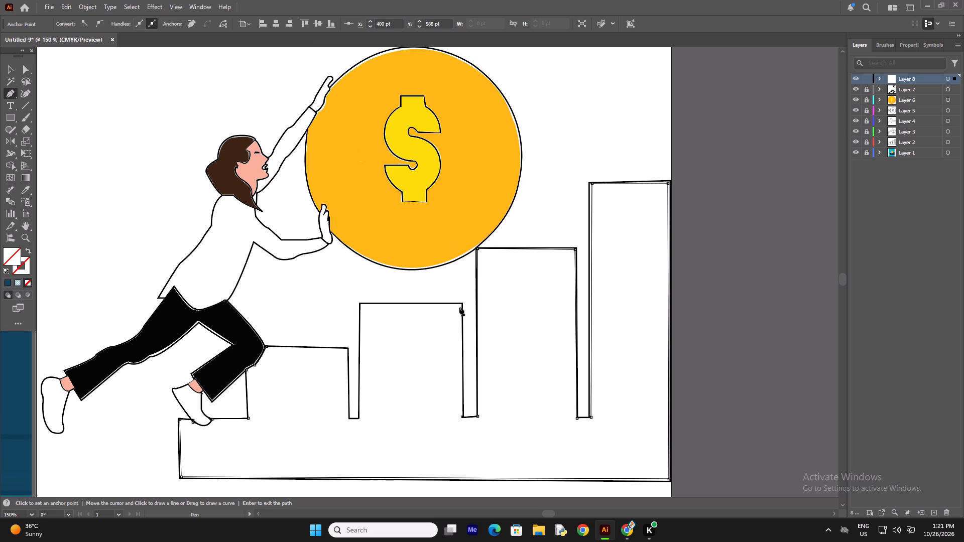
pyautogui.click(460, 305)
pyautogui.click(361, 305)
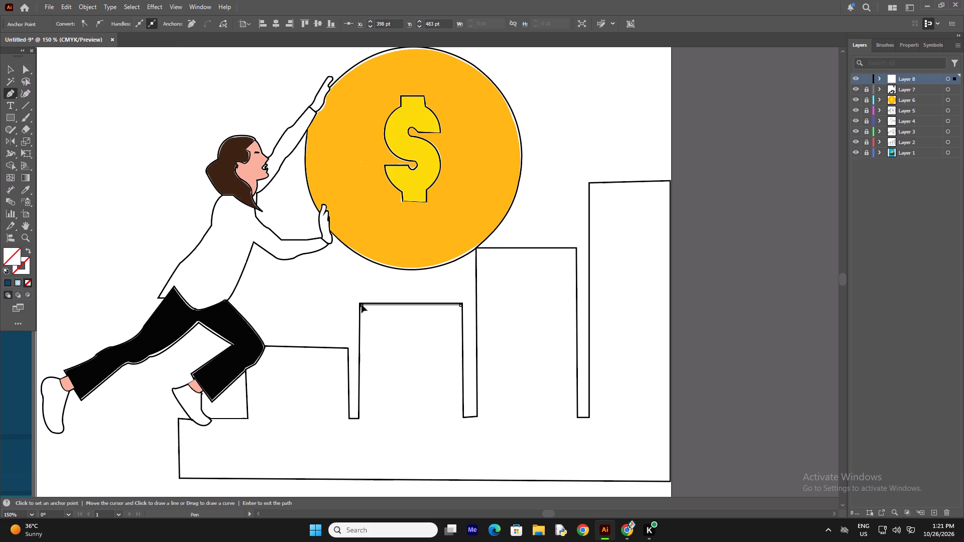
pyautogui.click(360, 419)
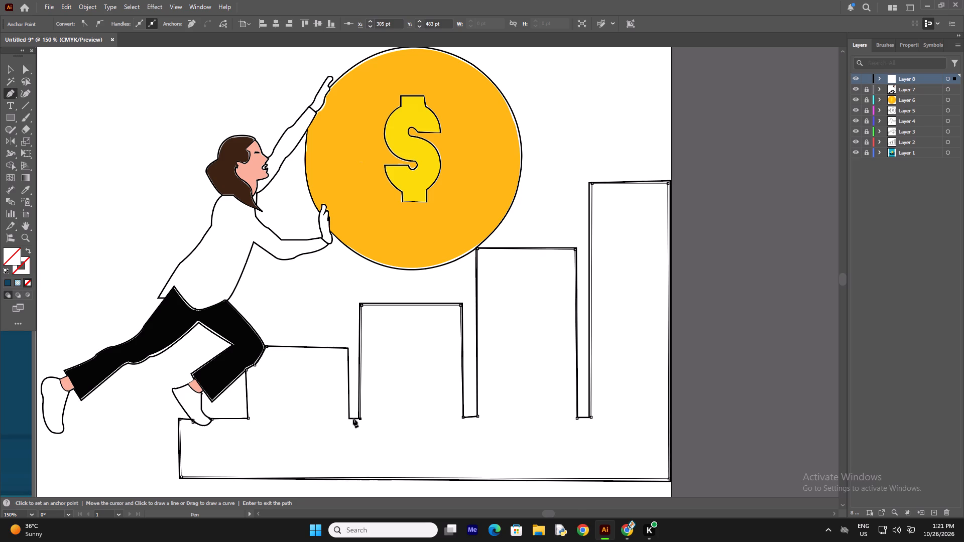
pyautogui.click(347, 418)
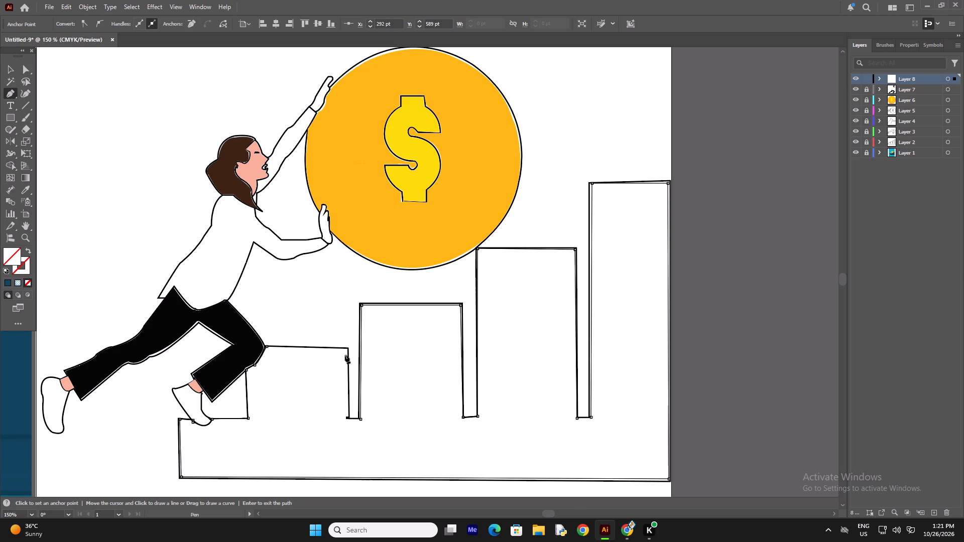
pyautogui.click(347, 349)
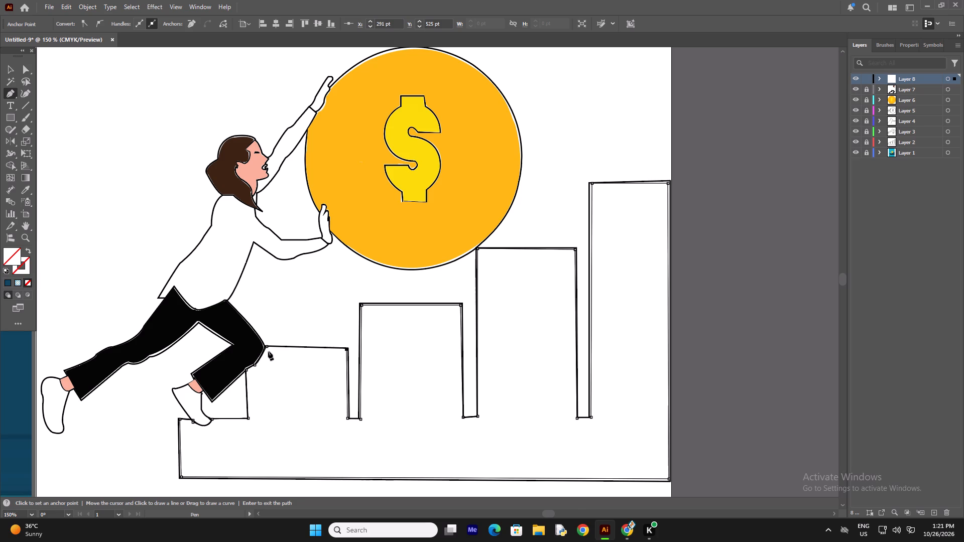
pyautogui.click(267, 345)
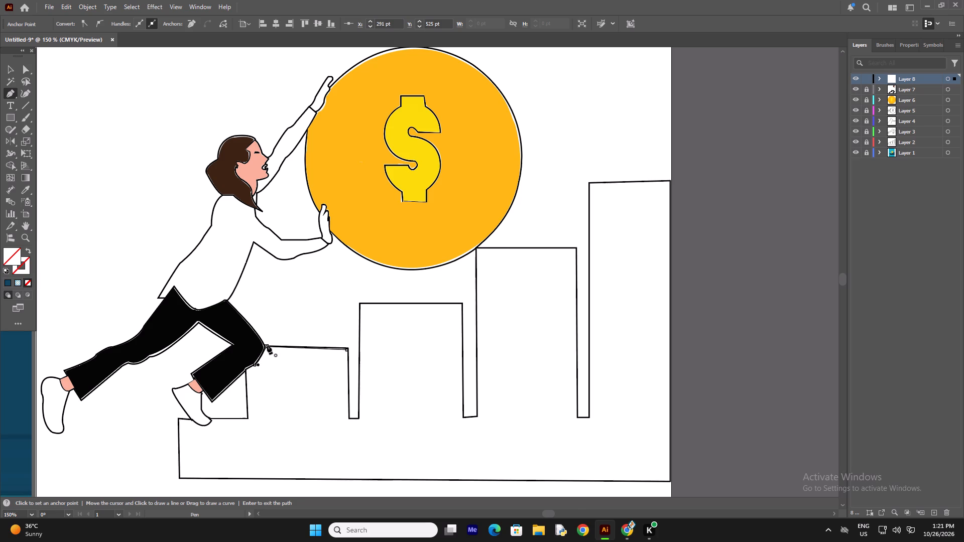
# Fill the closed bar chart shape with the dark blue 11455F.
pyautogui.click(10, 280)
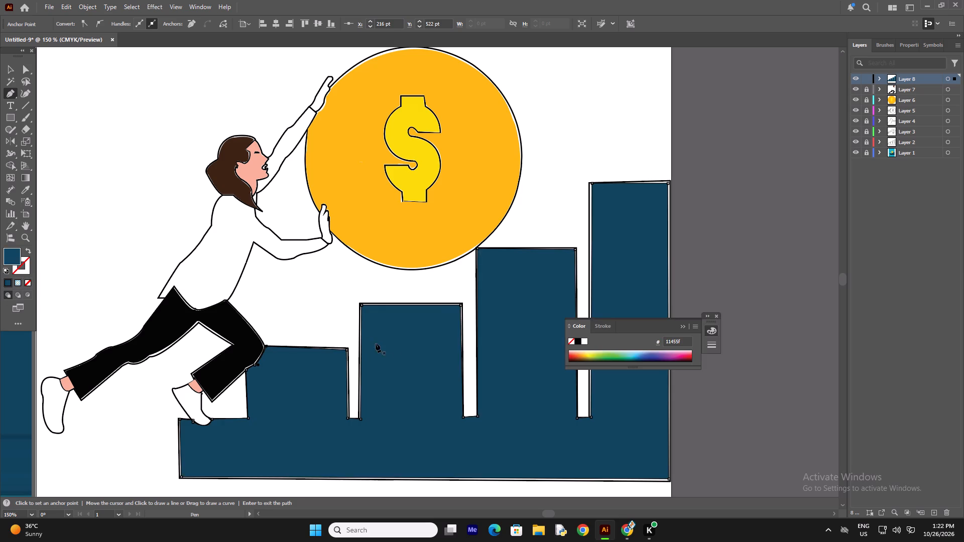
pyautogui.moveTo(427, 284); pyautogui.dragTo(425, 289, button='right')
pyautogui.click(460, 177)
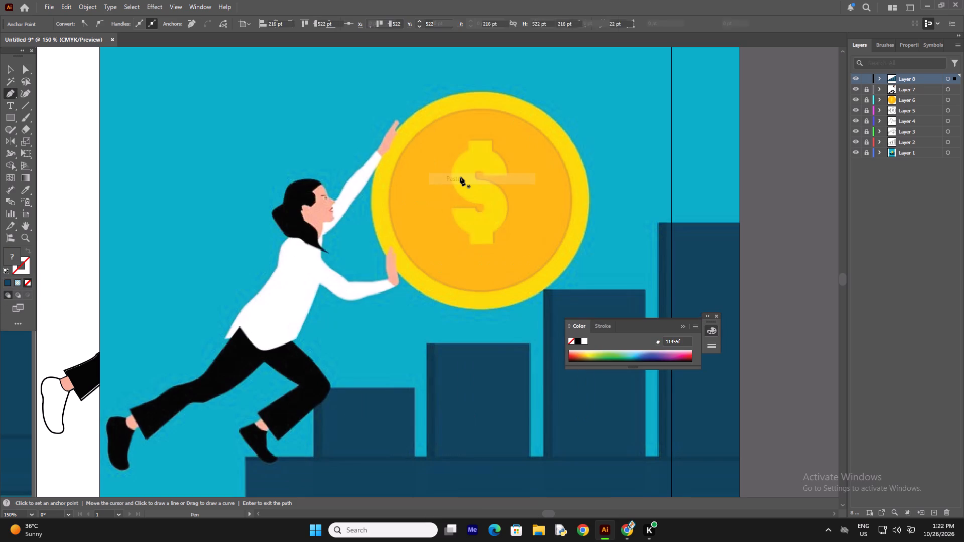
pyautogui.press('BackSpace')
# Close the floating colour controls and lock Layer 8.
pyautogui.hotkey('ctrl', '-')
pyautogui.hotkey('ctrl', '-')
pyautogui.hotkey('ctrl', '-')
pyautogui.hotkey('ctrl', '-')
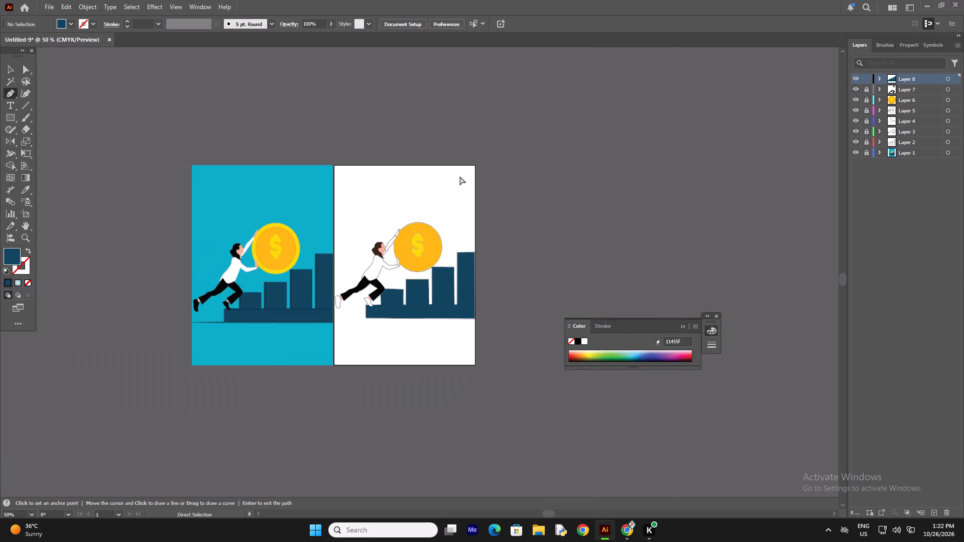
pyautogui.click(715, 316)
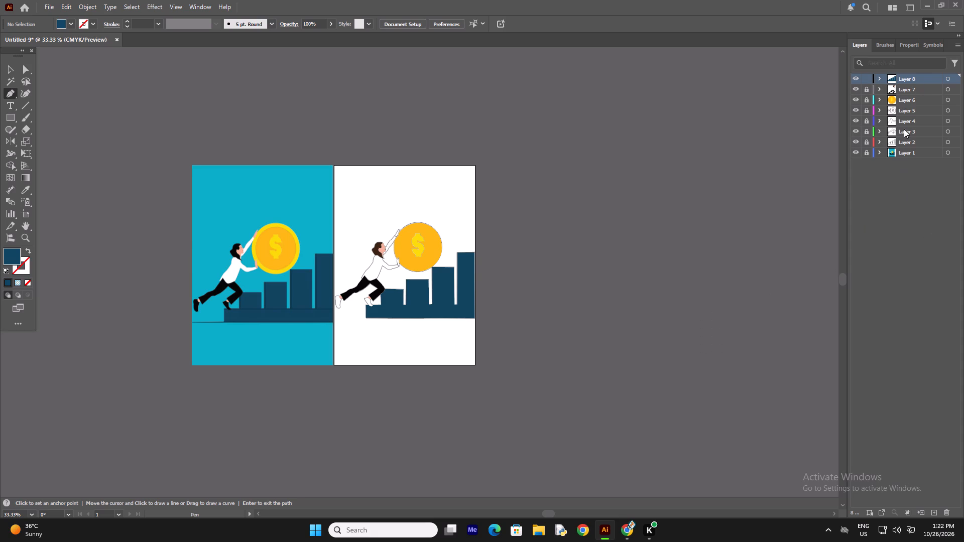
pyautogui.click(867, 80)
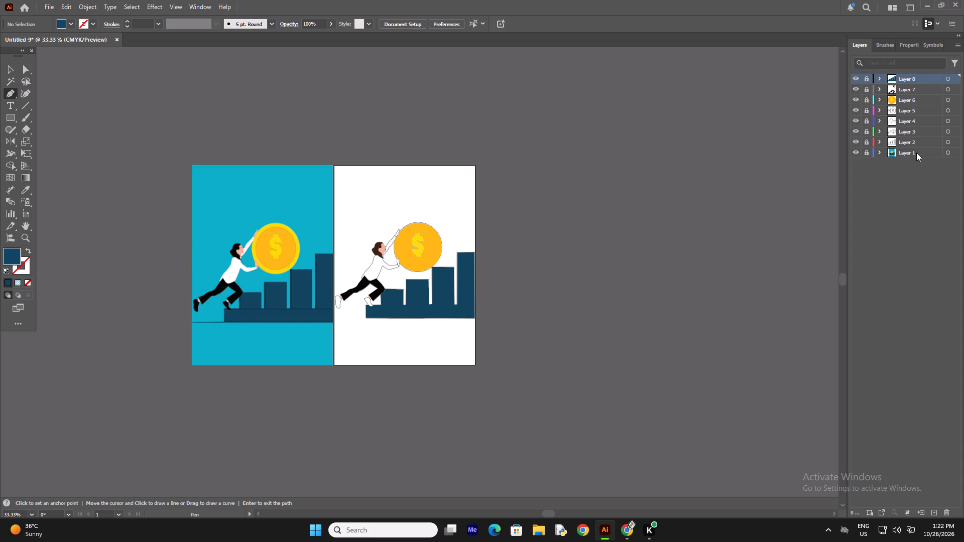
# Delete Layer 1 with the reference image.
pyautogui.click(916, 153)
pyautogui.click(947, 514)
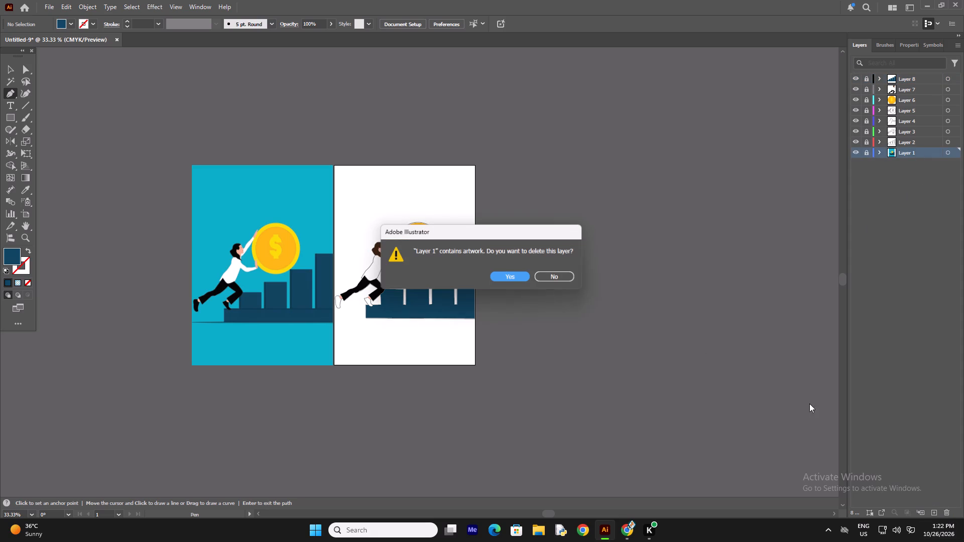
pyautogui.click(517, 281)
pyautogui.click(857, 278)
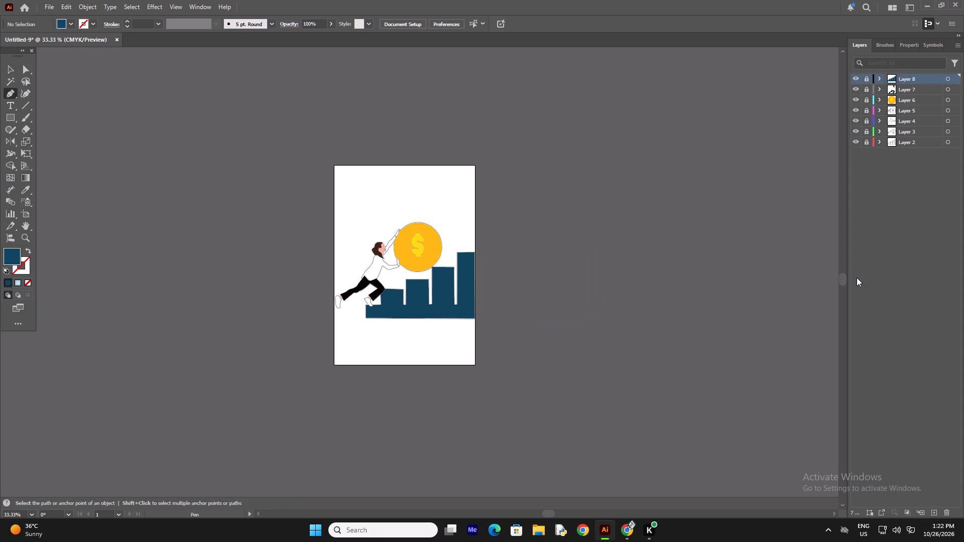
# Rename Layer 2 as Layer 1.
pyautogui.click(914, 143)
pyautogui.click(913, 143)
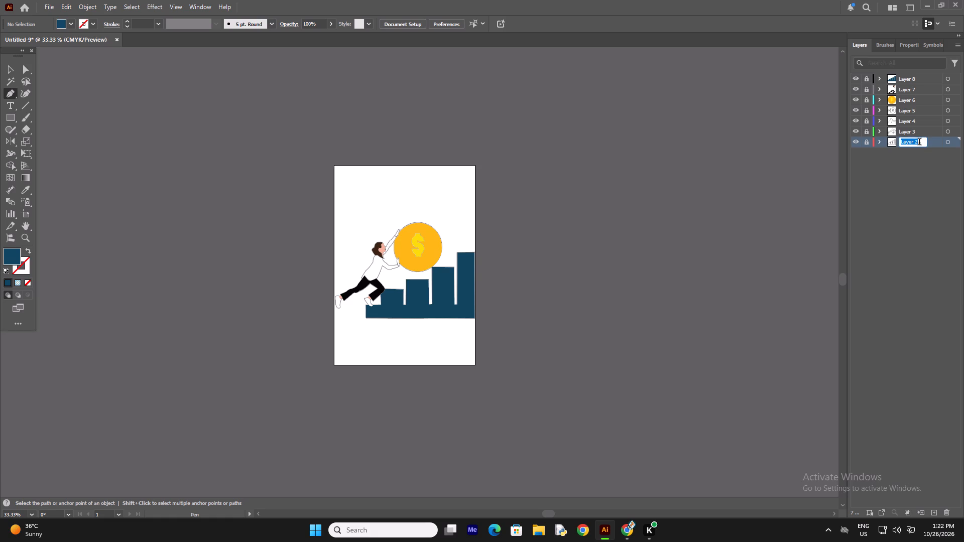
pyautogui.click(919, 143)
pyautogui.press('BackSpace')
pyautogui.press('1')
# Rename Layer 3 as Layer 2.
pyautogui.doubleClick(912, 133)
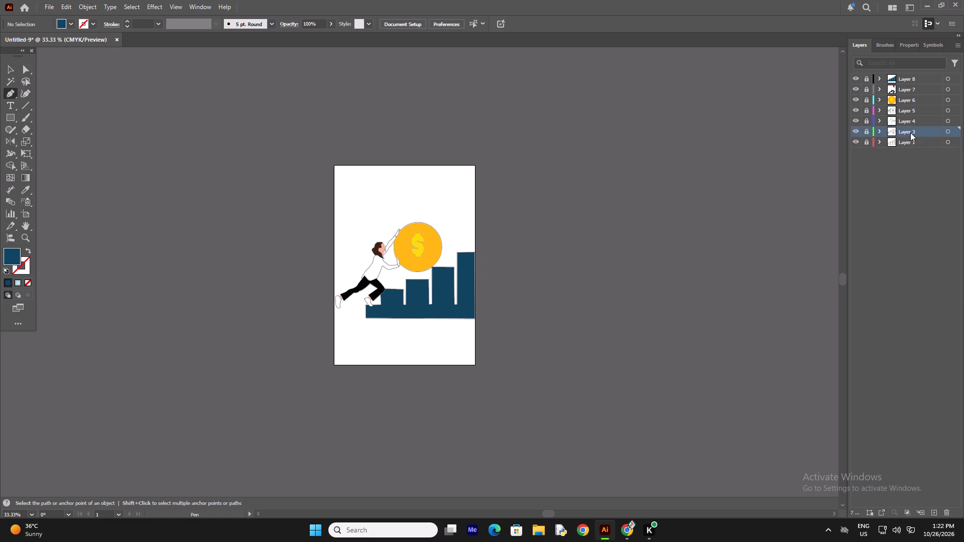
pyautogui.doubleClick(901, 132)
pyautogui.click(919, 128)
pyautogui.press('BackSpace')
pyautogui.press('2')
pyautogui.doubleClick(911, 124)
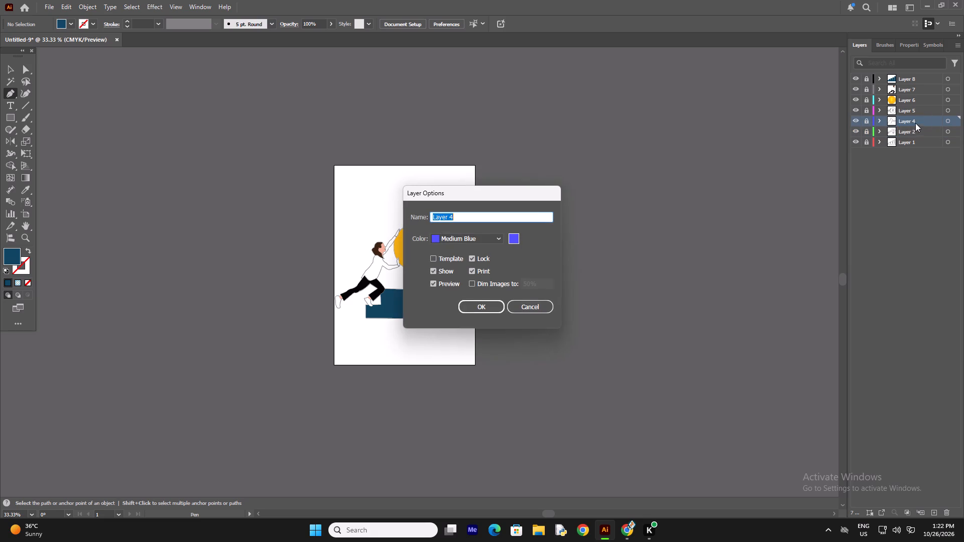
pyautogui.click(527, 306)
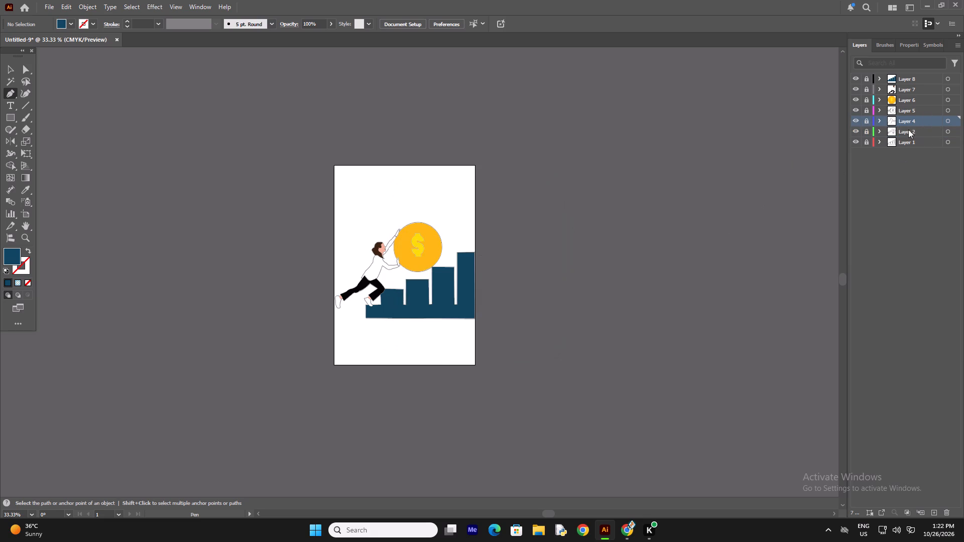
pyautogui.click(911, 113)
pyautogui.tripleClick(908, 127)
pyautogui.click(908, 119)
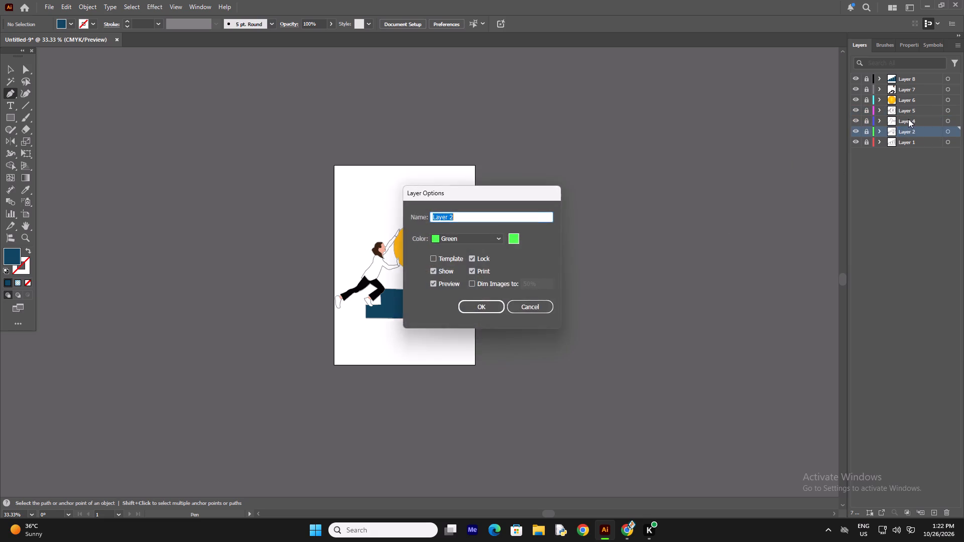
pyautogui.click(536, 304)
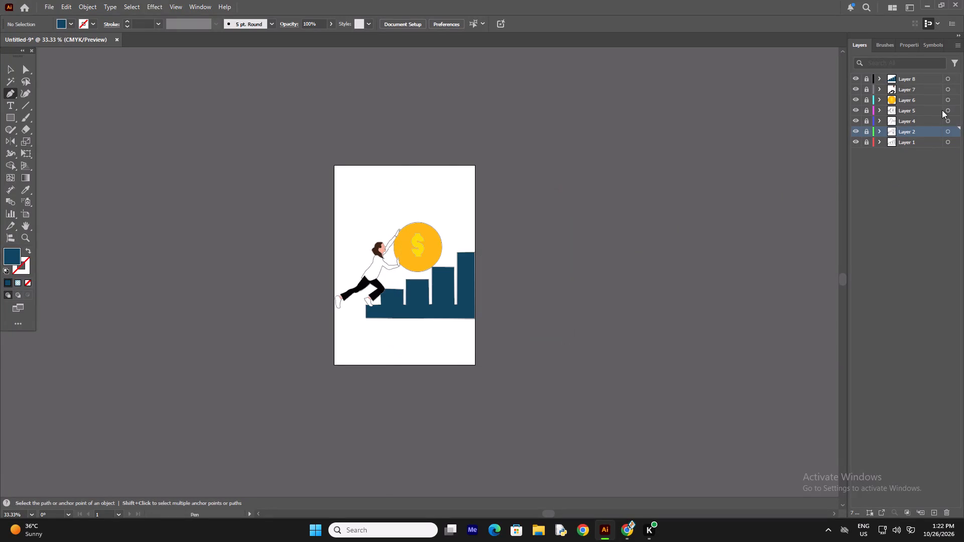
# Rename Layer 4 as Layer 3.
pyautogui.doubleClick(911, 119)
pyautogui.click(921, 121)
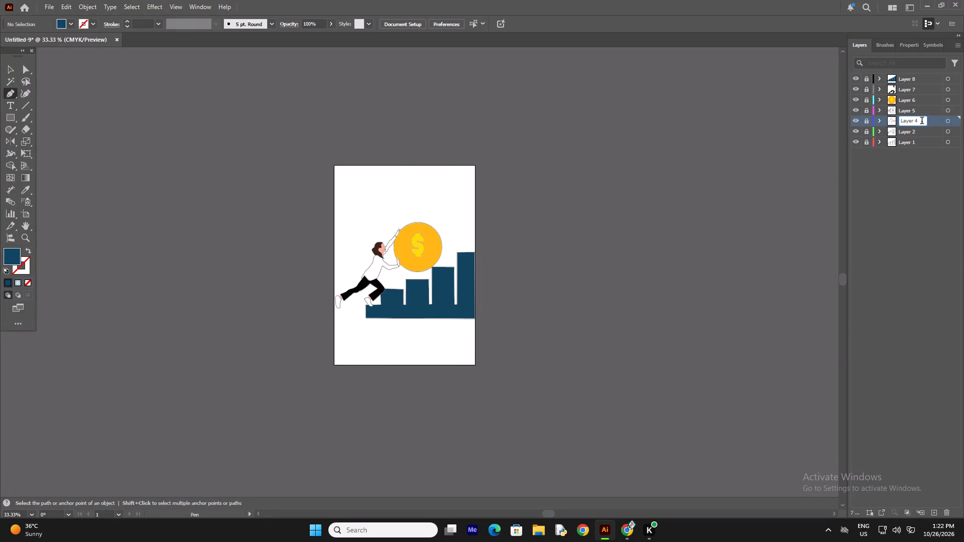
pyautogui.press('BackSpace')
pyautogui.press('3')
# Rename Layer 5 as Layer 4.
pyautogui.doubleClick(908, 109)
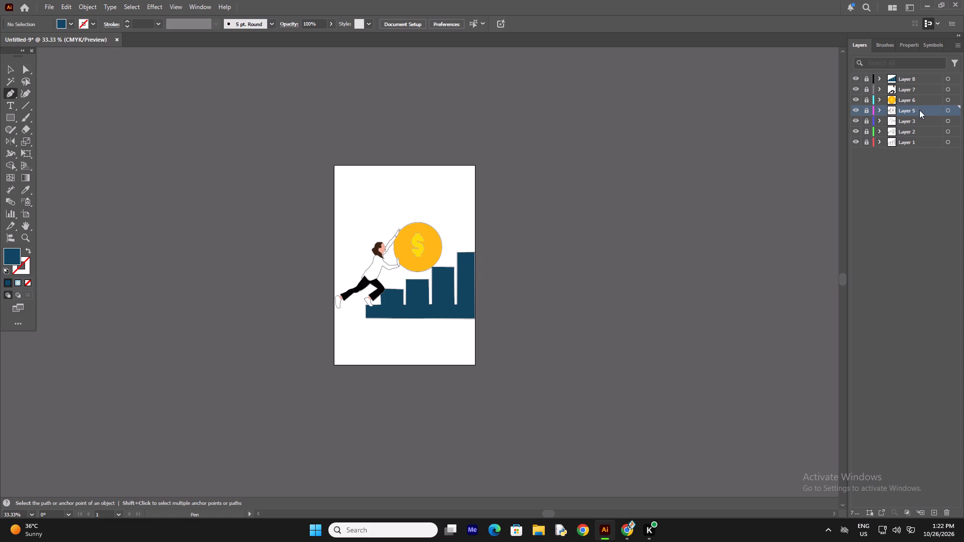
pyautogui.doubleClick(912, 111)
pyautogui.click(919, 111)
pyautogui.press('BackSpace')
pyautogui.press('4')
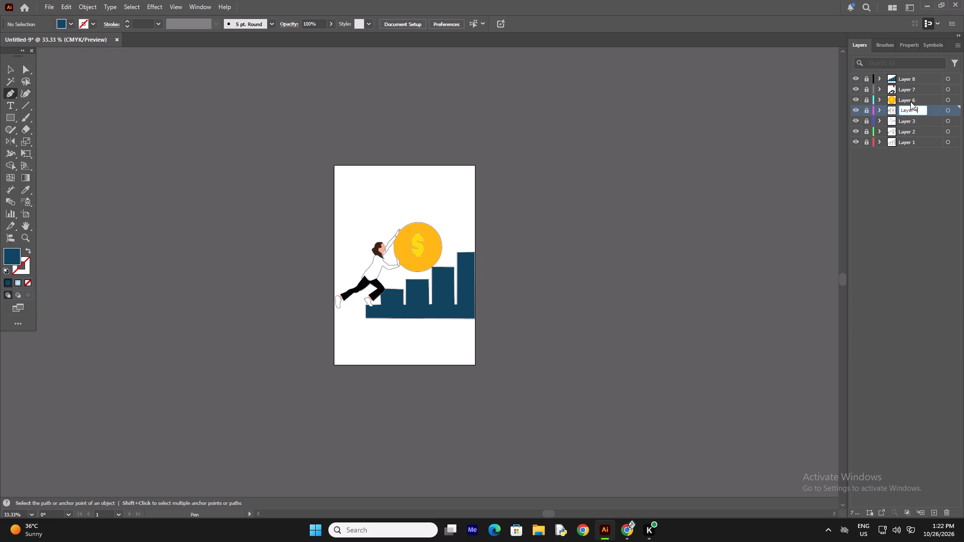
# Rename Layer 6, which holds the gold coin, as Layer 5.
pyautogui.doubleClick(911, 101)
pyautogui.click(921, 99)
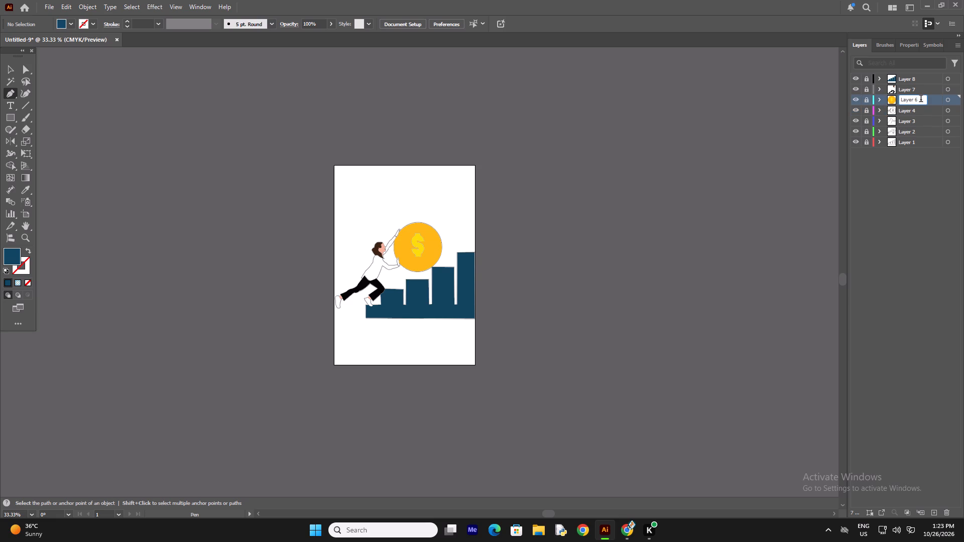
pyautogui.press('BackSpace')
pyautogui.press('5')
# Rename Layer 7, the one directly above the coin layer, as Layer 6.
pyautogui.doubleClick(906, 85)
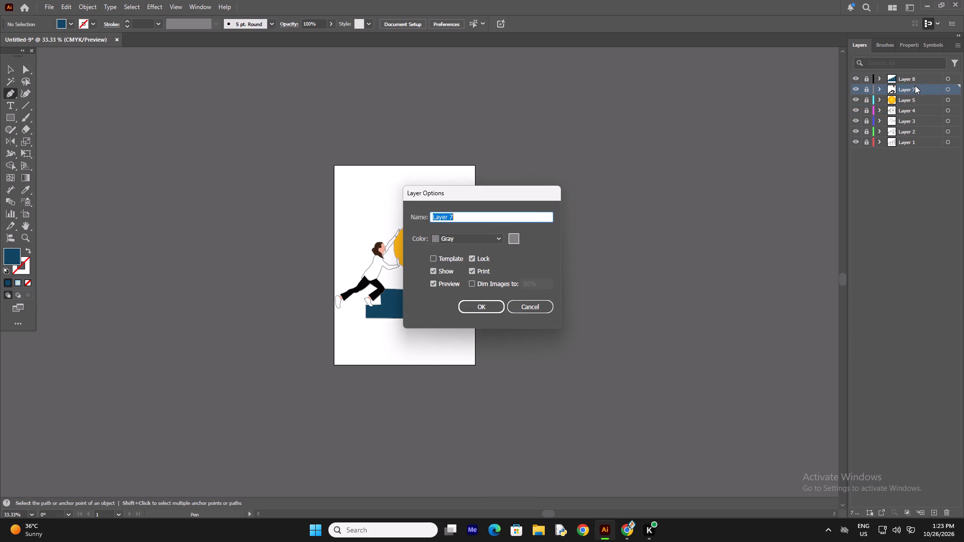
pyautogui.click(551, 307)
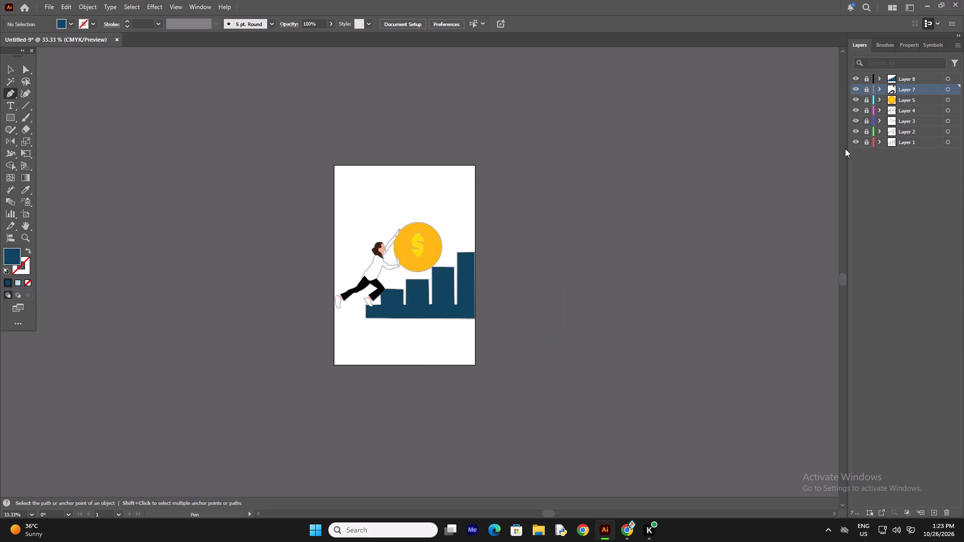
pyautogui.doubleClick(904, 89)
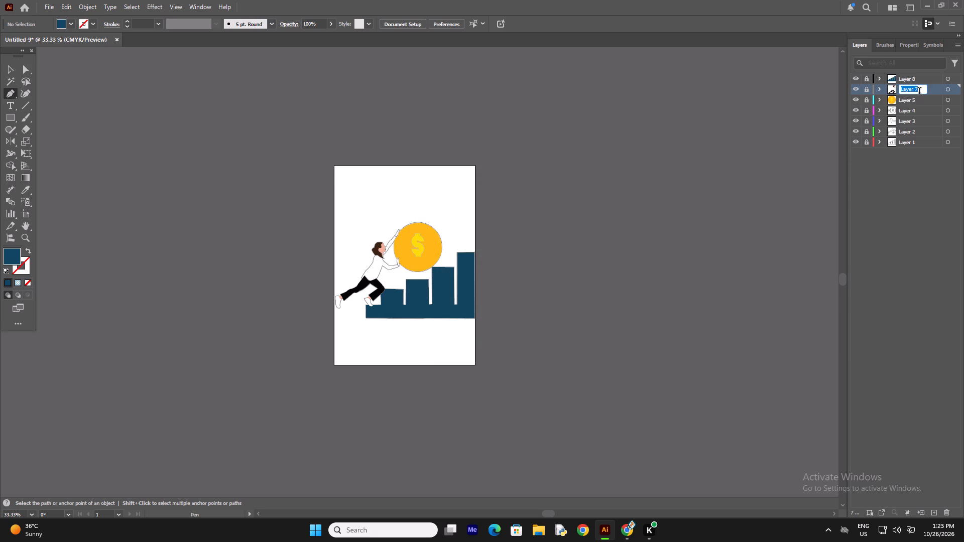
pyautogui.click(923, 91)
pyautogui.press('BackSpace')
pyautogui.press('6')
# Rename the topmost layer, Layer 8 with the blue bar chart, as Layer 7 and leave no layer highlighted.
pyautogui.doubleClick(910, 79)
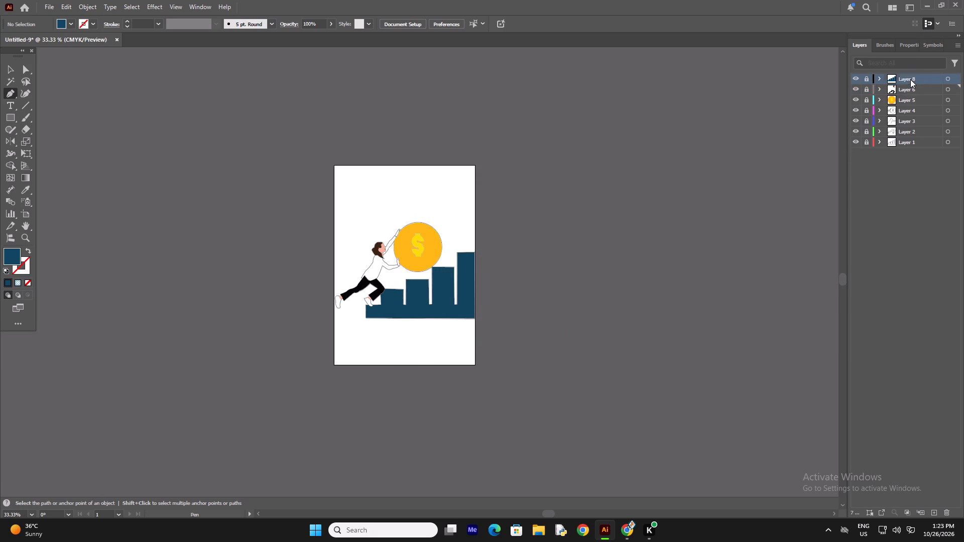
pyautogui.click(920, 79)
pyautogui.press('BackSpace')
pyautogui.press('7')
pyautogui.click(963, 255)
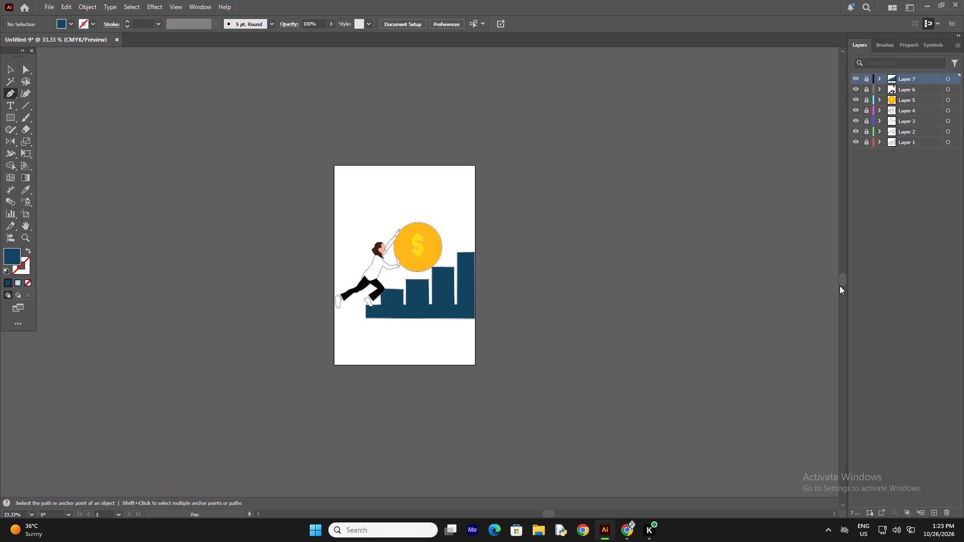
pyautogui.click(876, 300)
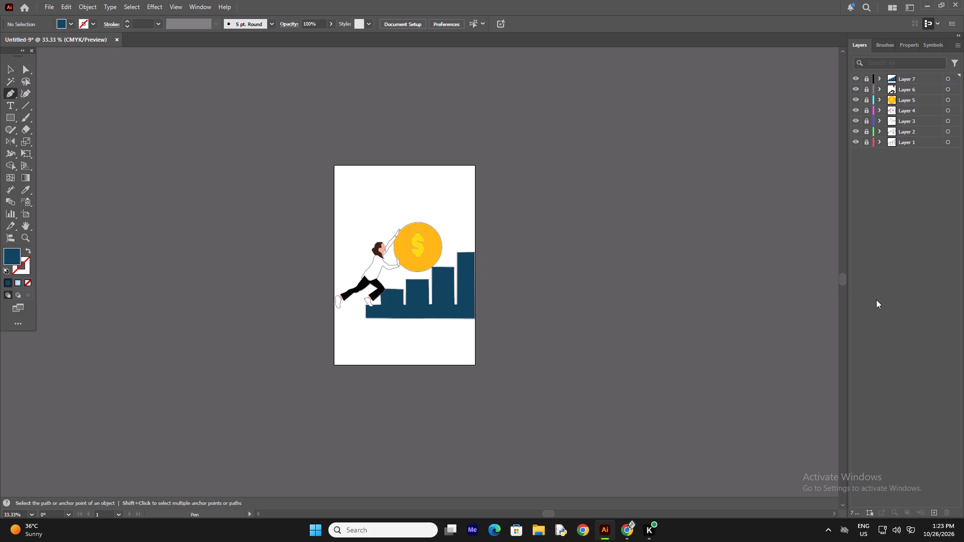
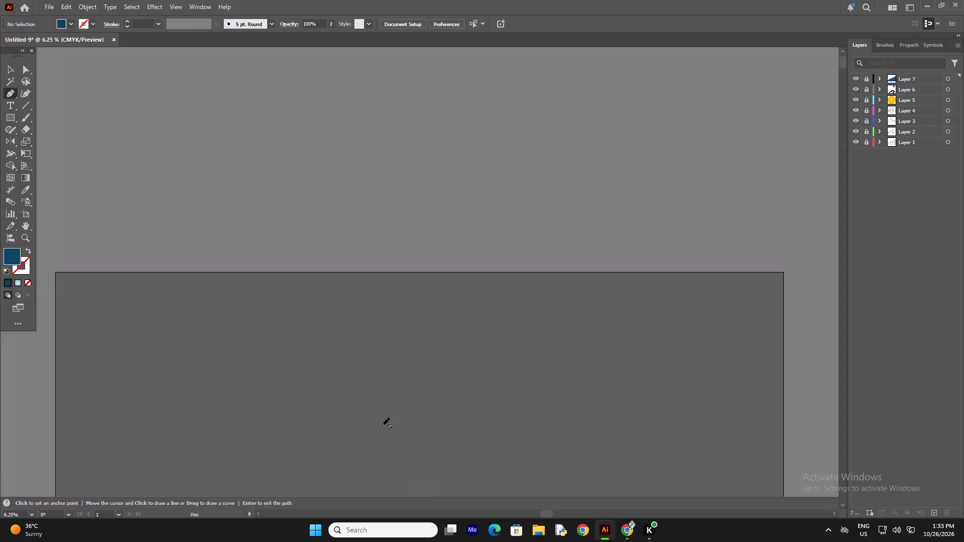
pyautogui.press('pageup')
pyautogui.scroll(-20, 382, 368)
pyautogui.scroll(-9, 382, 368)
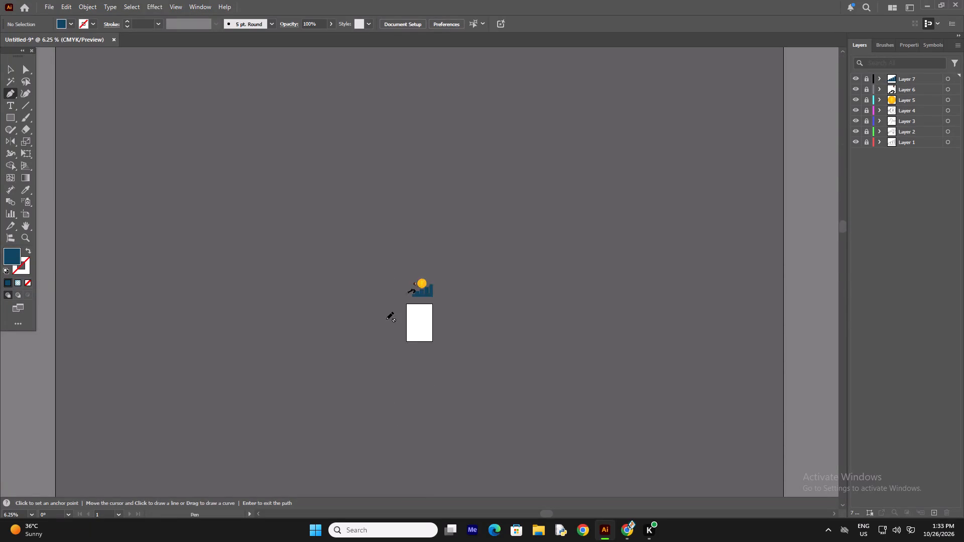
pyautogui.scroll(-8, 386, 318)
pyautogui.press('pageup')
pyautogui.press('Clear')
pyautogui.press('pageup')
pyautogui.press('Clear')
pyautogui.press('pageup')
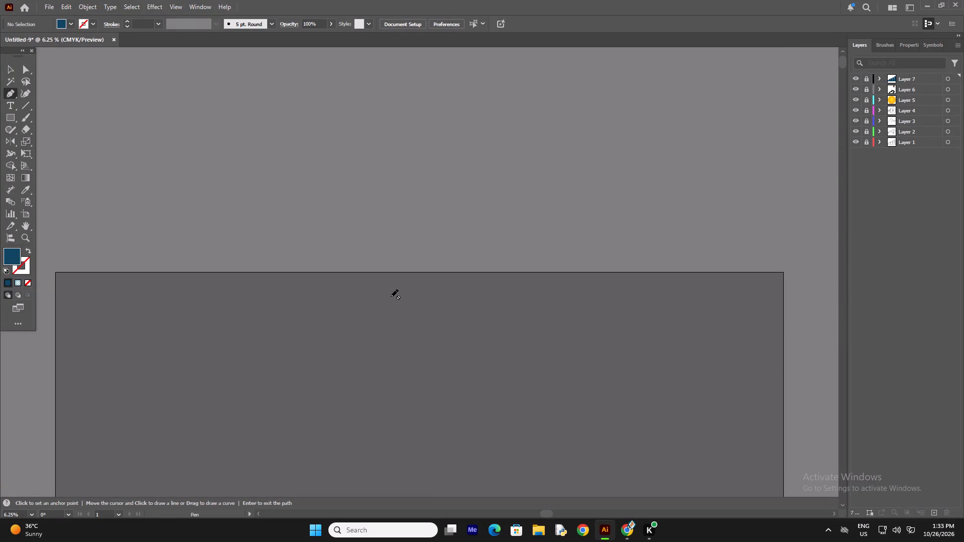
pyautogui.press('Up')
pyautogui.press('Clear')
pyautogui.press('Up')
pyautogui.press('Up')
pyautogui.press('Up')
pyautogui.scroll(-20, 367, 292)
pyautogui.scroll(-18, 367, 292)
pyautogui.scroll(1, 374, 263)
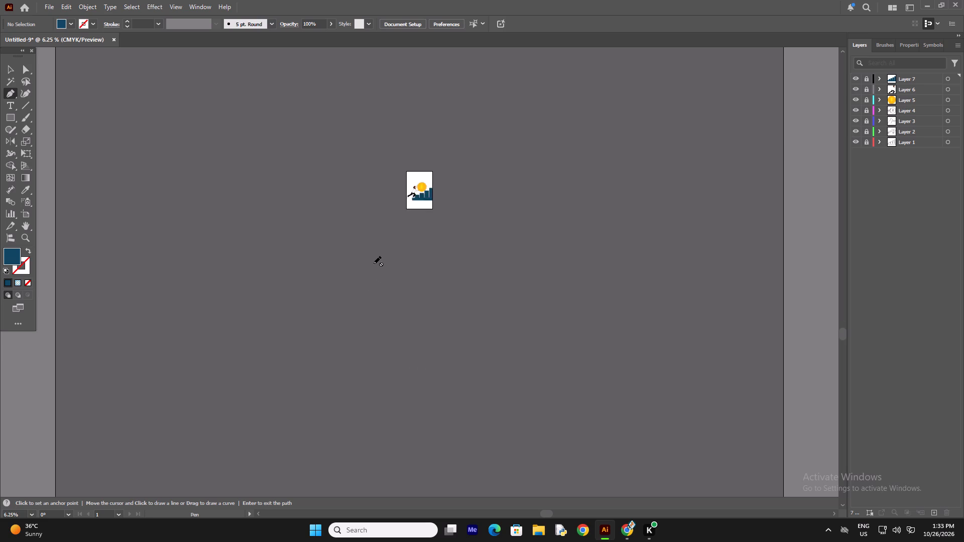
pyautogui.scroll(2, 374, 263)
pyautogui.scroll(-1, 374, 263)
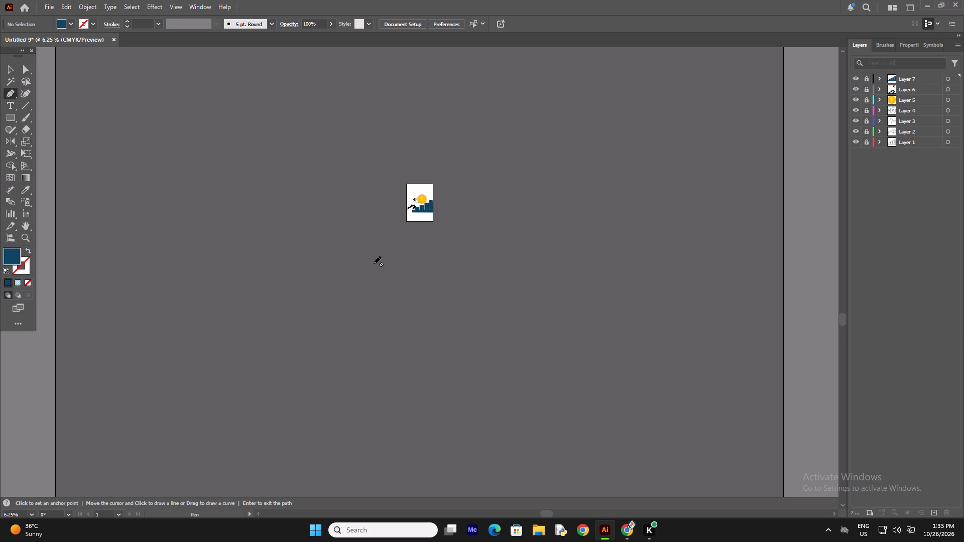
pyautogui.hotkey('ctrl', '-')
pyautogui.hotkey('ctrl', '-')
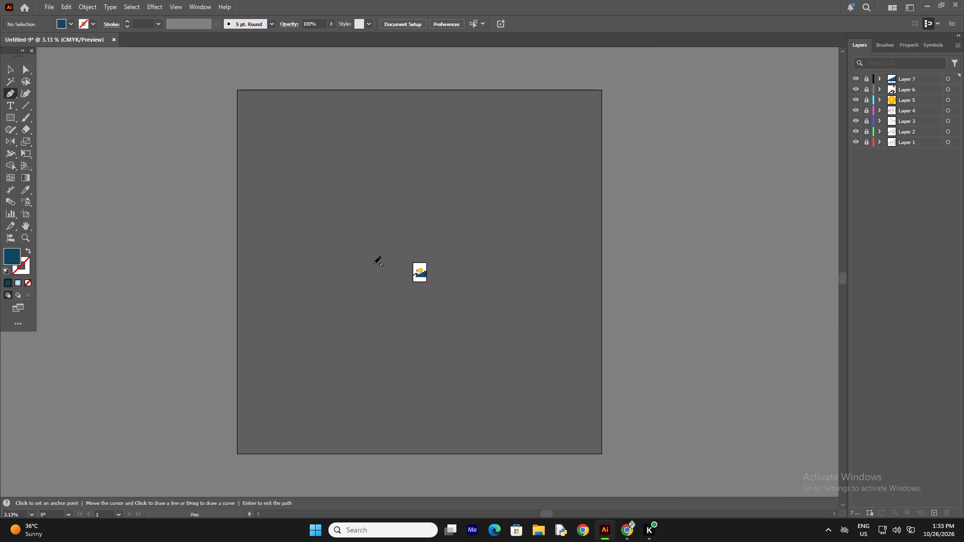
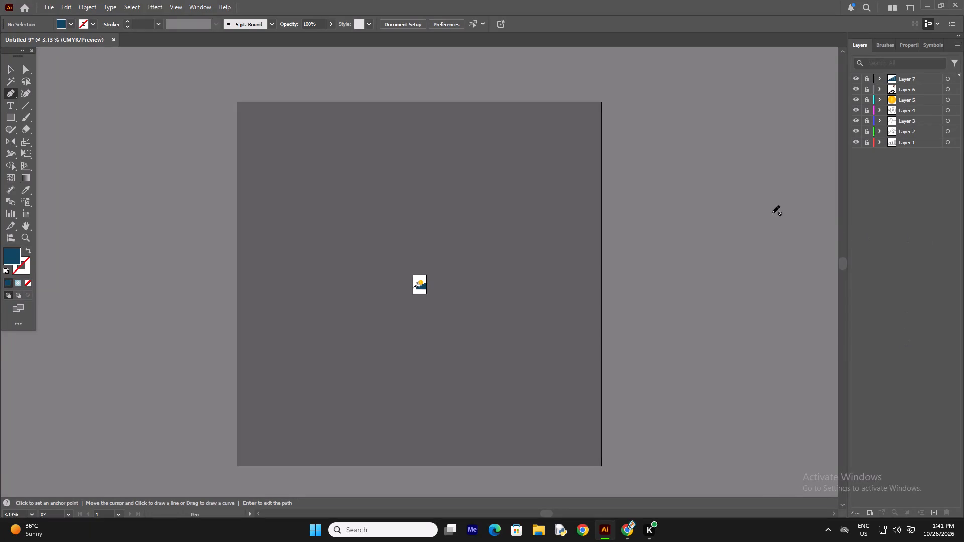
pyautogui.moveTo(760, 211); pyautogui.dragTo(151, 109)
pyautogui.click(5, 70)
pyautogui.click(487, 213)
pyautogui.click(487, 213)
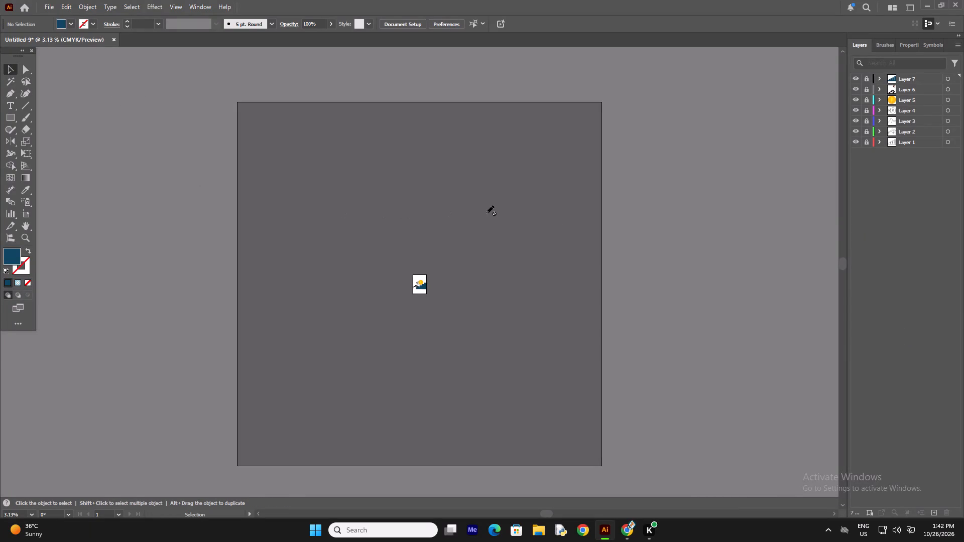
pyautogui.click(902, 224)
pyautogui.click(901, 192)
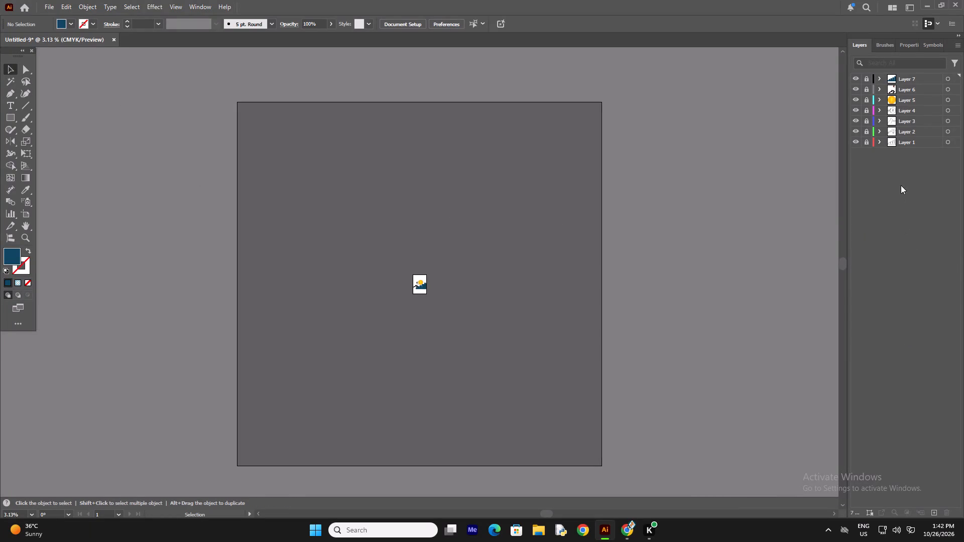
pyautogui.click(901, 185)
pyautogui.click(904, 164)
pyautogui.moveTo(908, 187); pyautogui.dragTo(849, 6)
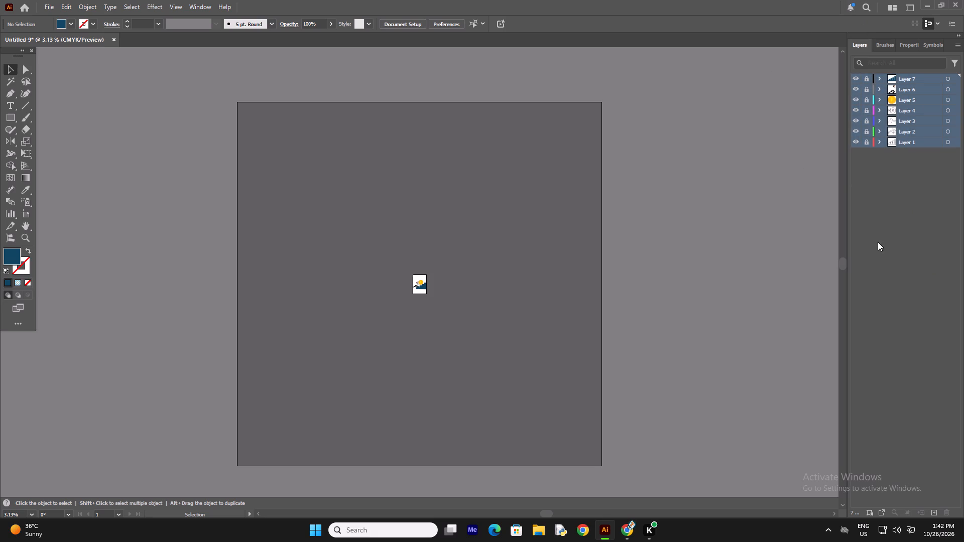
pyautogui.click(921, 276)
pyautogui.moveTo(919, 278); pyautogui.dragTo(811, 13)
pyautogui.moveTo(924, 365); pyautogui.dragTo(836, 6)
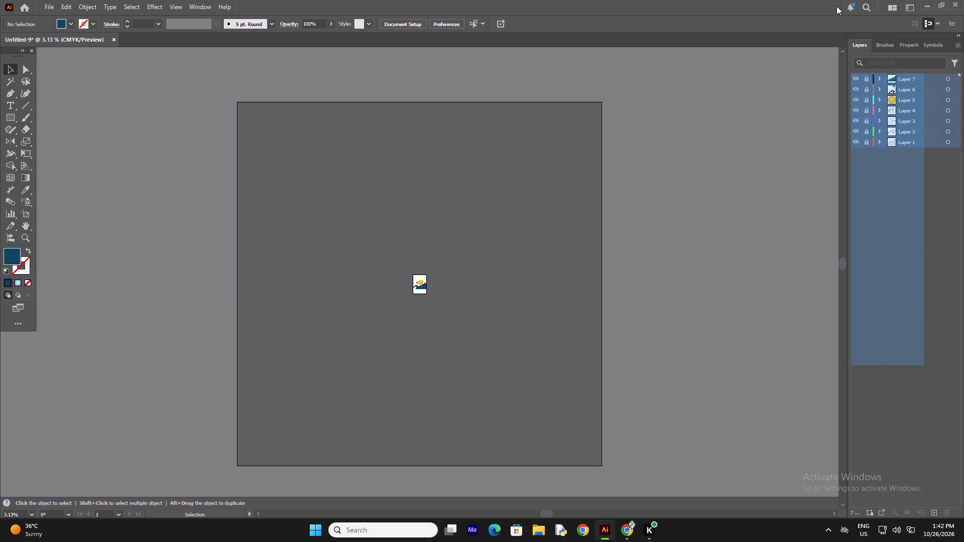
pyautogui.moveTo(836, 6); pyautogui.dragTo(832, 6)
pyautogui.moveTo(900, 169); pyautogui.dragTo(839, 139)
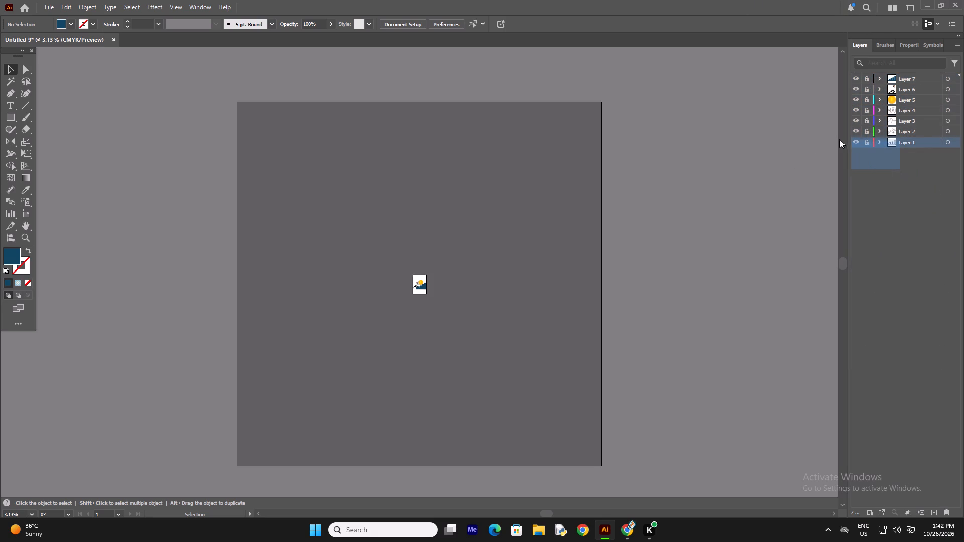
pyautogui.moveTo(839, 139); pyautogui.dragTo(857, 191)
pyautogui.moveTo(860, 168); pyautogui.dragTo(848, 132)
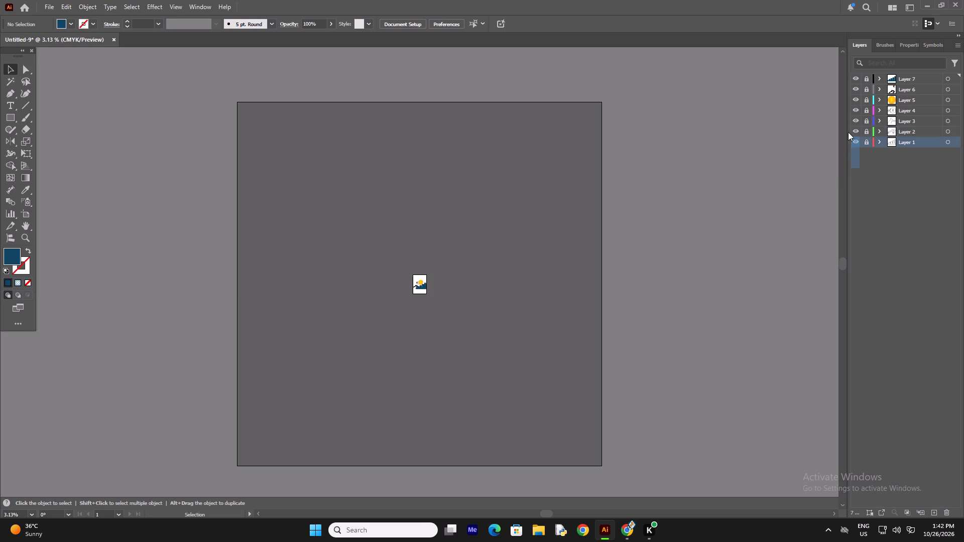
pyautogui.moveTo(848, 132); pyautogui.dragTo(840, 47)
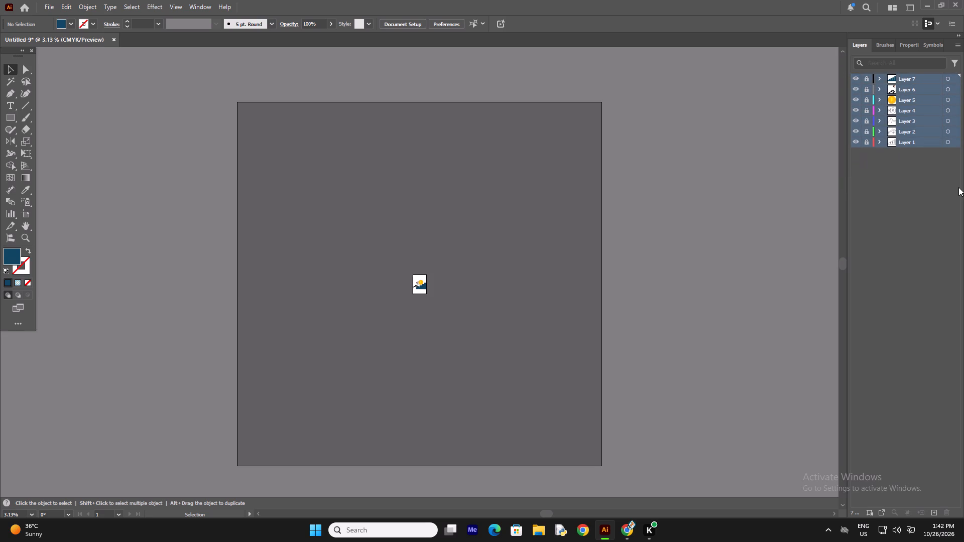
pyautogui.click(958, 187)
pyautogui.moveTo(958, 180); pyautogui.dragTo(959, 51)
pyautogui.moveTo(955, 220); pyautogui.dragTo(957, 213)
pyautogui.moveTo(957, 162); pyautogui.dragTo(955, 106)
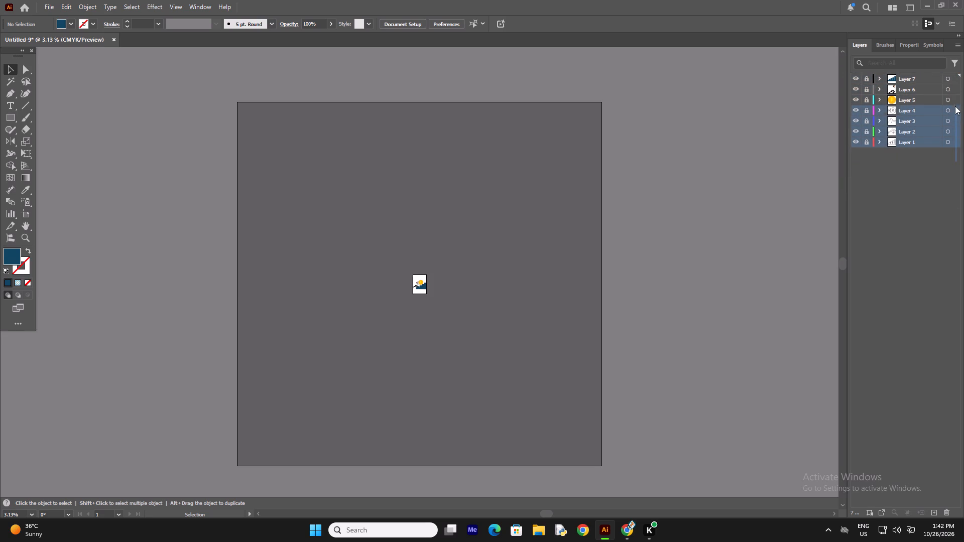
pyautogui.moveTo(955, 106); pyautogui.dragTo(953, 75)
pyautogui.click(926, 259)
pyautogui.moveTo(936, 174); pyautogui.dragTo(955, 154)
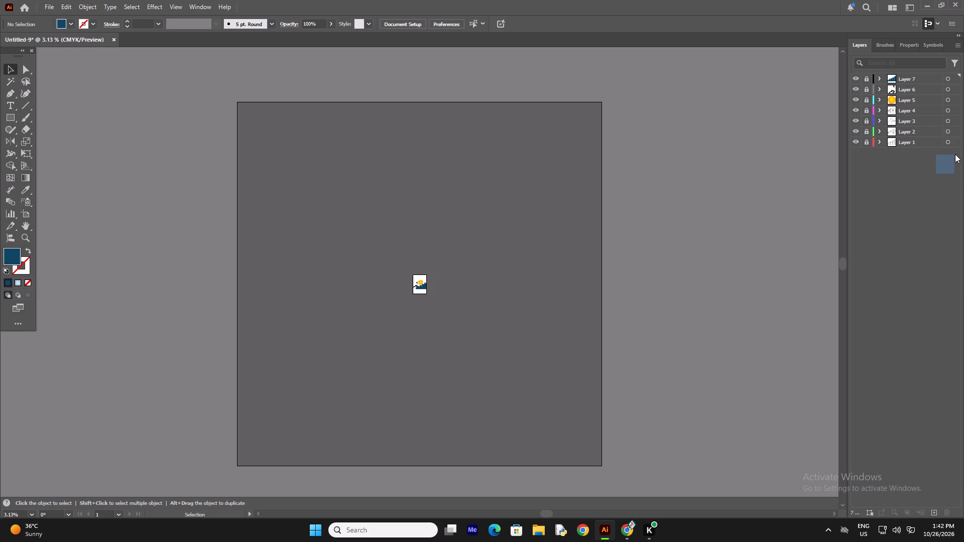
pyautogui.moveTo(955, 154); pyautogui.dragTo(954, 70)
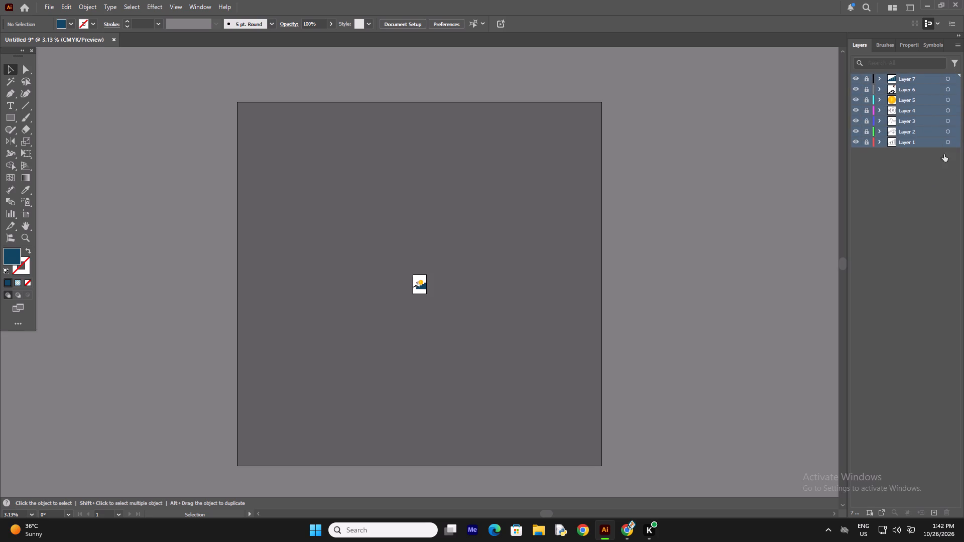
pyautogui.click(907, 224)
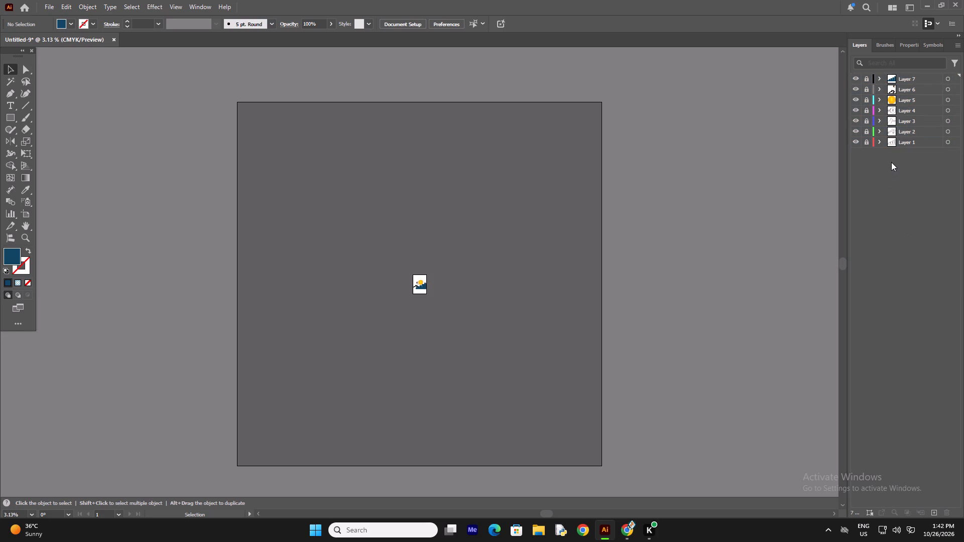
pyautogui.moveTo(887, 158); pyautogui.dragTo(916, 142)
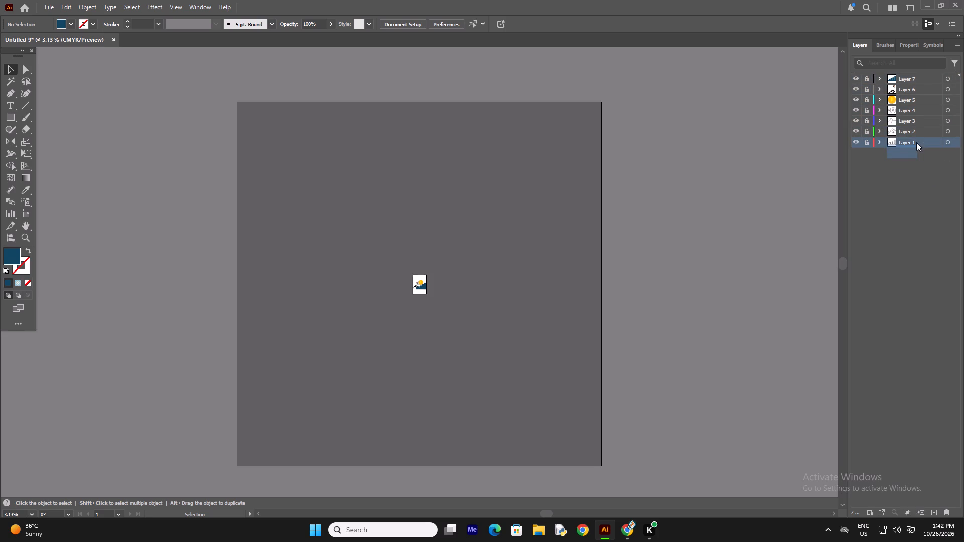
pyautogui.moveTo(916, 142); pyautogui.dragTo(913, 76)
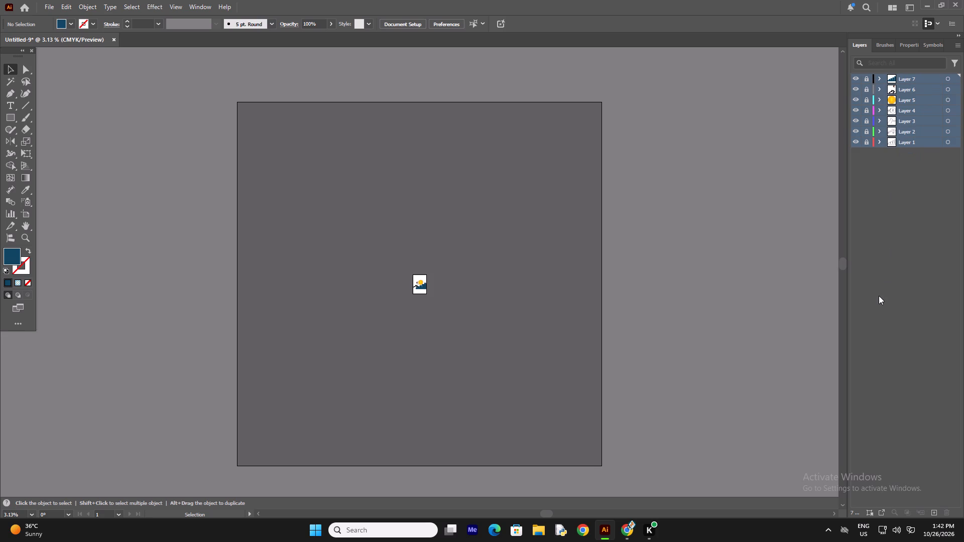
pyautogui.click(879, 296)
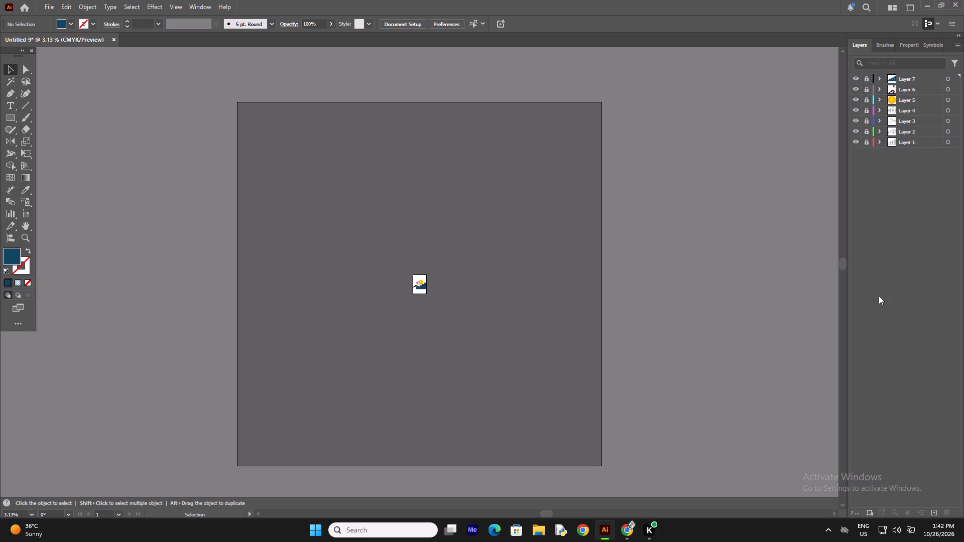
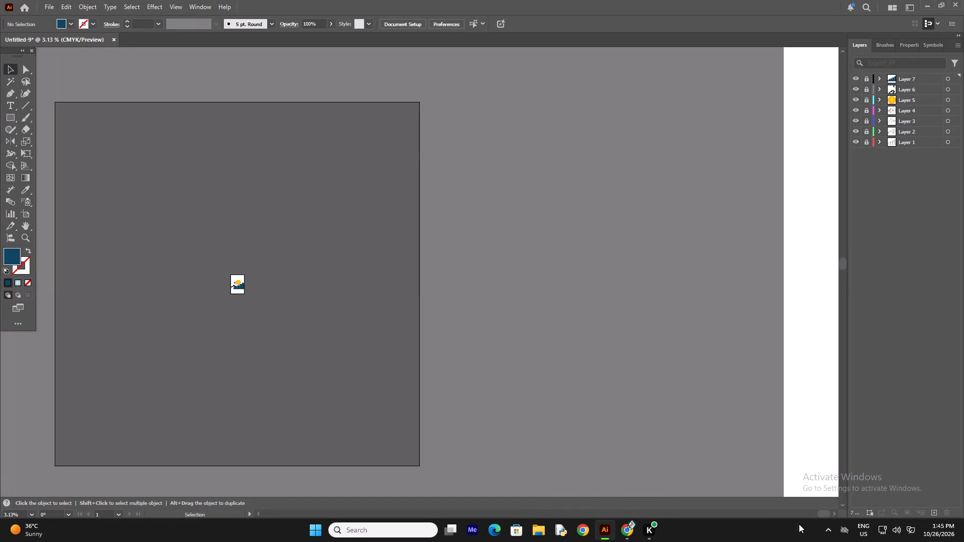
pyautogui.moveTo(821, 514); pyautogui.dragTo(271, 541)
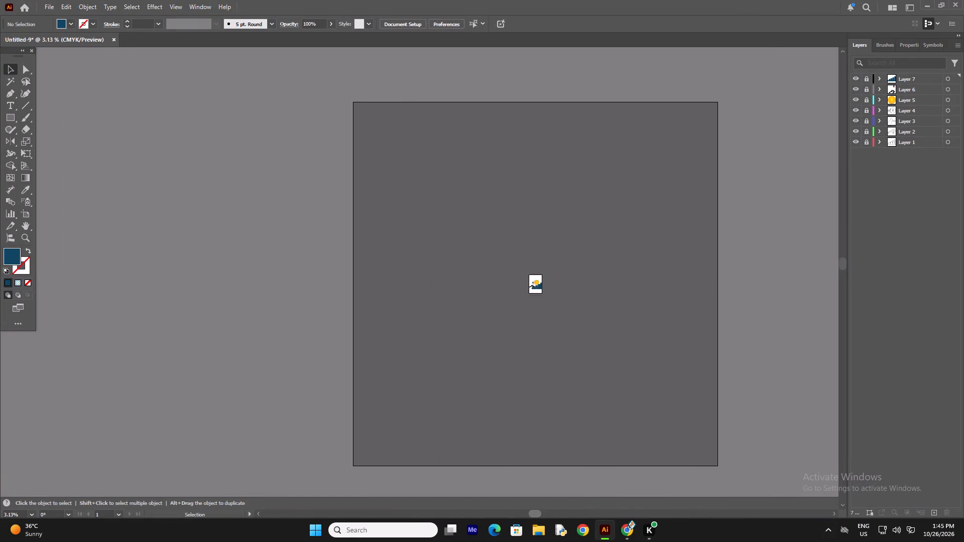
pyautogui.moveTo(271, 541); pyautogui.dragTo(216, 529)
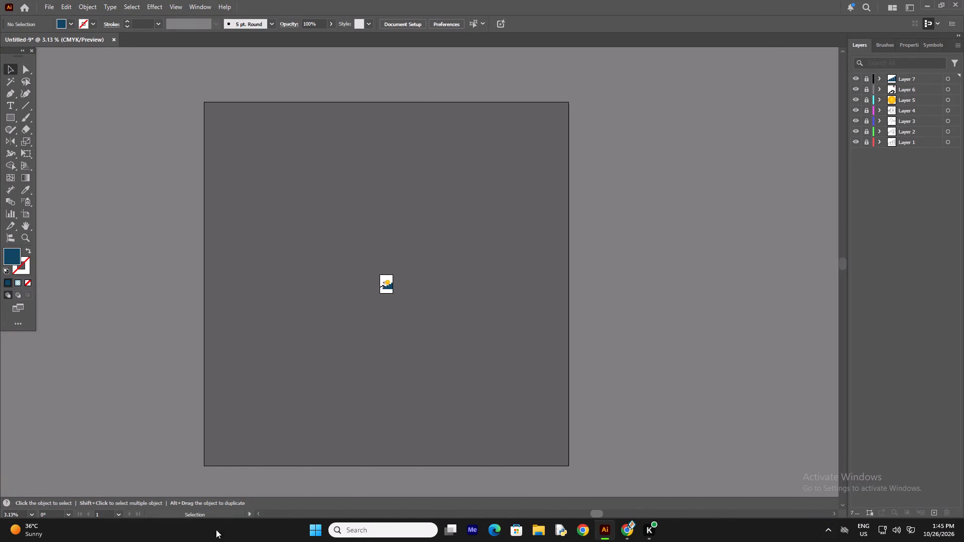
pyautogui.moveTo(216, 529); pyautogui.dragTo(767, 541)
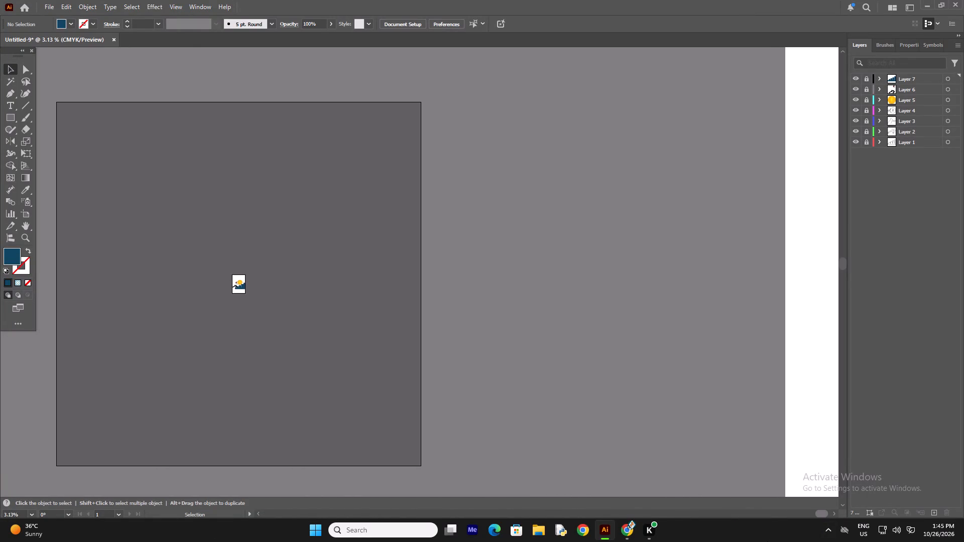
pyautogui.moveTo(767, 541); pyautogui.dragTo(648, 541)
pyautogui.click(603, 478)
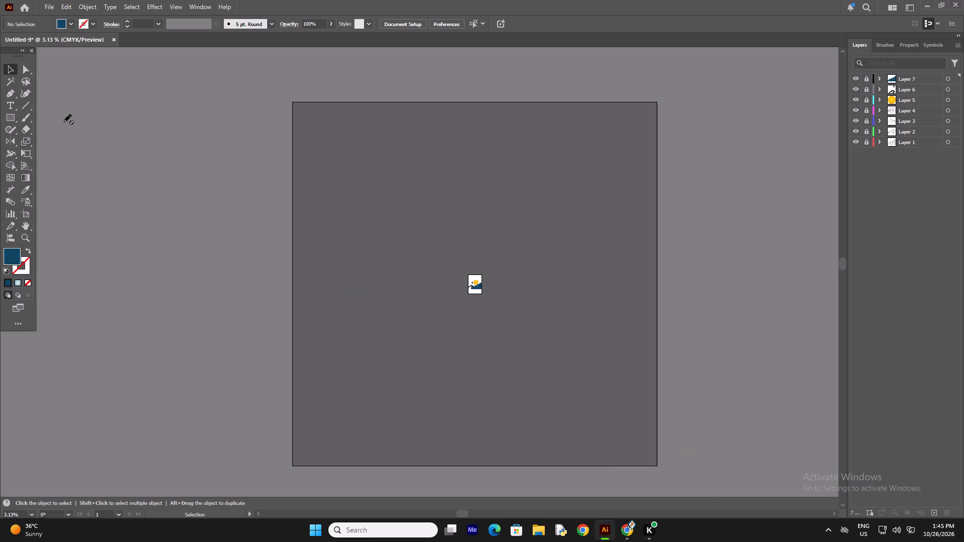
# Set the default fill to None with no object selected.
pyautogui.click(70, 21)
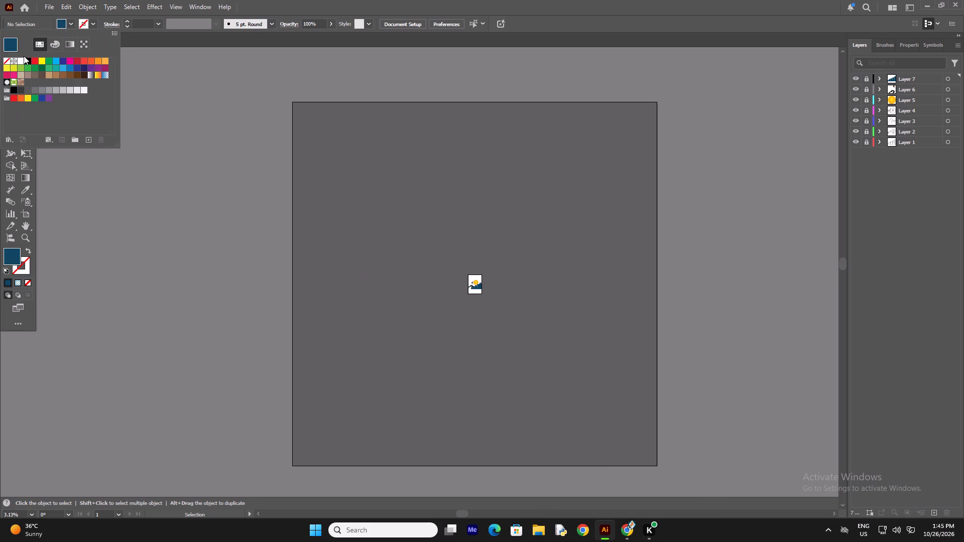
pyautogui.click(20, 58)
pyautogui.click(6, 60)
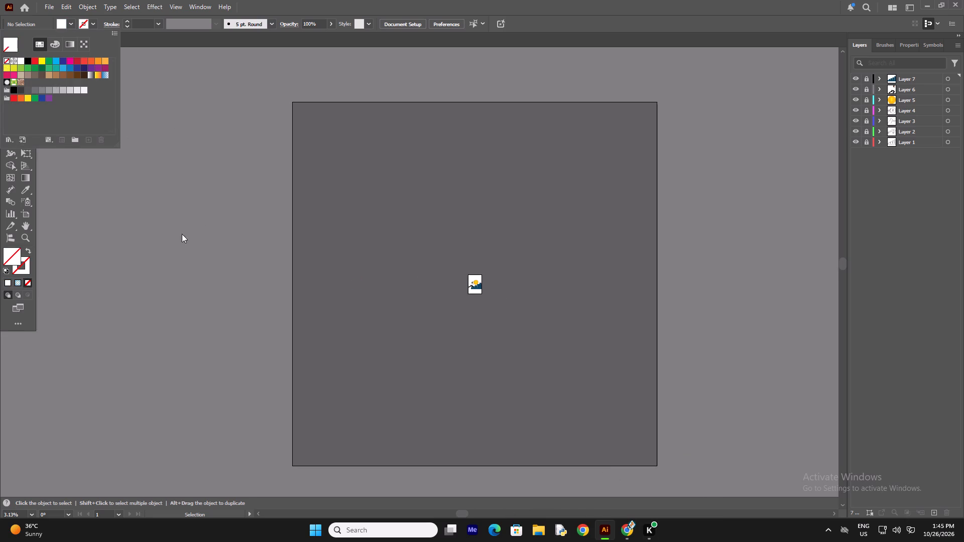
pyautogui.click(194, 250)
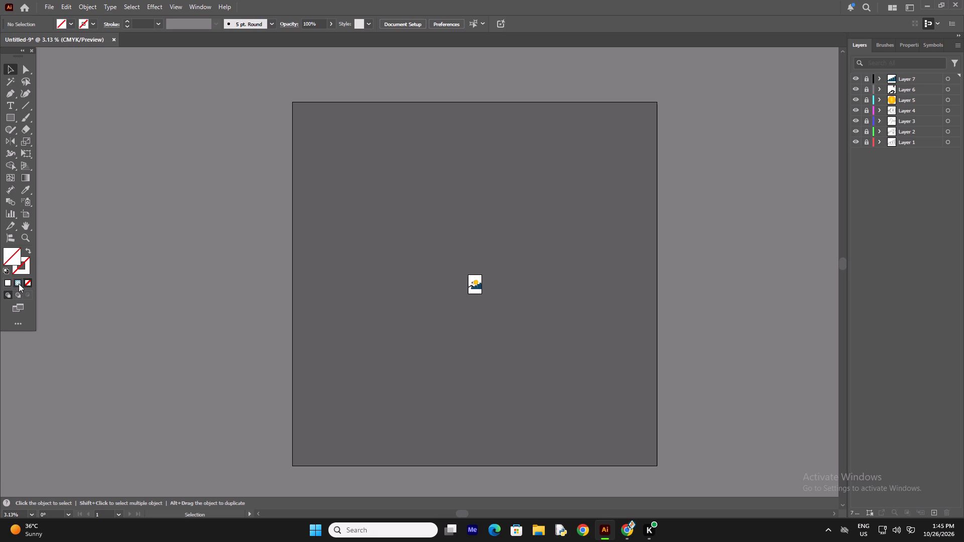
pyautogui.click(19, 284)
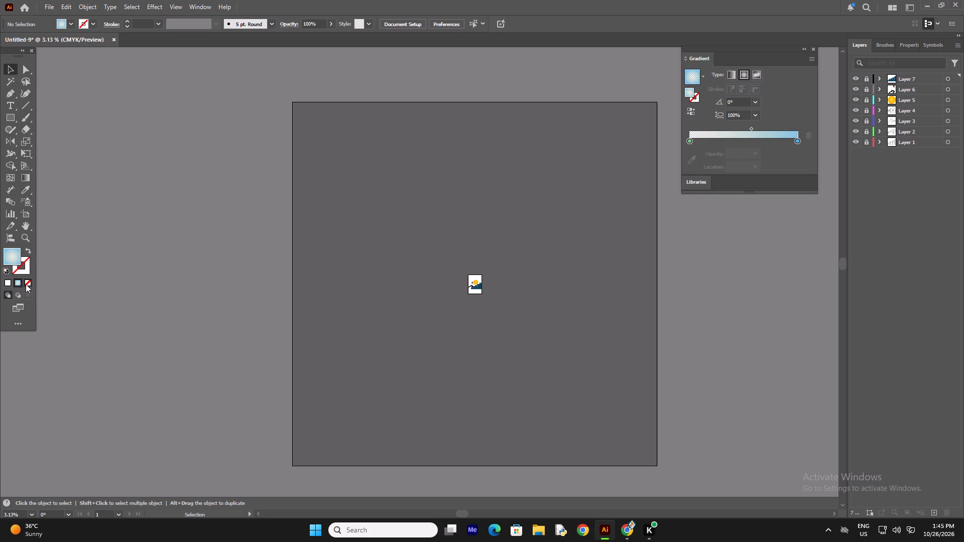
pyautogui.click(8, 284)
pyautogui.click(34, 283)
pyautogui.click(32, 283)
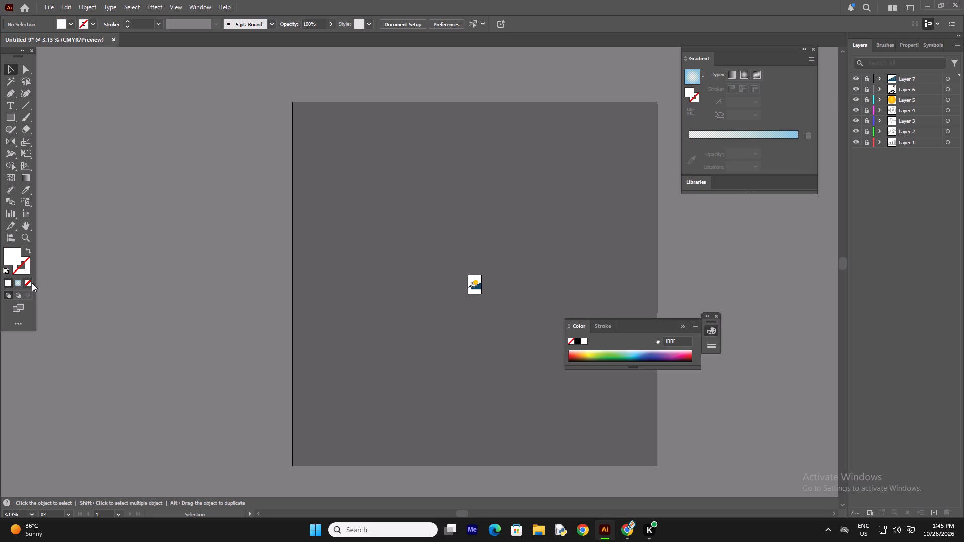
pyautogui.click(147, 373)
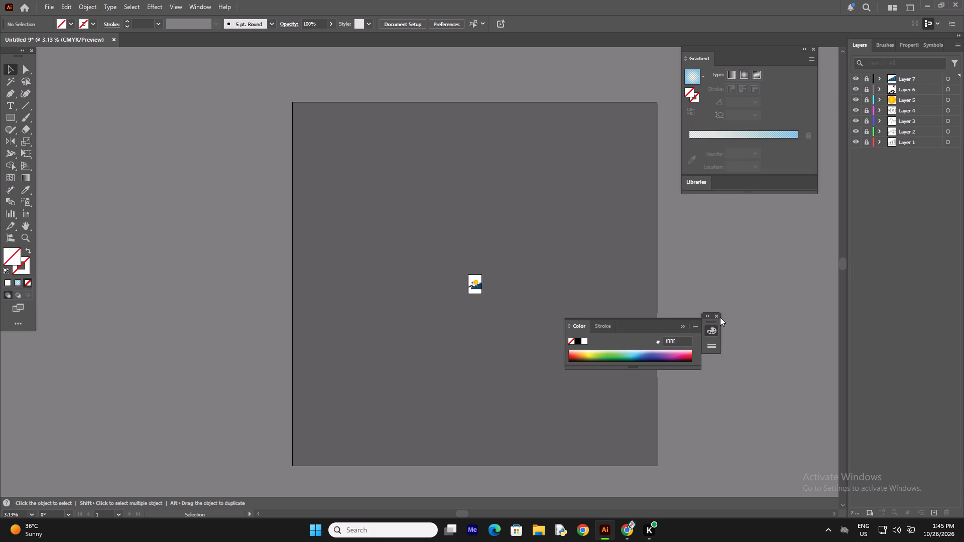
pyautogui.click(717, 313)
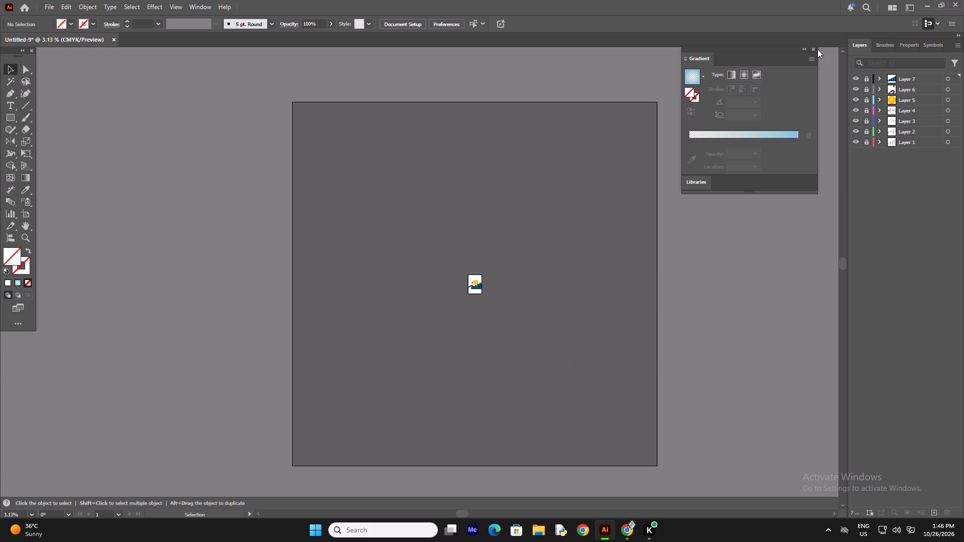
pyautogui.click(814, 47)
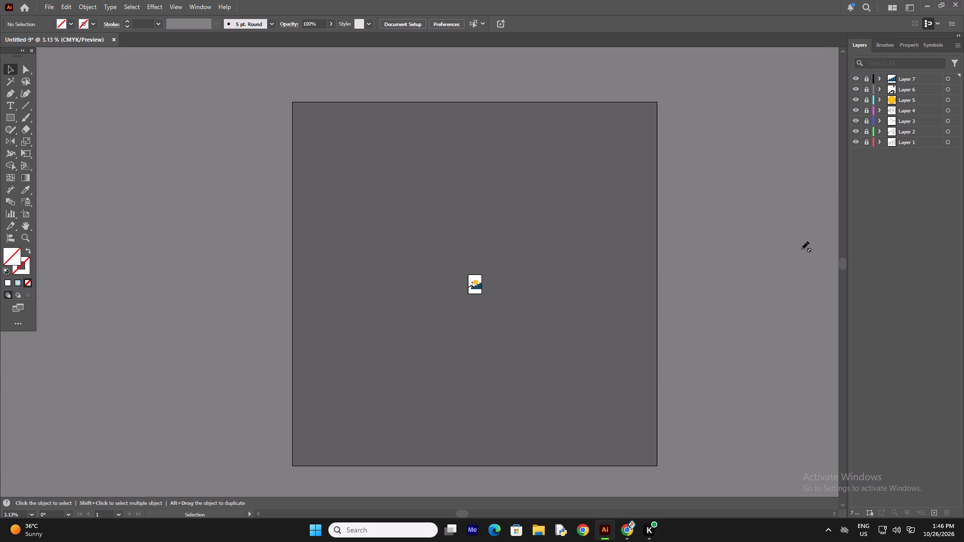
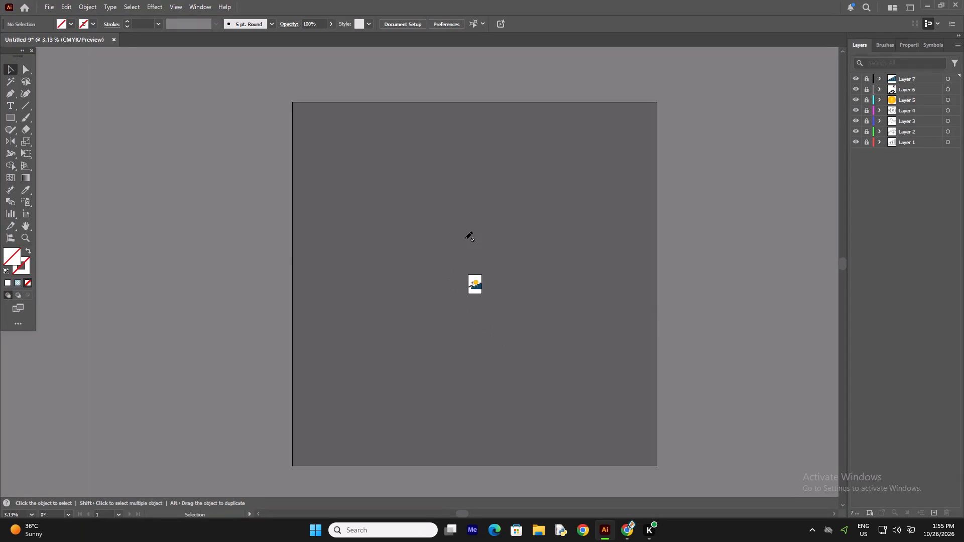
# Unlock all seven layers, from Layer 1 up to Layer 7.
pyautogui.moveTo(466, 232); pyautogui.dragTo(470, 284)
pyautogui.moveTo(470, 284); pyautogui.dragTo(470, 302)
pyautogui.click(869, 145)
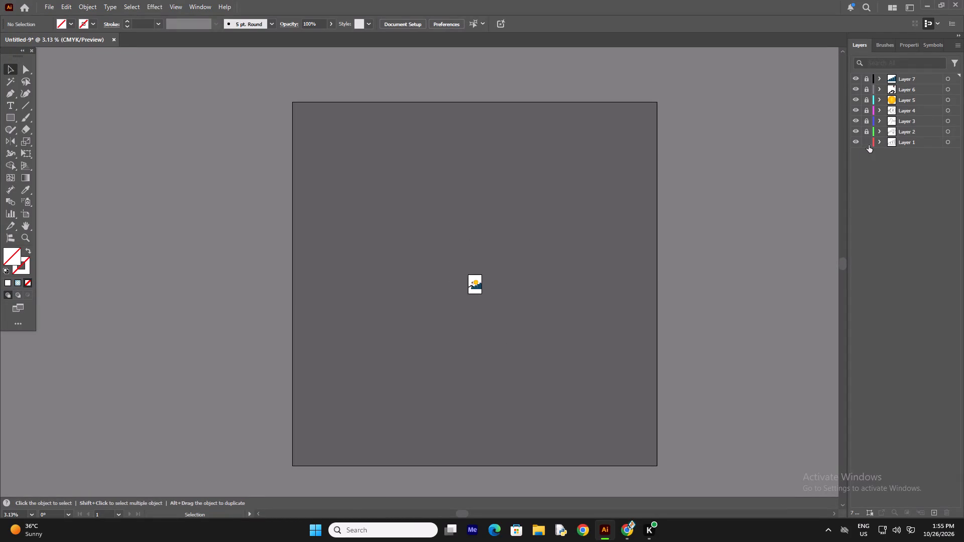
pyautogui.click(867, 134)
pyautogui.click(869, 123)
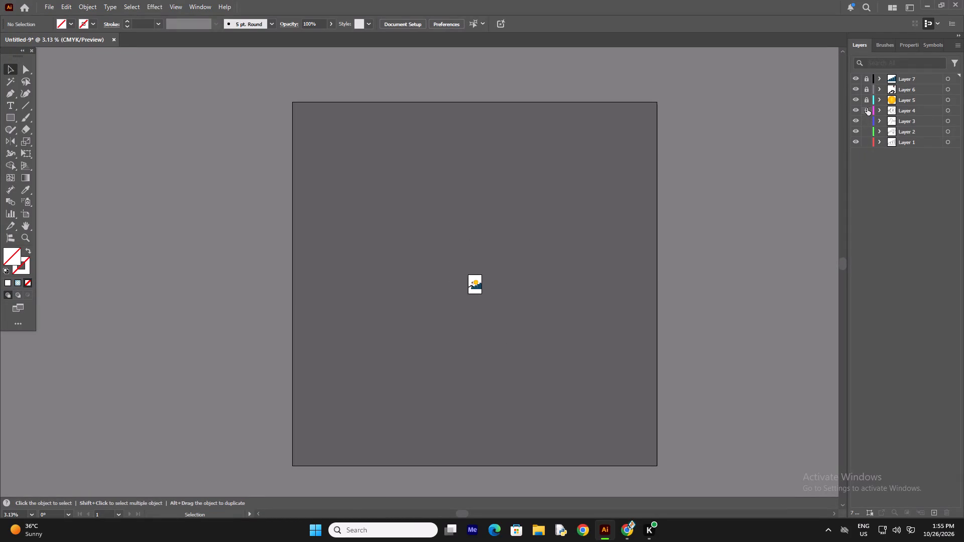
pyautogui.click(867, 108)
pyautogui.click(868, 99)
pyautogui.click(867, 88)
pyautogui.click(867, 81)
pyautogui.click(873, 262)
# Select all the artwork on the artboard to inspect its paths across the layers, leaving nothing selected.
pyautogui.moveTo(329, 208); pyautogui.dragTo(473, 441)
pyautogui.moveTo(473, 441); pyautogui.dragTo(565, 466)
pyautogui.click(564, 387)
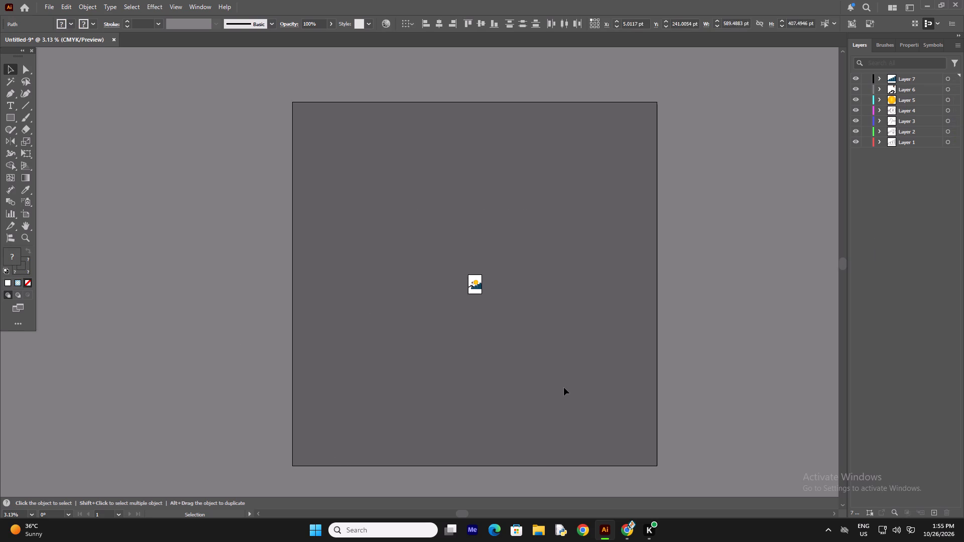
pyautogui.hotkey('ctrl', '+')
pyautogui.hotkey('ctrl', '+')
pyautogui.hotkey('ctrl', '+')
pyautogui.hotkey('ctrl', '+')
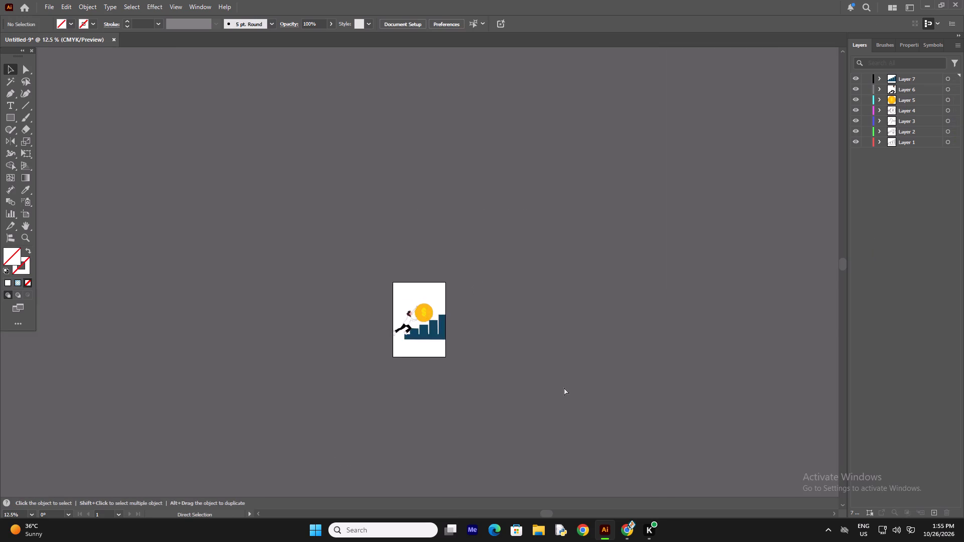
pyautogui.hotkey('ctrl', '+')
pyautogui.hotkey('ctrl', '+')
pyautogui.scroll(-4, 550, 386)
pyautogui.moveTo(302, 224); pyautogui.dragTo(672, 507)
pyautogui.click(667, 197)
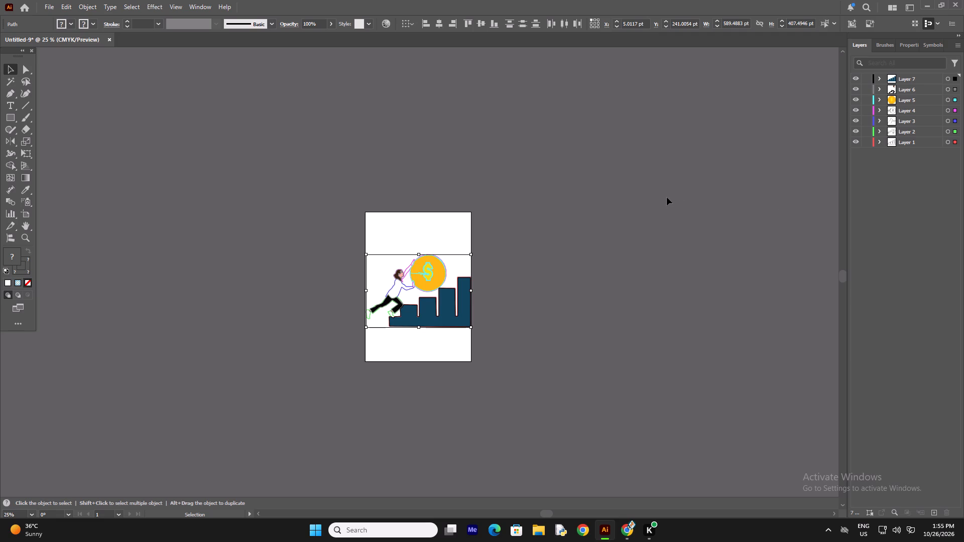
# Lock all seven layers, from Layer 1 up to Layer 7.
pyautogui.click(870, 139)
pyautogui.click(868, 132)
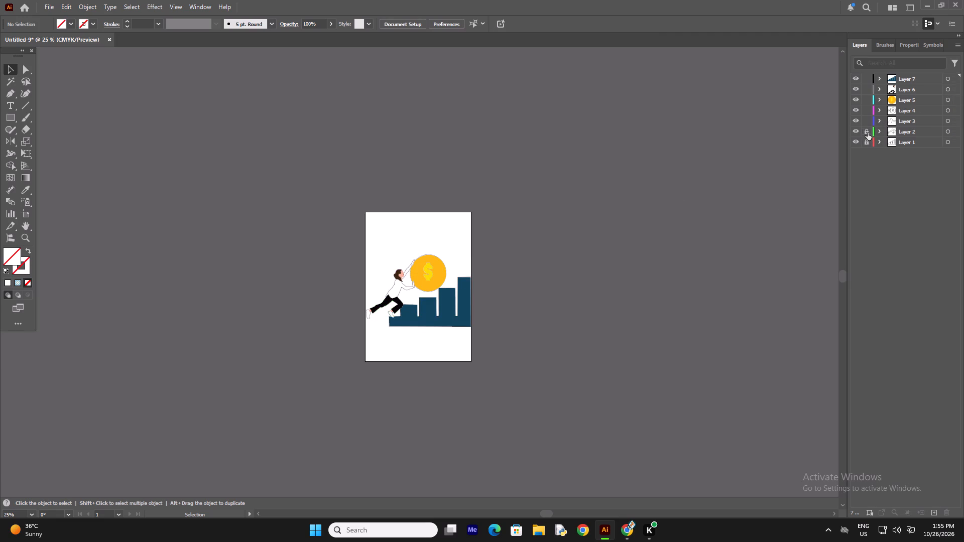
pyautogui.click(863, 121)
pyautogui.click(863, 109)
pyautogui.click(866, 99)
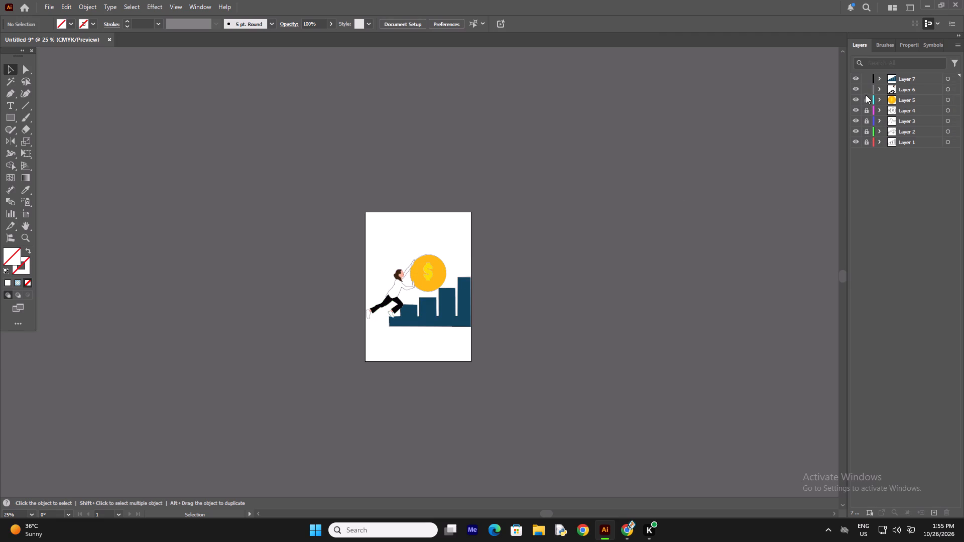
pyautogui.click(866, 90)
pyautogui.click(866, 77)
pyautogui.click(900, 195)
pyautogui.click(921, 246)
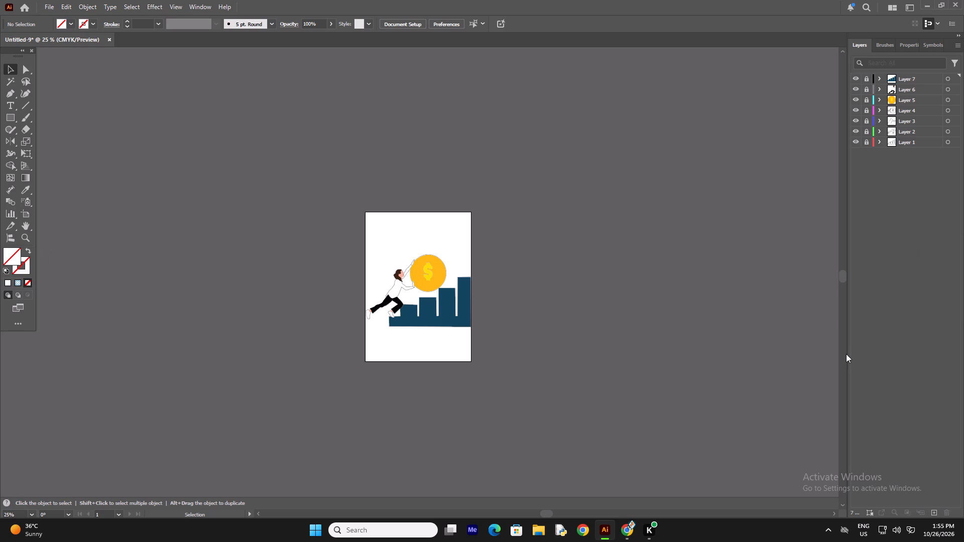
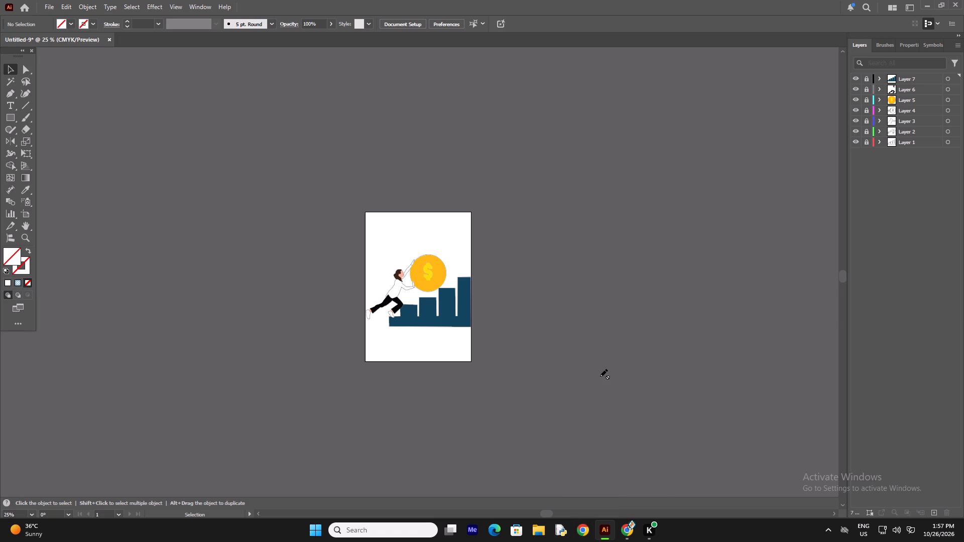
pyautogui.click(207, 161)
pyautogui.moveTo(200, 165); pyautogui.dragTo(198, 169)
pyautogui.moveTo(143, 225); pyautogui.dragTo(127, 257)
# Examine the complete set of available tools, looking over the Pen and other drawing tools and the selection tools.
pyautogui.click(12, 323)
pyautogui.click(115, 306)
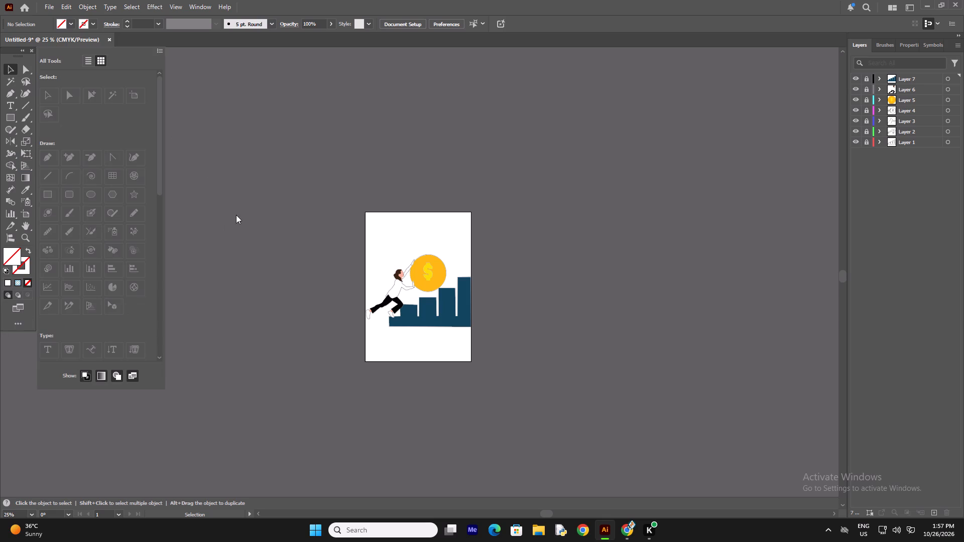
pyautogui.click(114, 278)
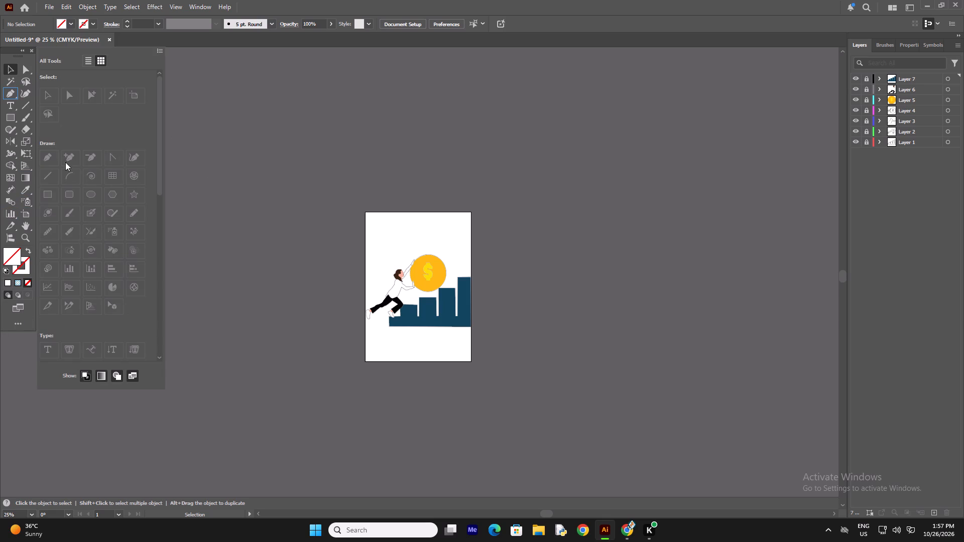
pyautogui.tripleClick(42, 161)
pyautogui.click(66, 156)
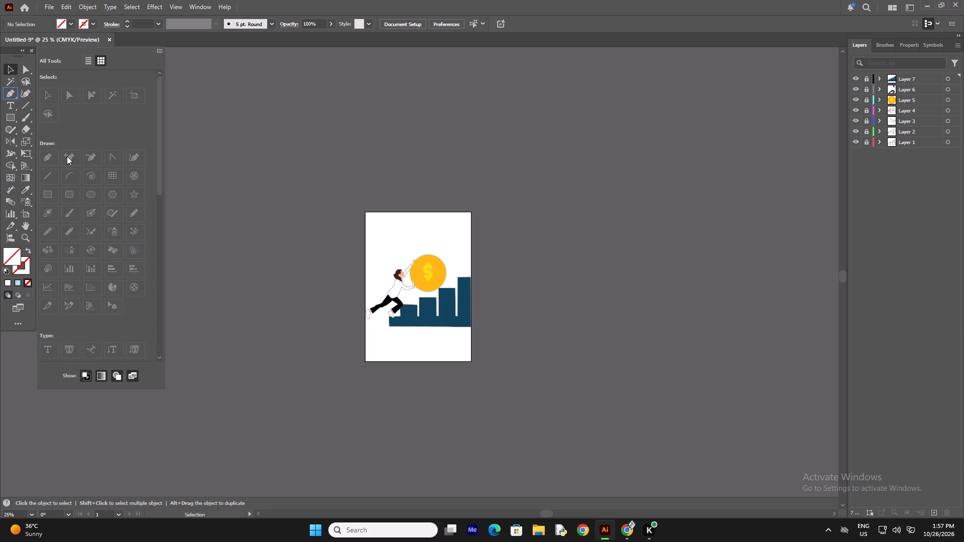
pyautogui.click(72, 156)
pyautogui.click(79, 157)
pyautogui.click(87, 159)
pyautogui.click(81, 161)
pyautogui.click(92, 163)
pyautogui.click(95, 165)
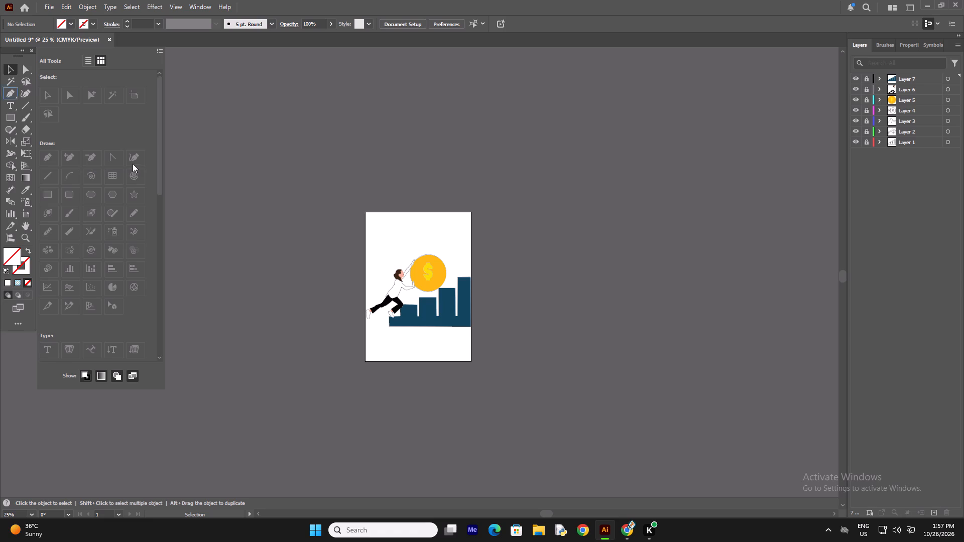
pyautogui.click(135, 166)
pyautogui.click(51, 94)
pyautogui.click(237, 135)
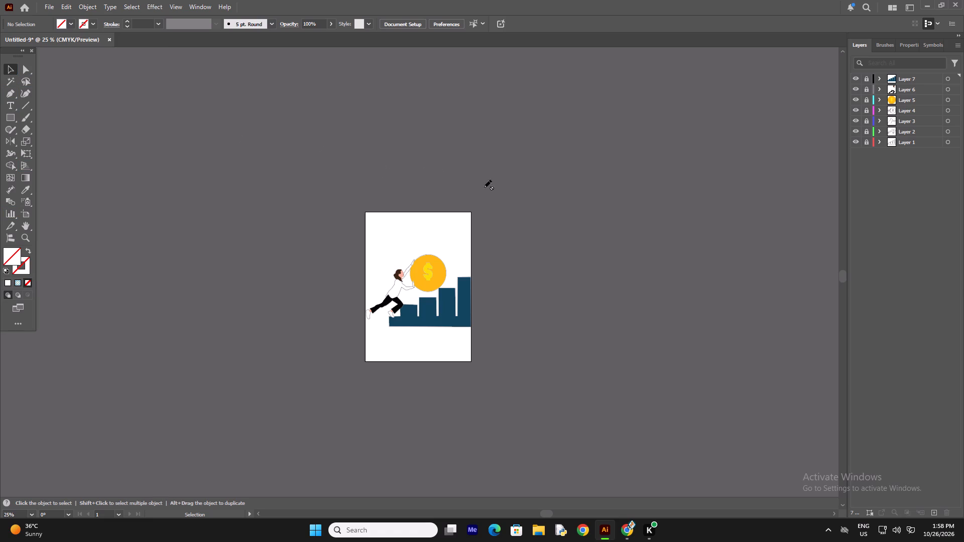
# Make Layer 1 the active layer, leaving no layer highlighted.
pyautogui.click(910, 325)
pyautogui.click(920, 135)
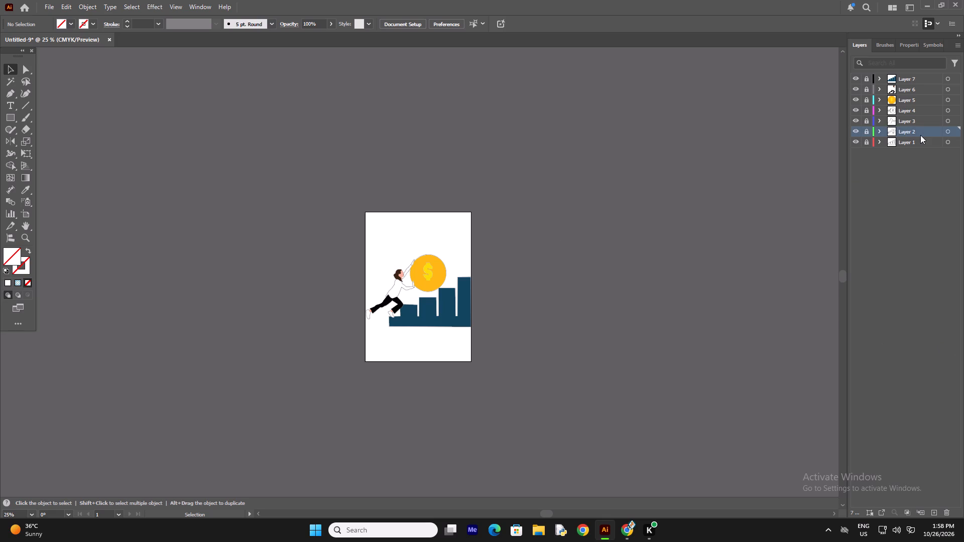
pyautogui.click(927, 154)
pyautogui.click(934, 221)
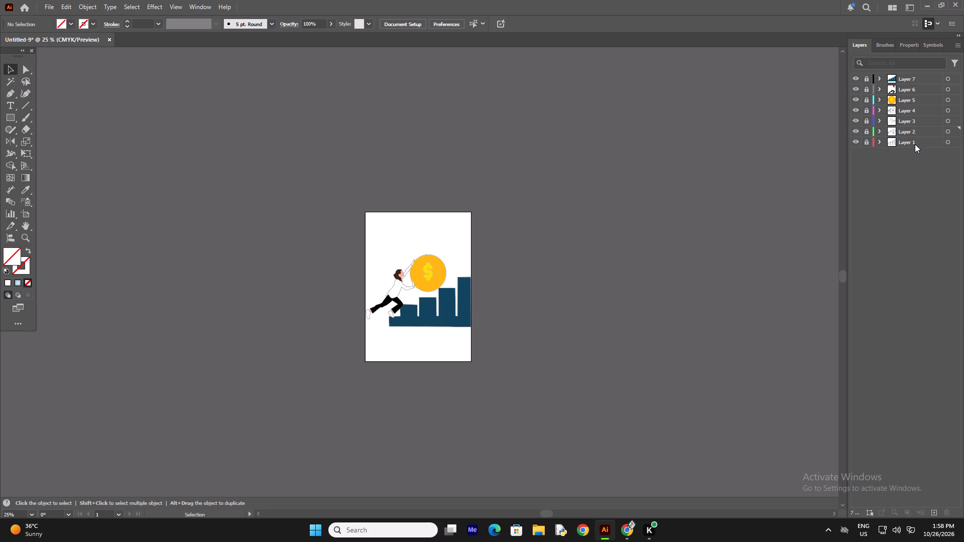
pyautogui.click(915, 144)
pyautogui.click(923, 180)
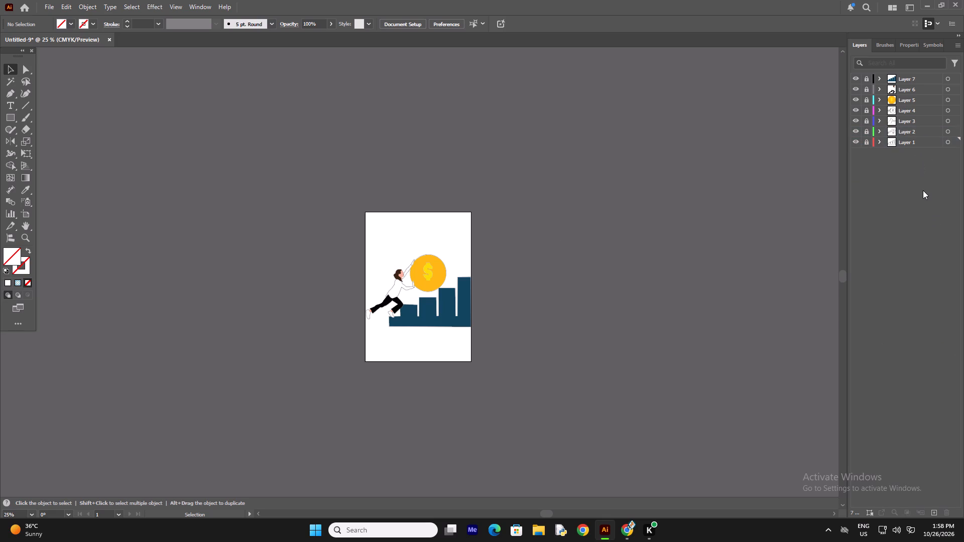
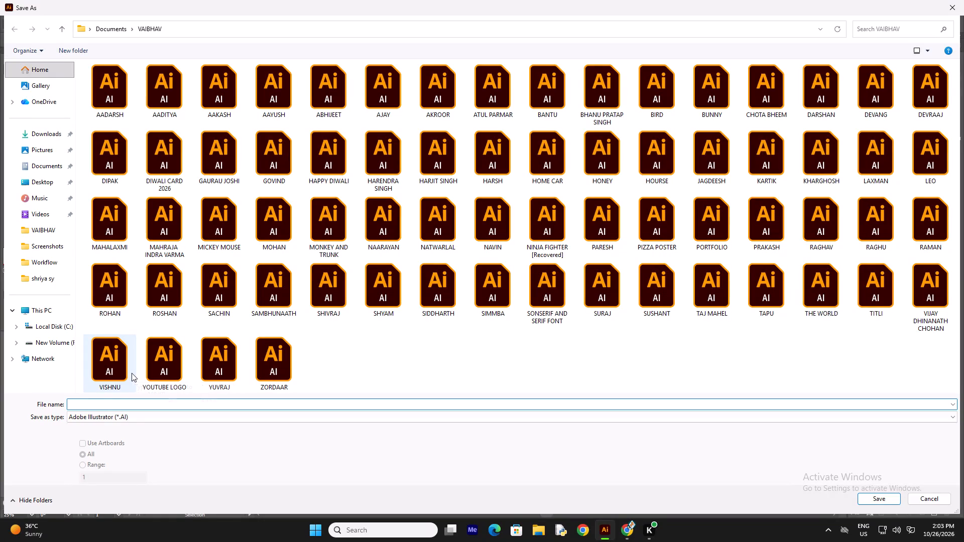
# Save the illustration as an Adobe Illustrator file named GANESH in the VAIBHAV folder, with Illustrator 2020 compatibility.
pyautogui.hotkey('shift', 'a')
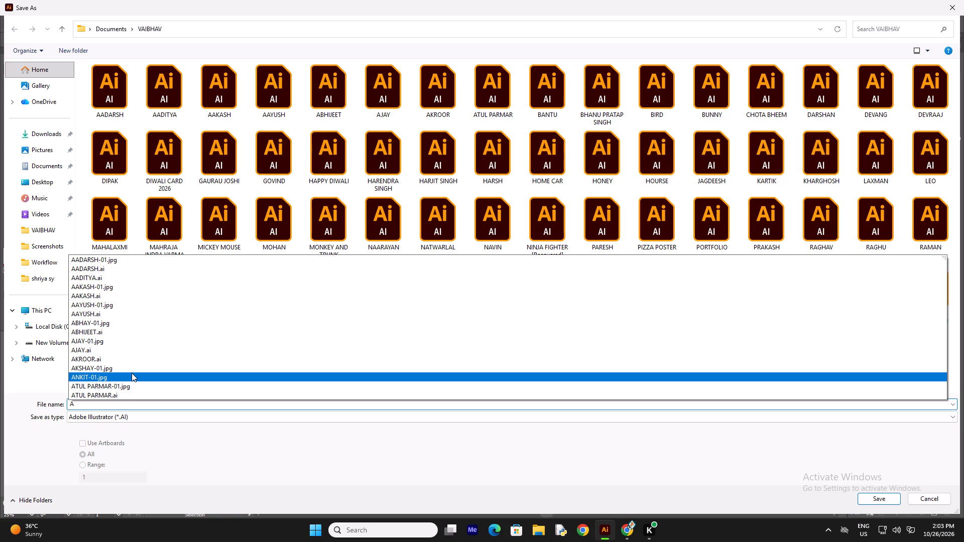
pyautogui.hotkey('shift', 'BackSpace')
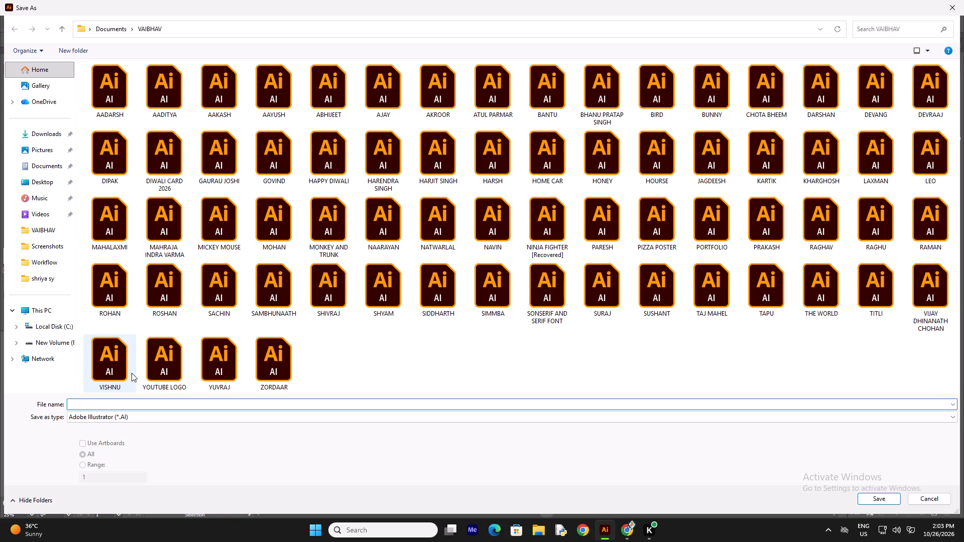
pyautogui.hotkey('shift', 'g')
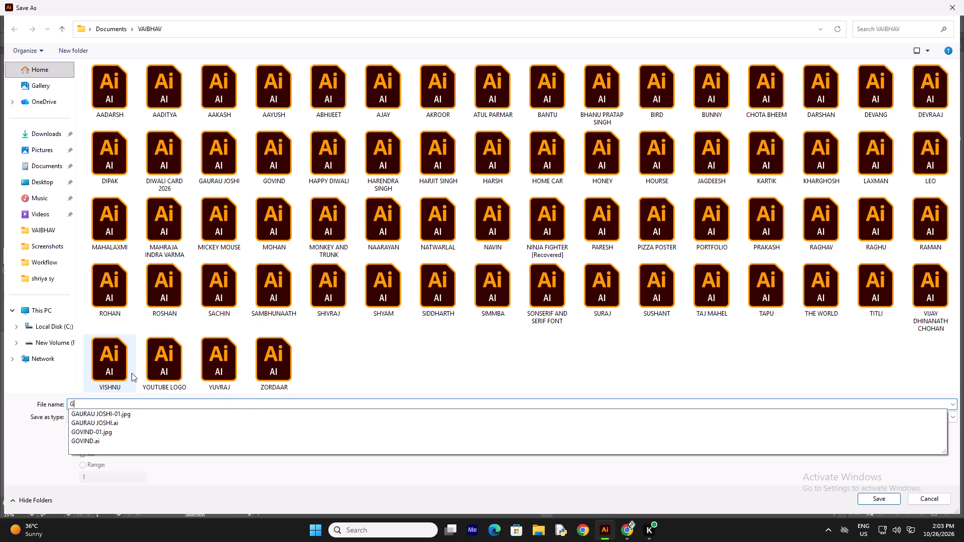
pyautogui.write('ANES')
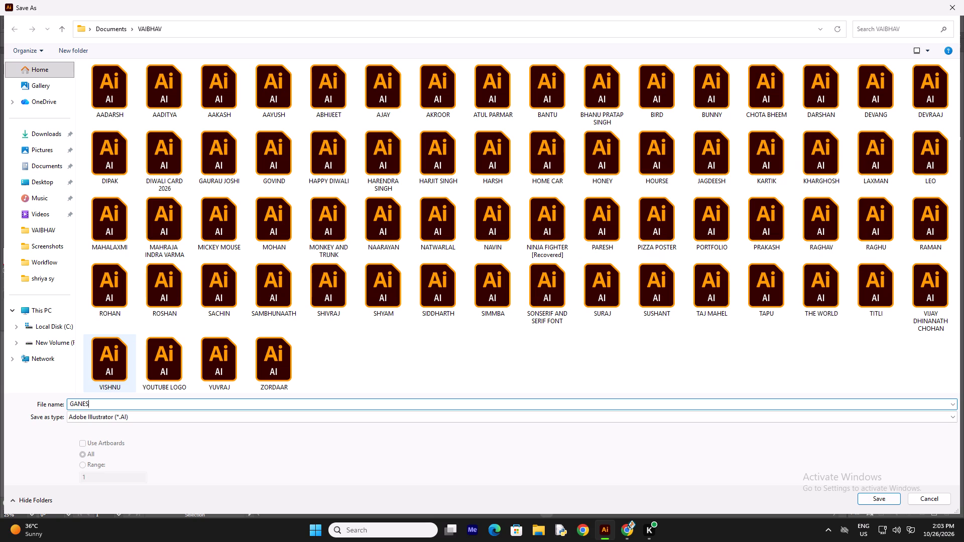
pyautogui.write('H')
pyautogui.press('space')
pyautogui.press('Return')
pyautogui.scroll(1, 0, 529)
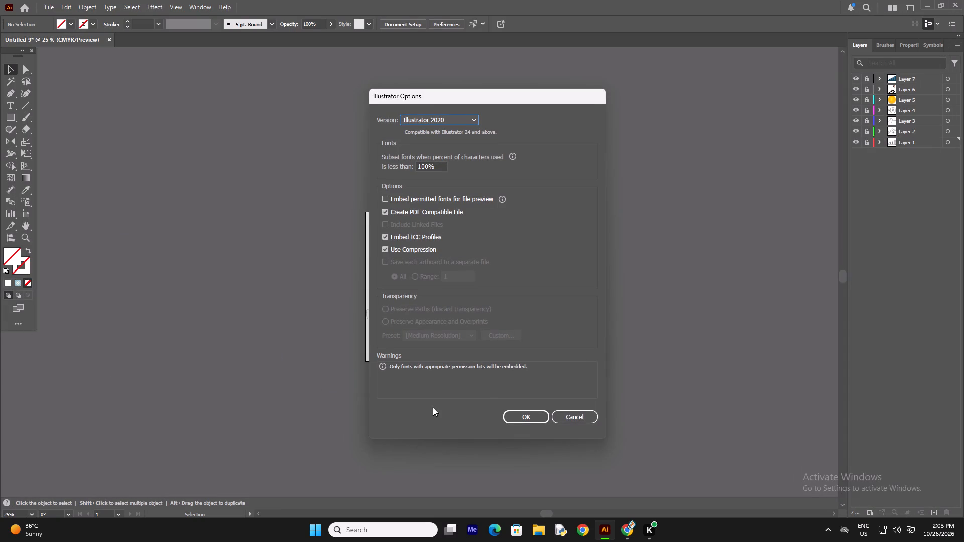
pyautogui.press('Return')
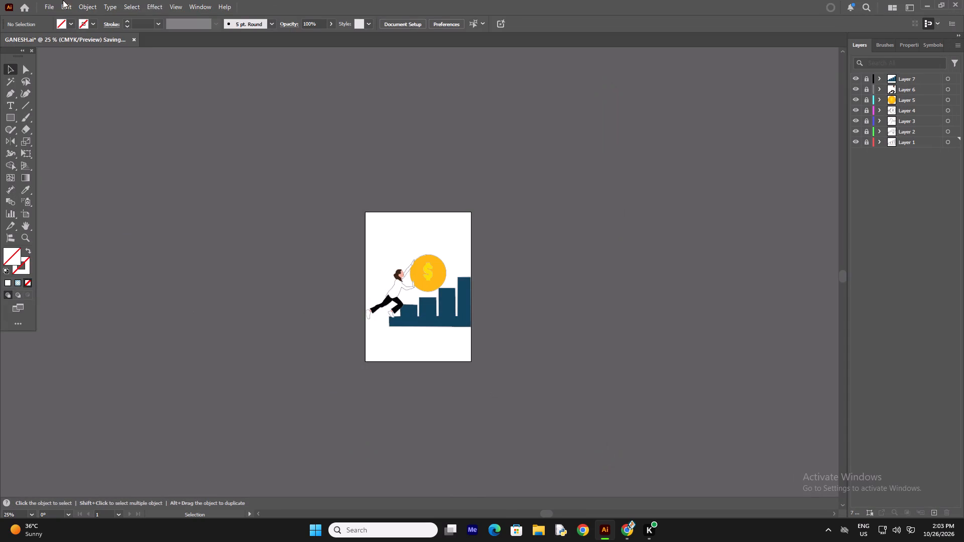
# Export all artboards of the illustration as a JPEG named GANESH in the VAIBHAV folder.
pyautogui.click(51, 11)
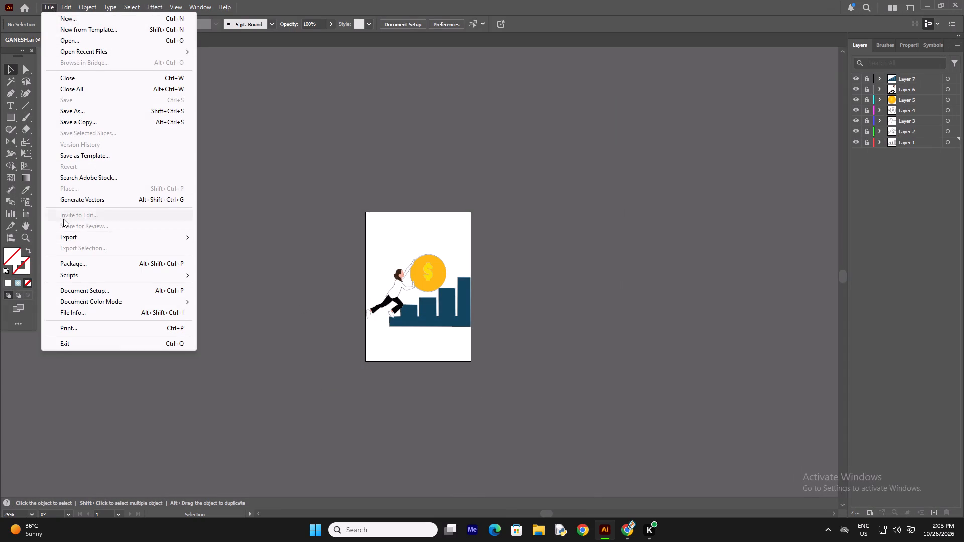
pyautogui.click(61, 237)
pyautogui.click(235, 250)
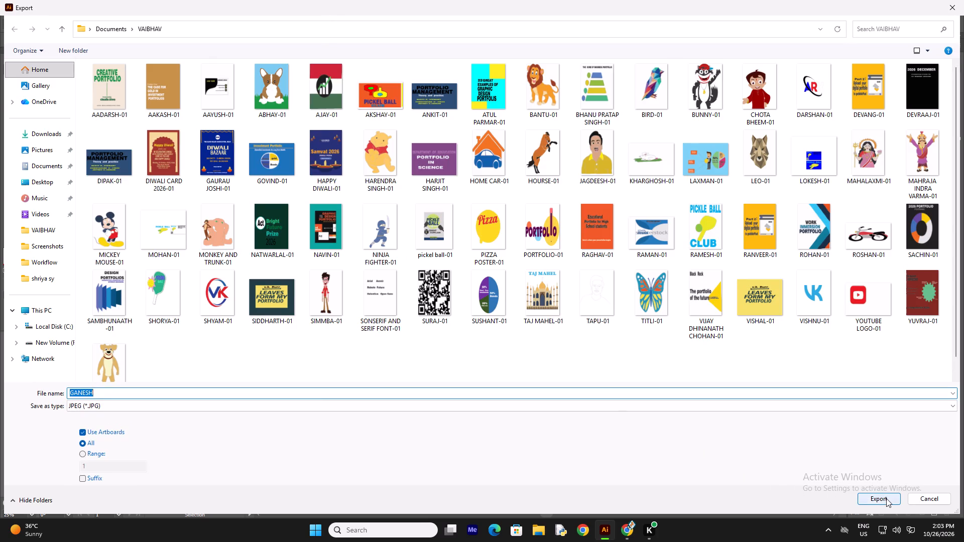
pyautogui.click(886, 499)
pyautogui.click(506, 393)
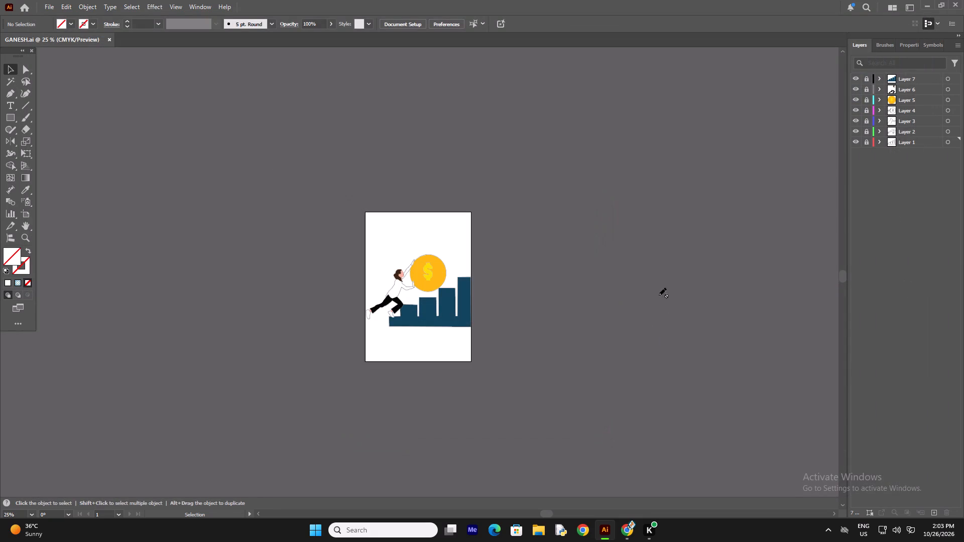
# Close the GANESH document.
pyautogui.click(107, 40)
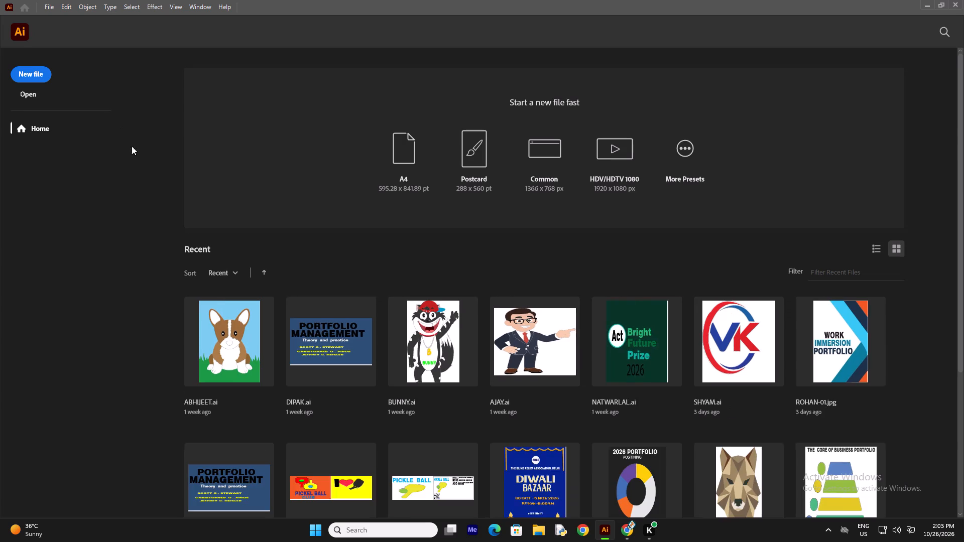
# Create a new blank document from the A4 preset.
pyautogui.scroll(-4, 385, 338)
pyautogui.scroll(-1, 442, 317)
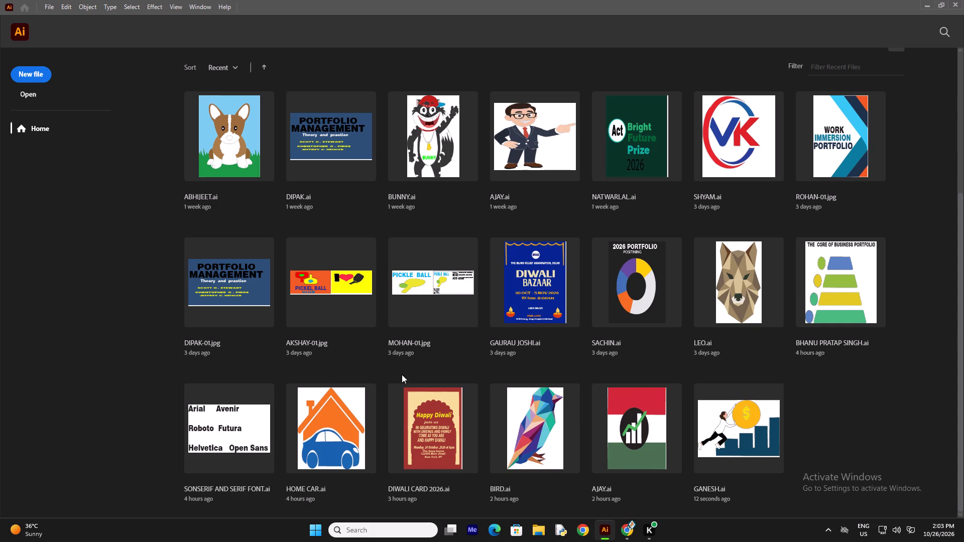
pyautogui.scroll(2, 379, 325)
pyautogui.doubleClick(383, 164)
pyautogui.click(394, 166)
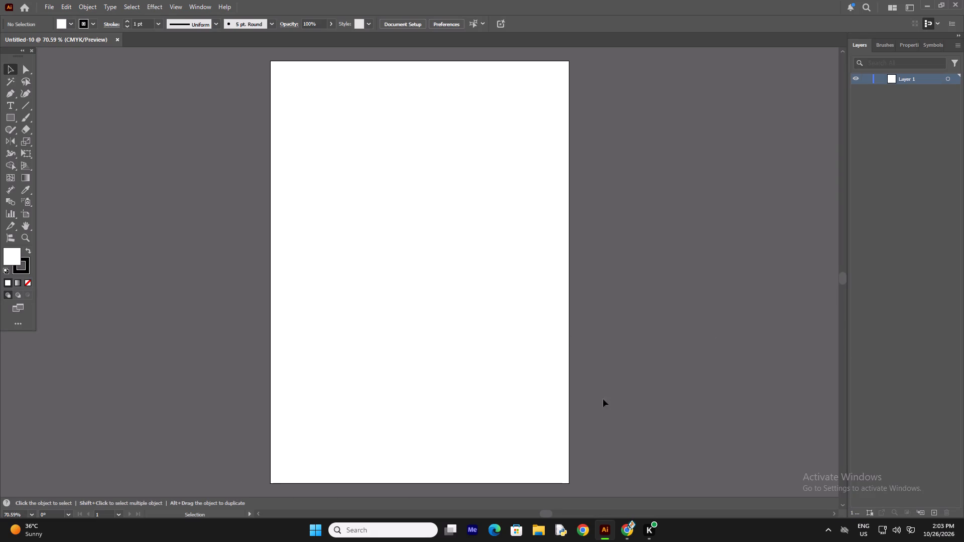
# Switch to Google Chrome, maximize its window and make the Google search box ready for a query.
pyautogui.click(630, 490)
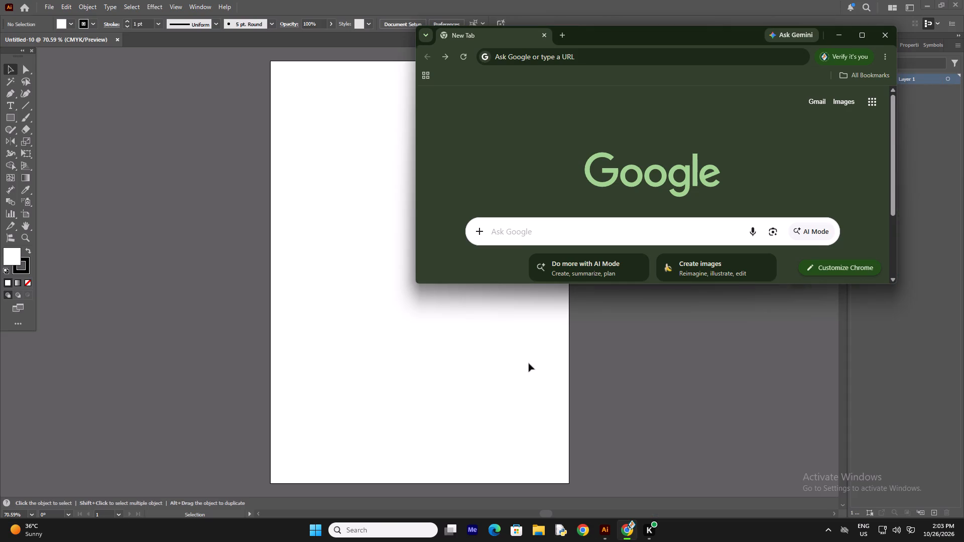
pyautogui.click(528, 227)
pyautogui.click(860, 37)
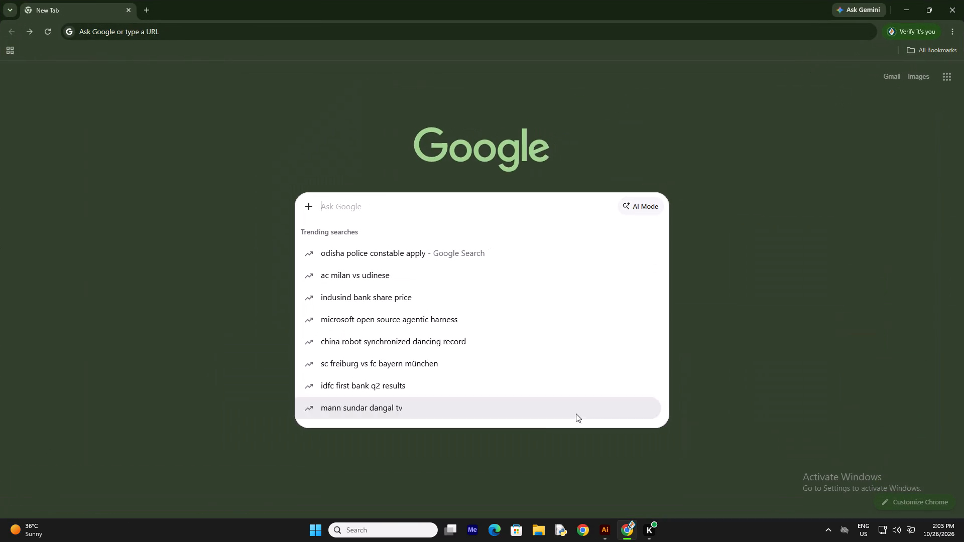
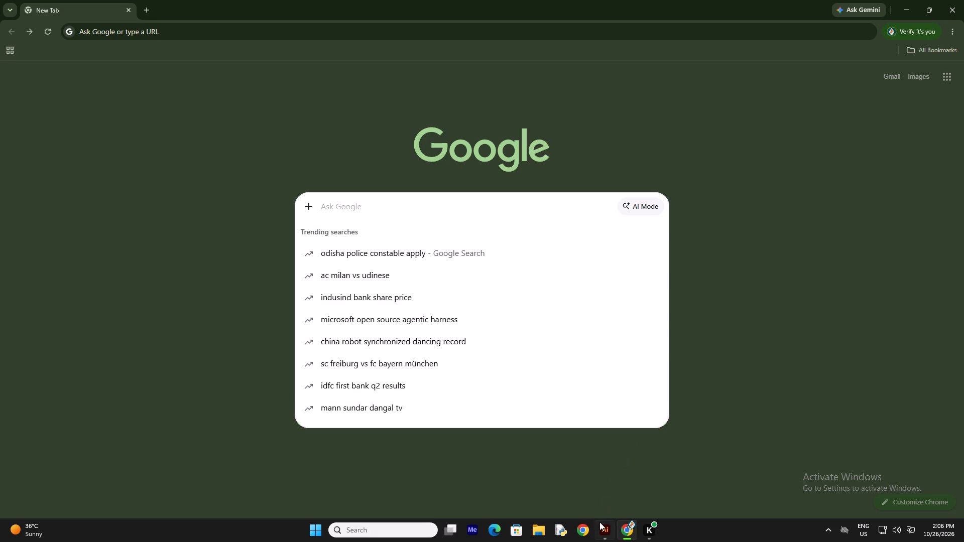
# Switch back to Adobe Illustrator and close the blank untitled A4 document.
pyautogui.click(604, 487)
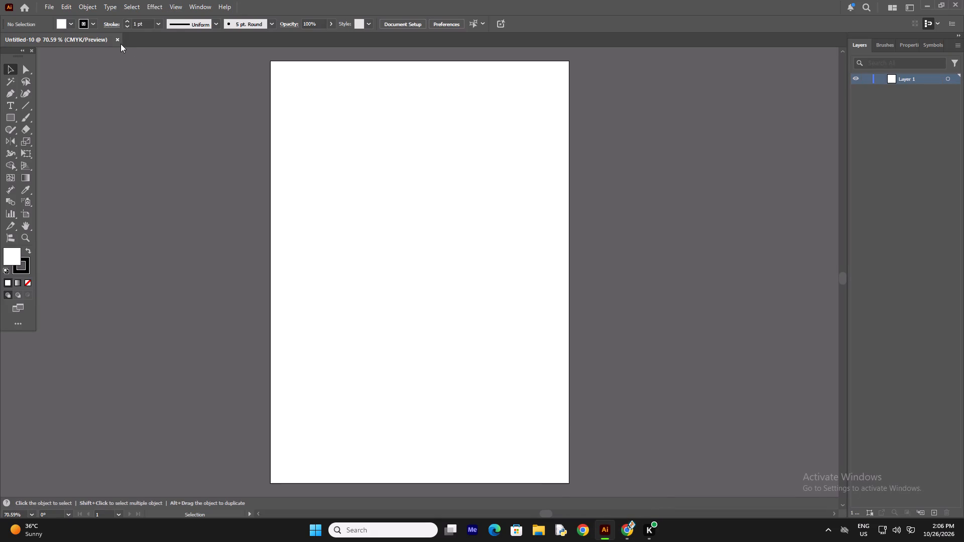
pyautogui.click(117, 40)
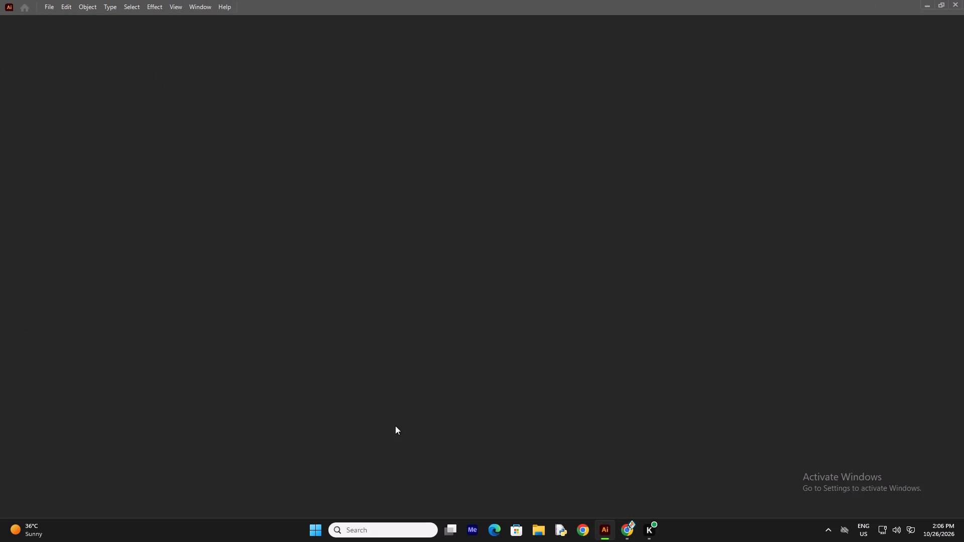
# Open the recent file BIRD.ai, examine the geometric bird illustration up close, and close it.
pyautogui.scroll(-2, 567, 416)
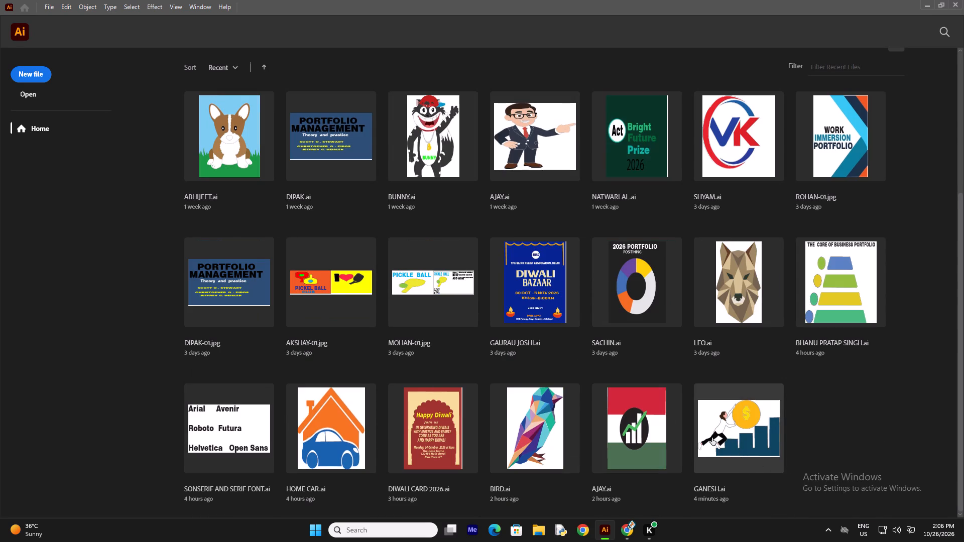
pyautogui.doubleClick(521, 419)
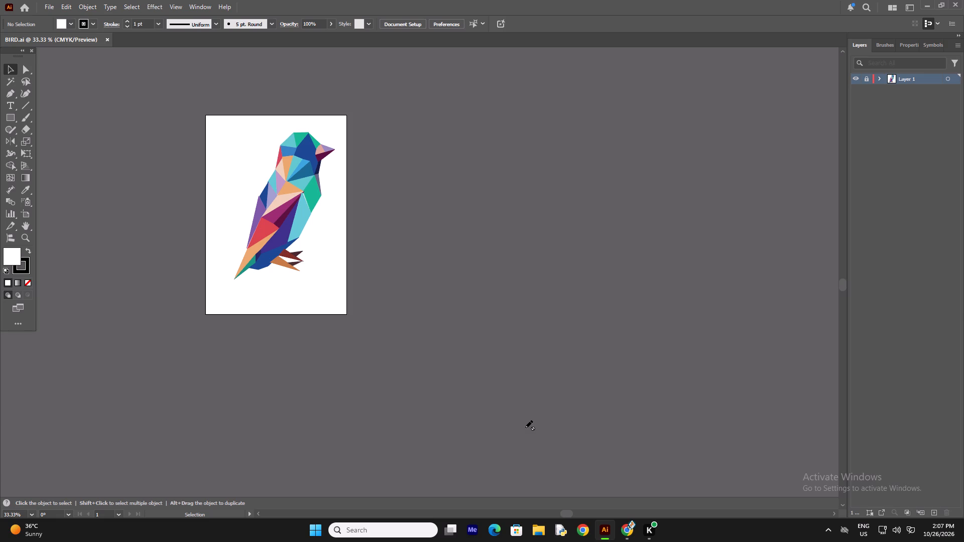
pyautogui.hotkey('ctrl', '+')
pyautogui.hotkey('ctrl', '+')
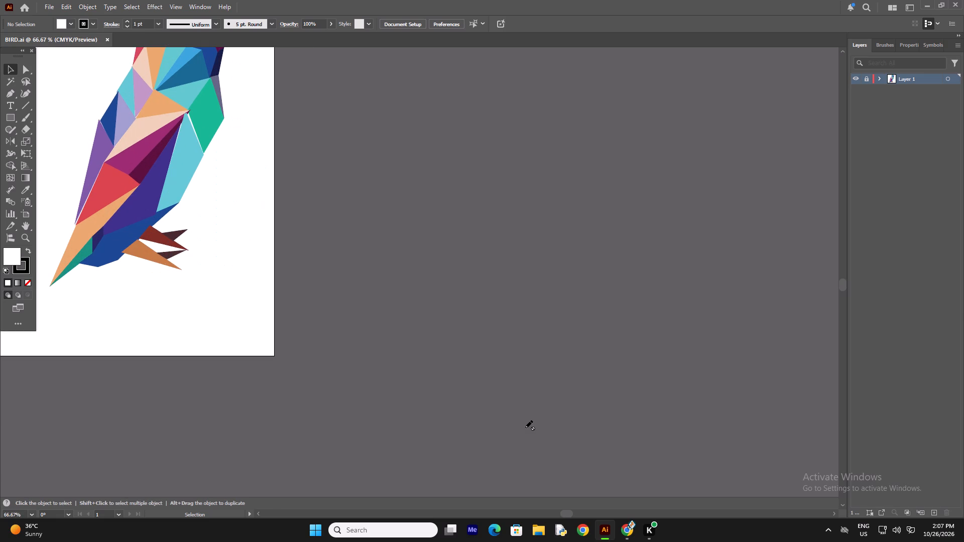
pyautogui.scroll(12, 415, 435)
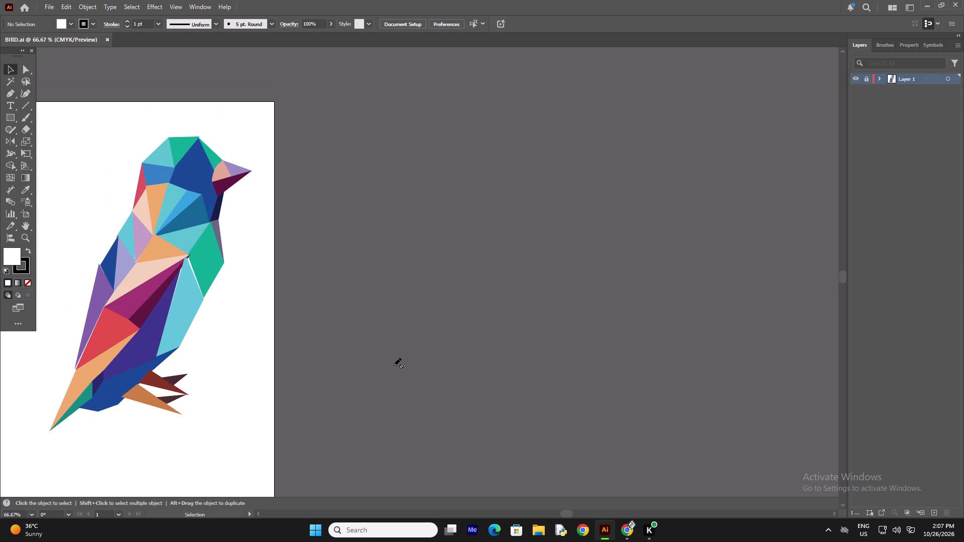
pyautogui.click(105, 42)
# Open the recent flag-and-chart artwork AJAY.ai and the coin-pushing artwork GANESH.ai in turn for review, closing each one.
pyautogui.scroll(-3, 748, 404)
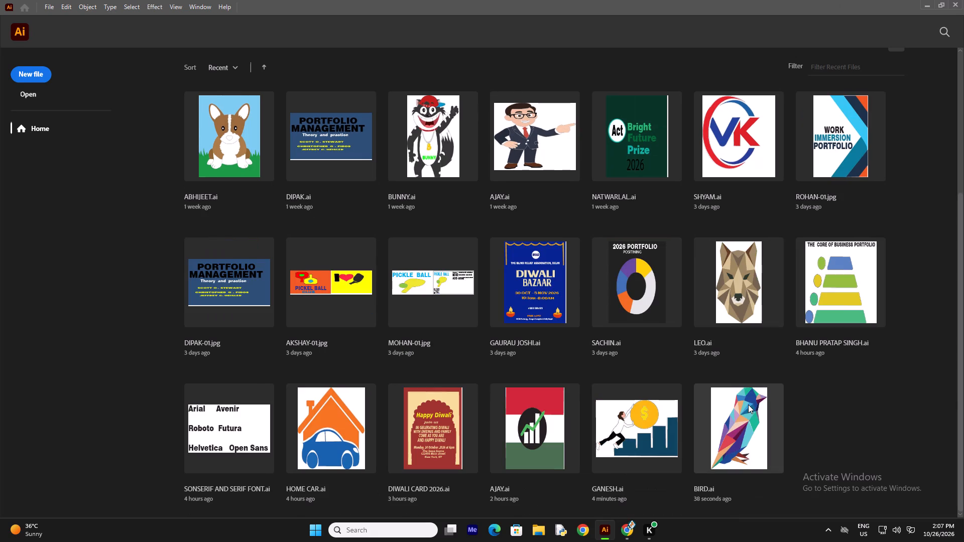
pyautogui.doubleClick(551, 452)
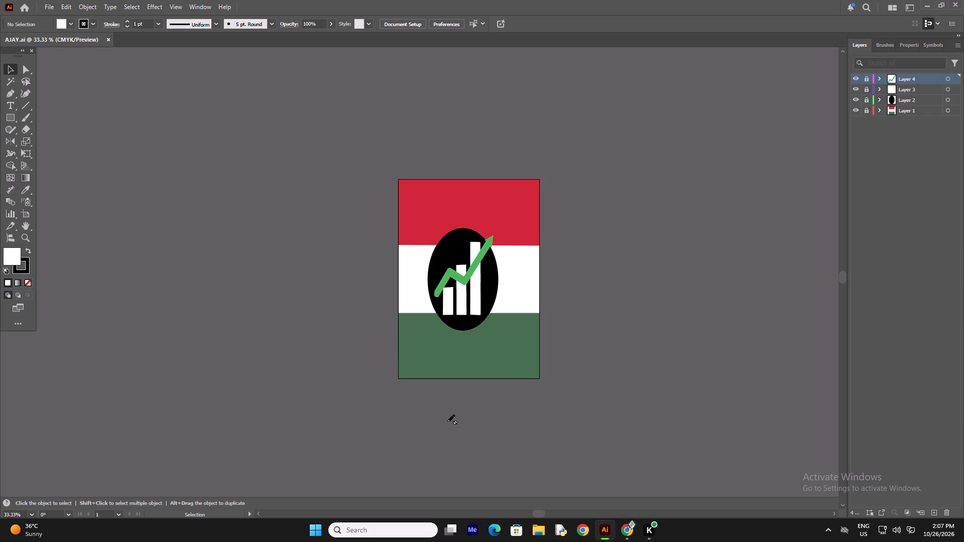
pyautogui.click(107, 39)
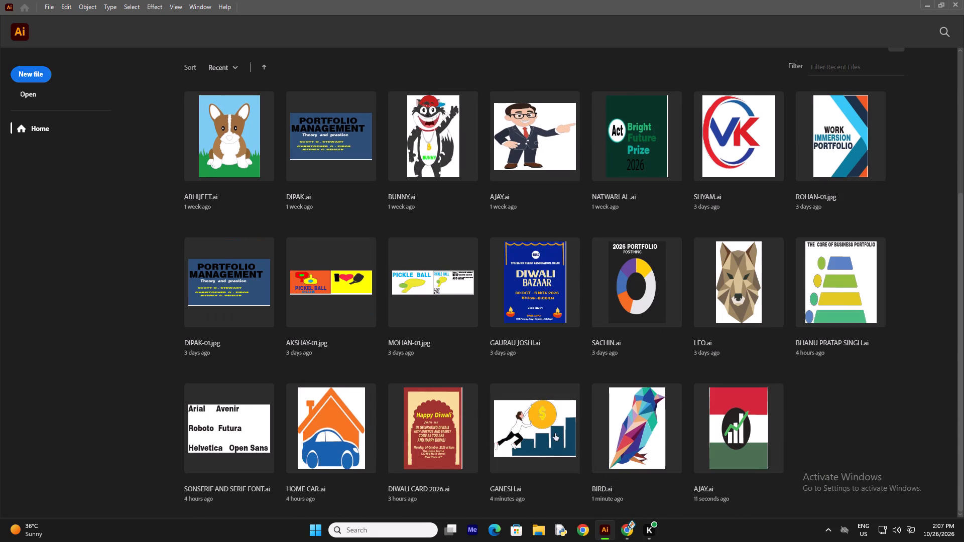
pyautogui.doubleClick(546, 435)
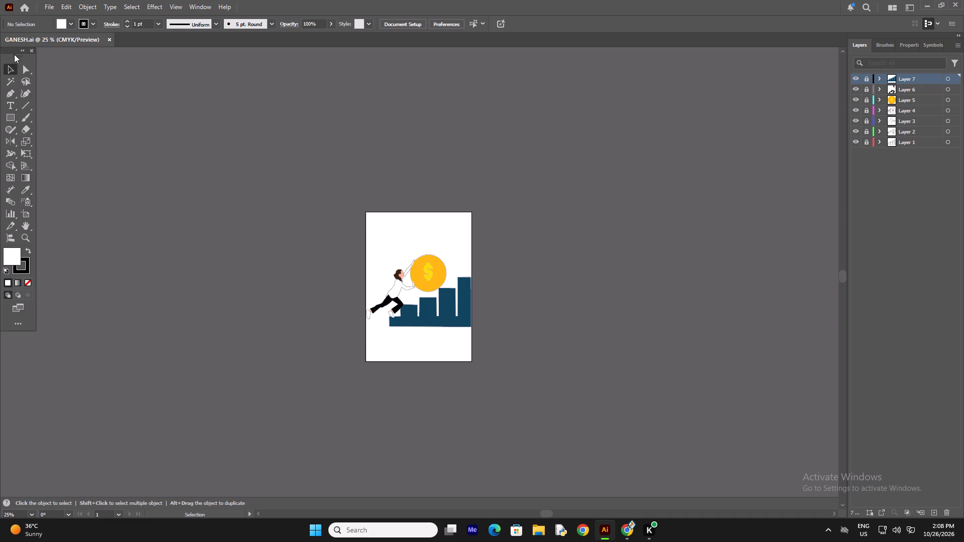
pyautogui.click(108, 39)
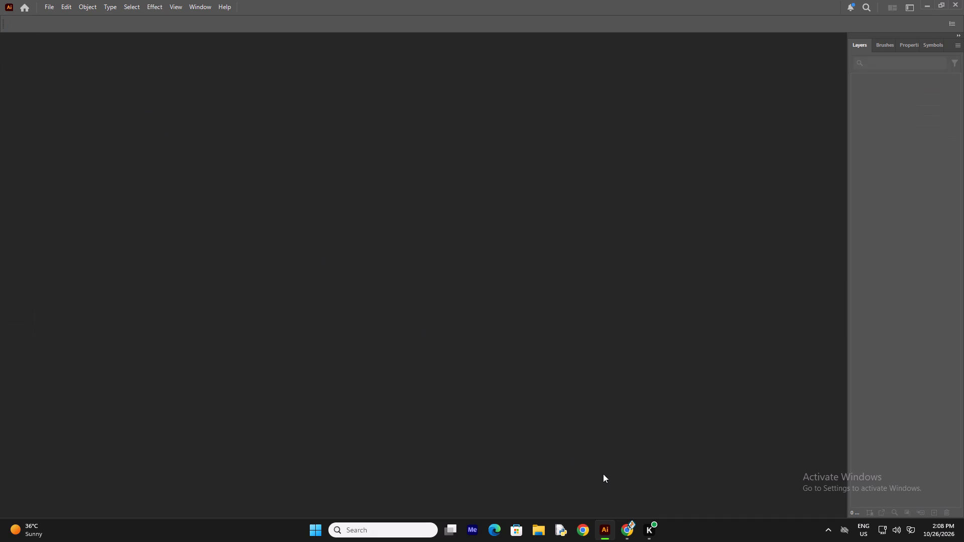
# Open the recent files HOME CAR.ai and DIWALI CARD 2026.ai in turn to review their artwork, closing each one.
pyautogui.scroll(-3, 589, 448)
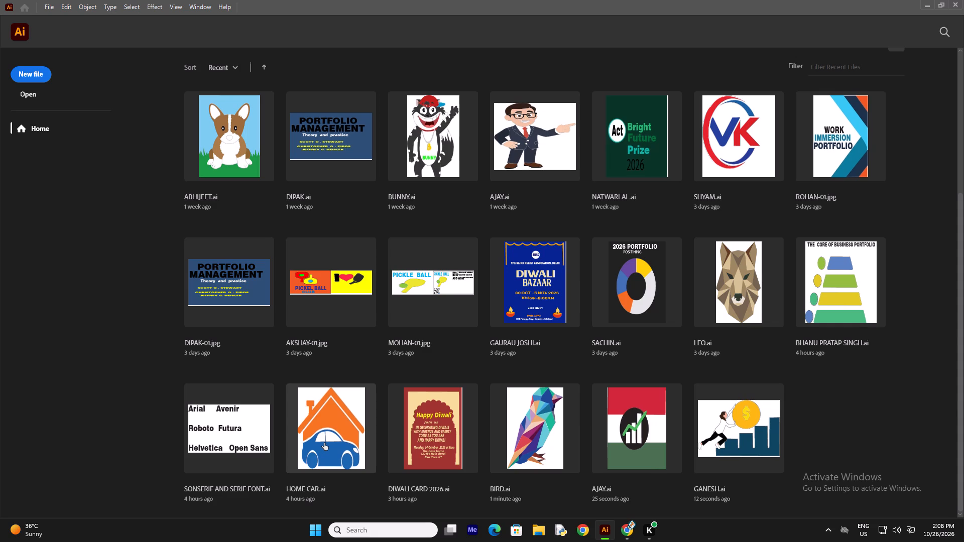
pyautogui.click(324, 443)
pyautogui.click(324, 443)
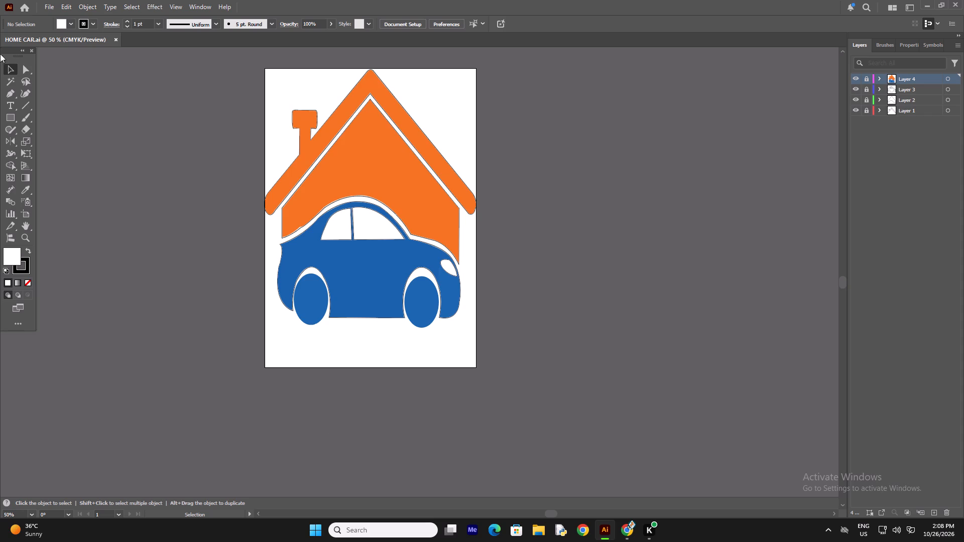
pyautogui.click(113, 41)
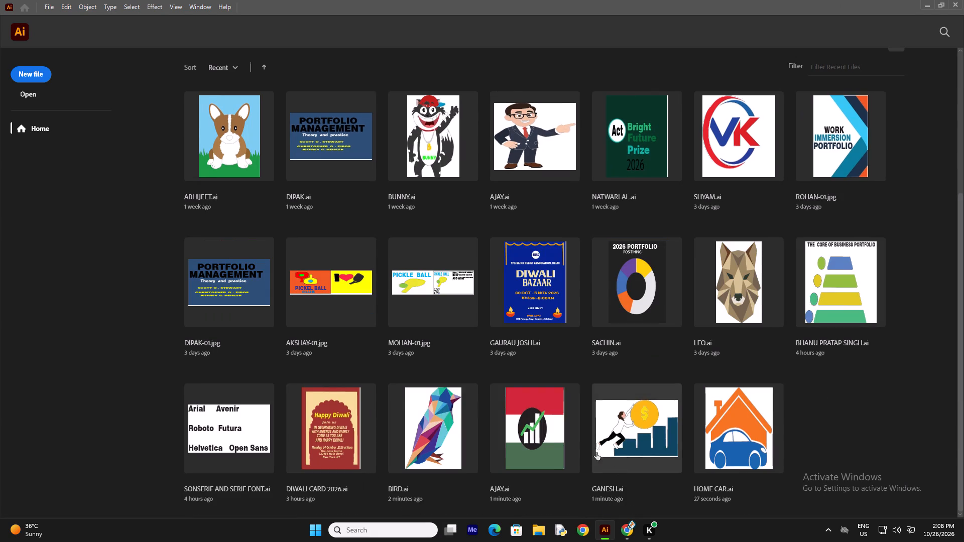
pyautogui.doubleClick(338, 432)
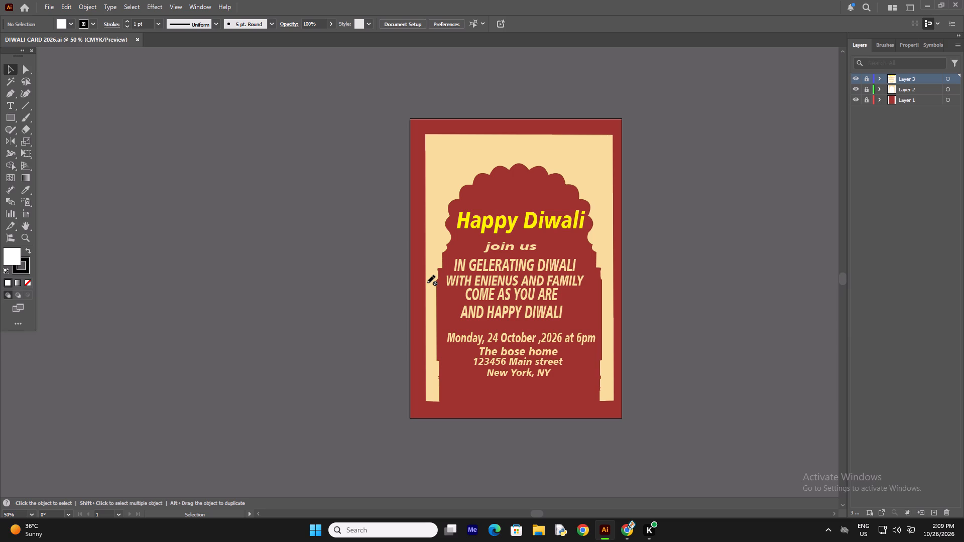
pyautogui.click(136, 40)
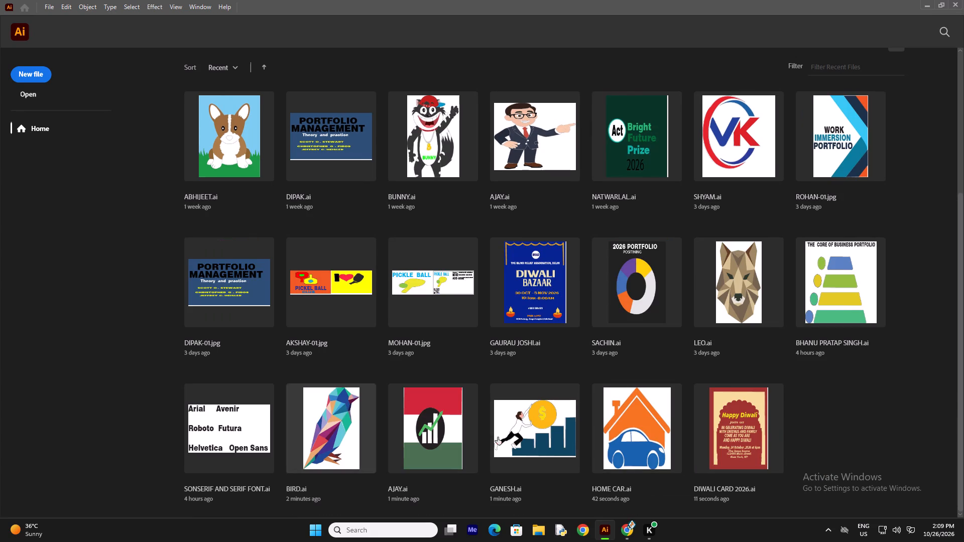
# Reopen GANESH.ai to check the coin-pushing illustration once more, and close it.
pyautogui.doubleClick(516, 441)
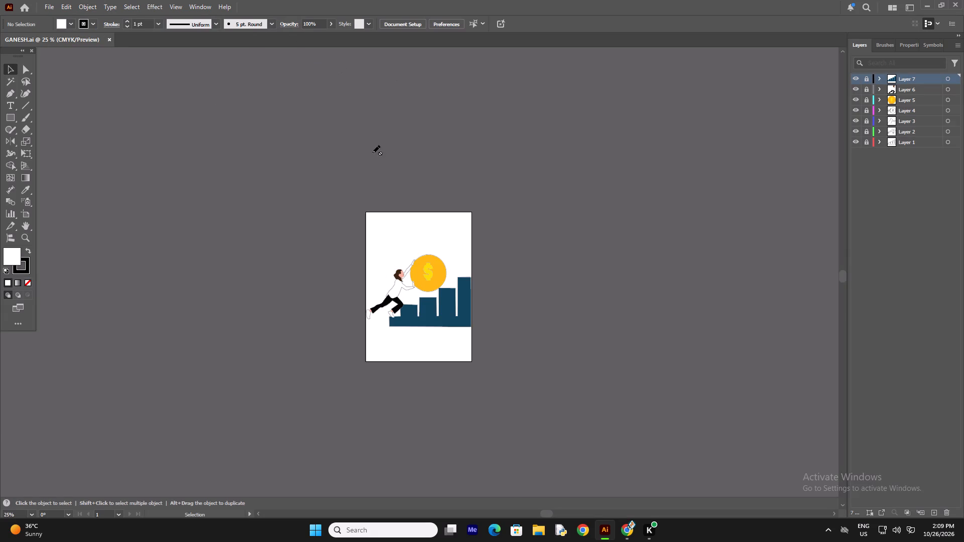
pyautogui.click(109, 39)
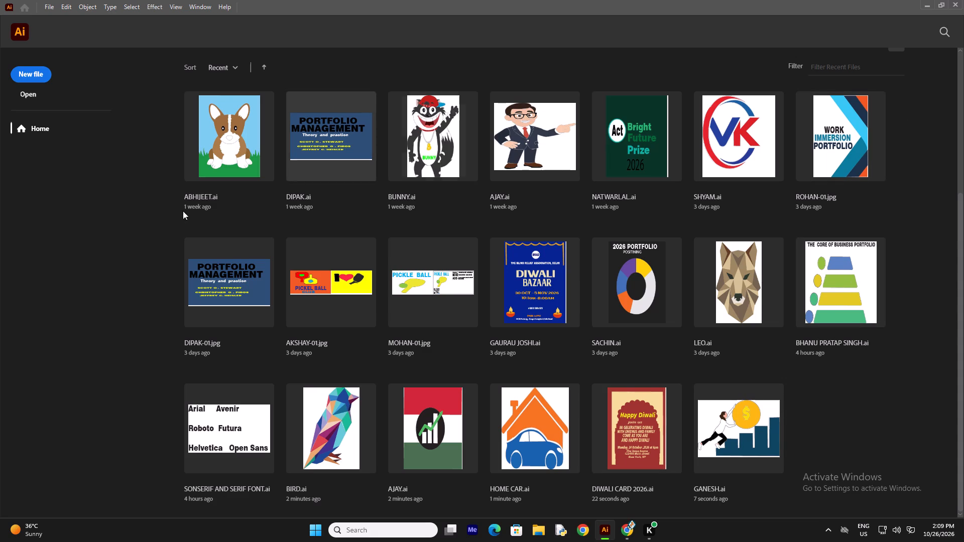
# Create a new blank document from the A4 preset.
pyautogui.scroll(5, 500, 372)
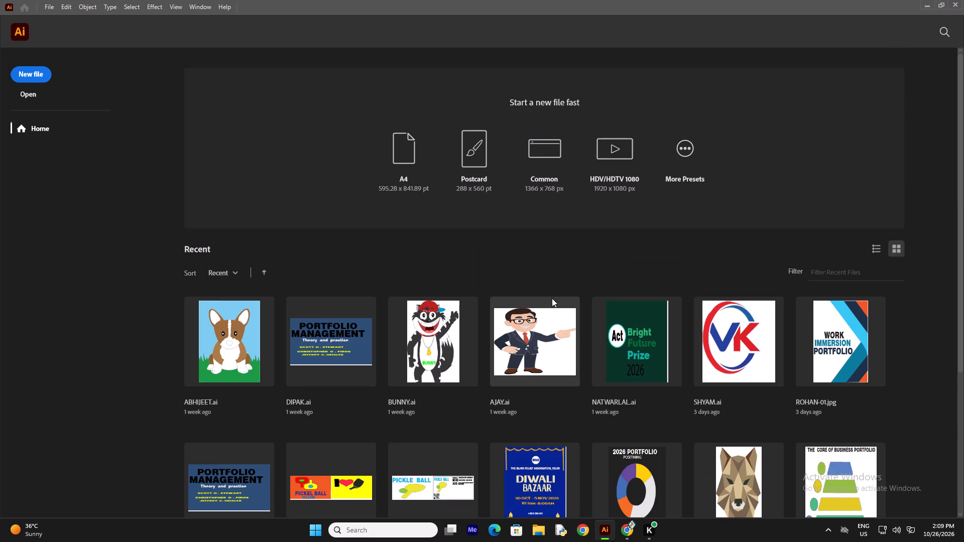
pyautogui.tripleClick(414, 170)
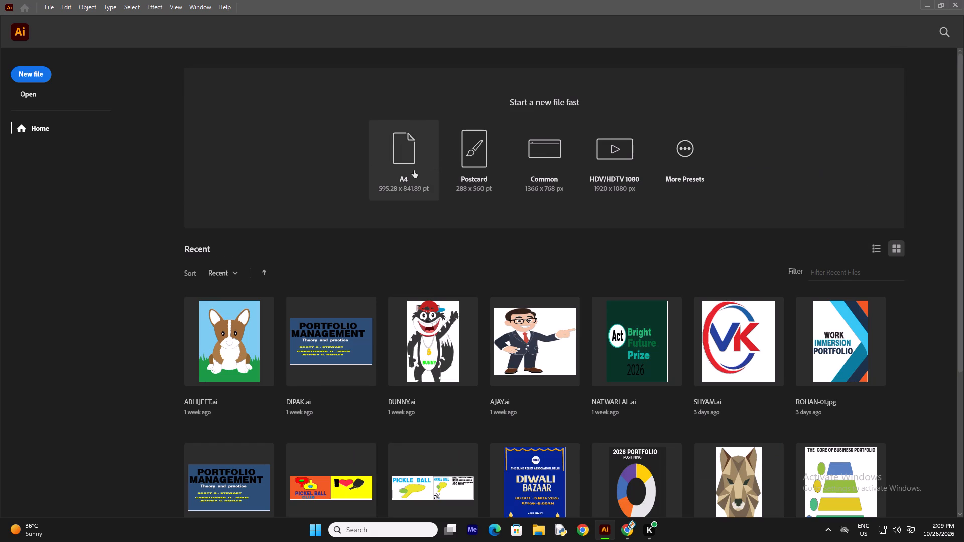